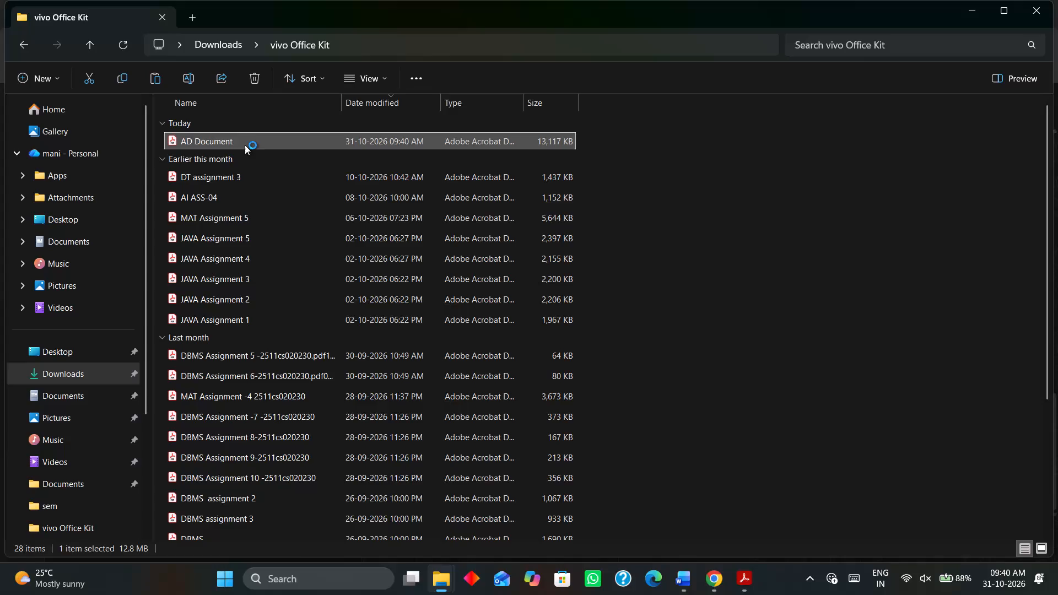
Open the AD Document PDF from the vivo Office Kit folder and hide the All tools pane.
{"action": "triple_click", "coordinate": [277, 136]}
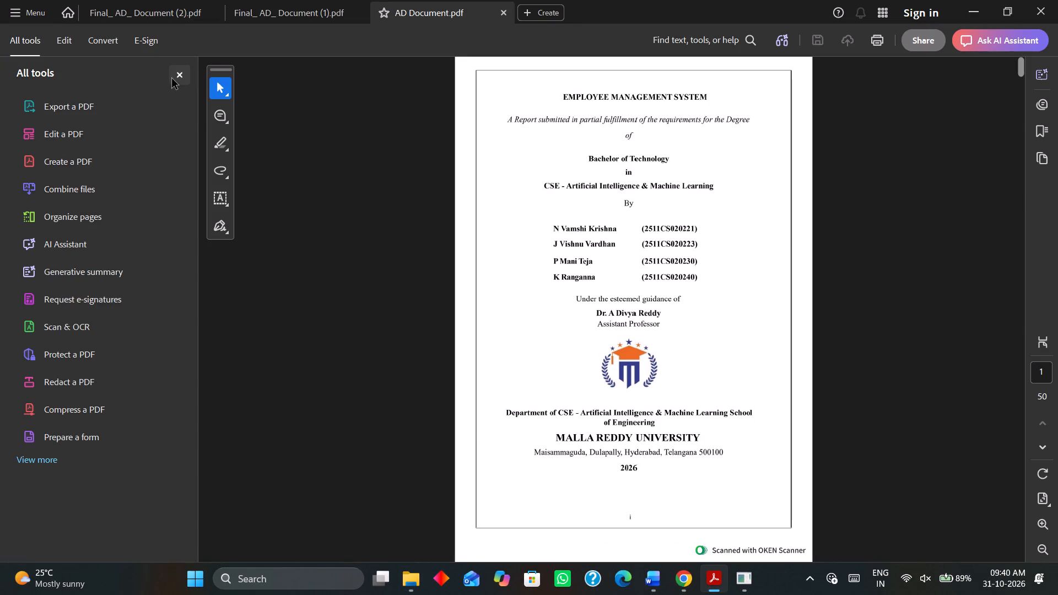
{"action": "left_click", "coordinate": [173, 79]}
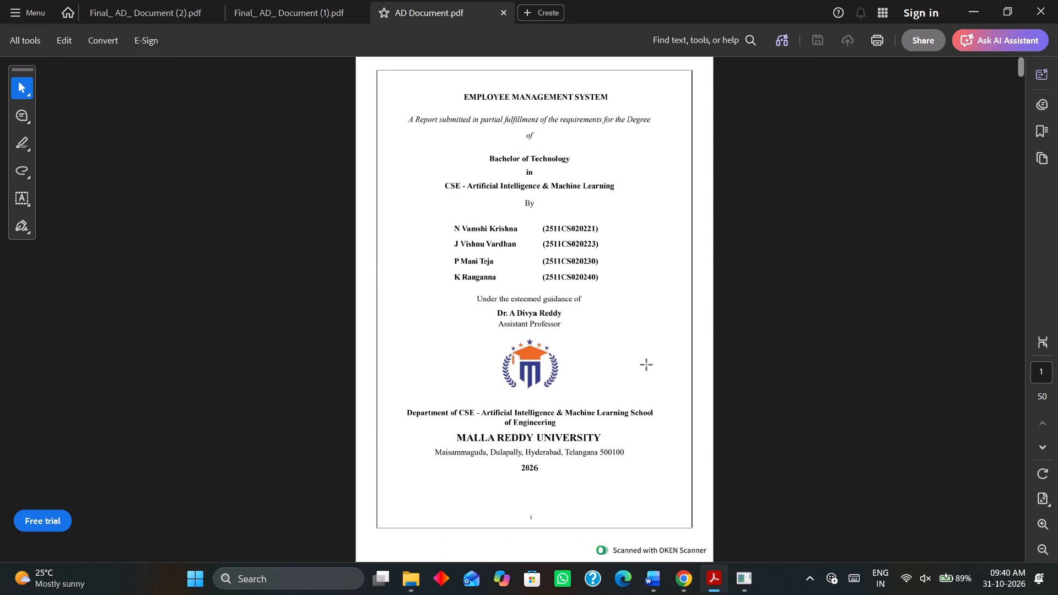
Look through the opening pages of the report, including the title page, certificate and declaration.
{"action": "scroll", "coordinate": [727, 390], "scroll_direction": "down", "scroll_amount": 6}
{"action": "scroll", "coordinate": [726, 391], "scroll_direction": "up", "scroll_amount": 8}
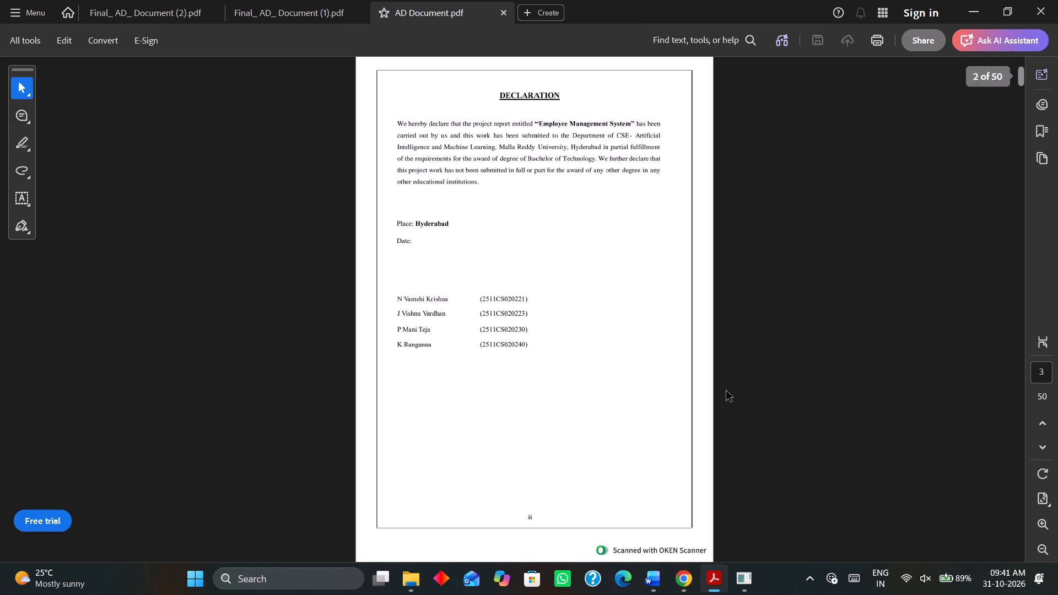
{"action": "scroll", "coordinate": [726, 391], "scroll_direction": "up", "scroll_amount": 2}
{"action": "scroll", "coordinate": [726, 391], "scroll_direction": "down", "scroll_amount": 6}
{"action": "scroll", "coordinate": [726, 391], "scroll_direction": "up", "scroll_amount": 6}
{"action": "scroll", "coordinate": [726, 391], "scroll_direction": "down", "scroll_amount": 6}
{"action": "scroll", "coordinate": [726, 391], "scroll_direction": "up", "scroll_amount": 5}
{"action": "scroll", "coordinate": [726, 391], "scroll_direction": "down", "scroll_amount": 4}
{"action": "scroll", "coordinate": [726, 391], "scroll_direction": "up", "scroll_amount": 5}
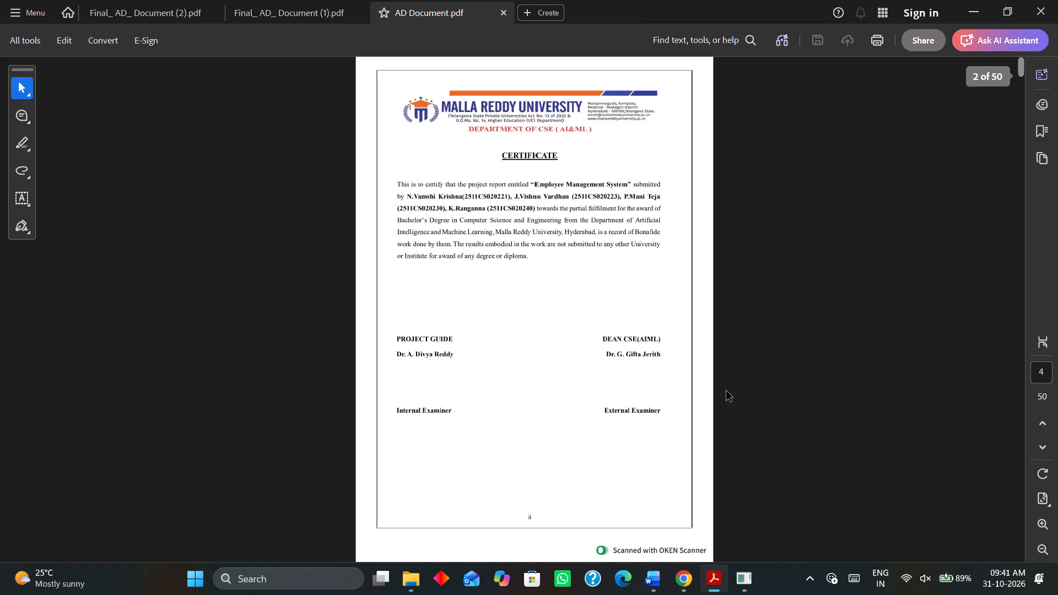
{"action": "scroll", "coordinate": [736, 387], "scroll_direction": "up", "scroll_amount": 4}
Close the AD Document.pdf file.
{"action": "left_click", "coordinate": [503, 12]}
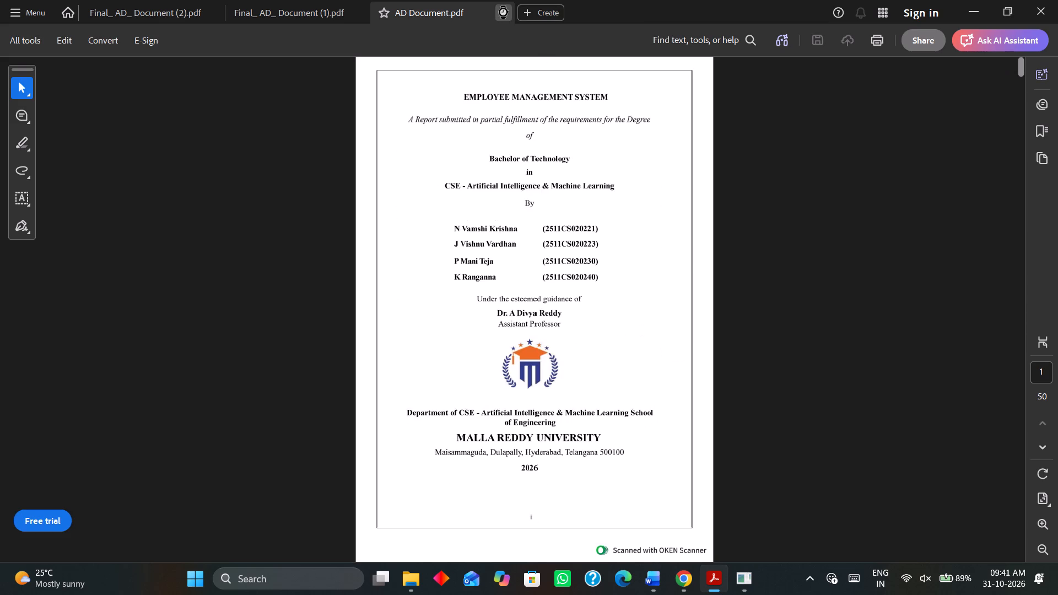
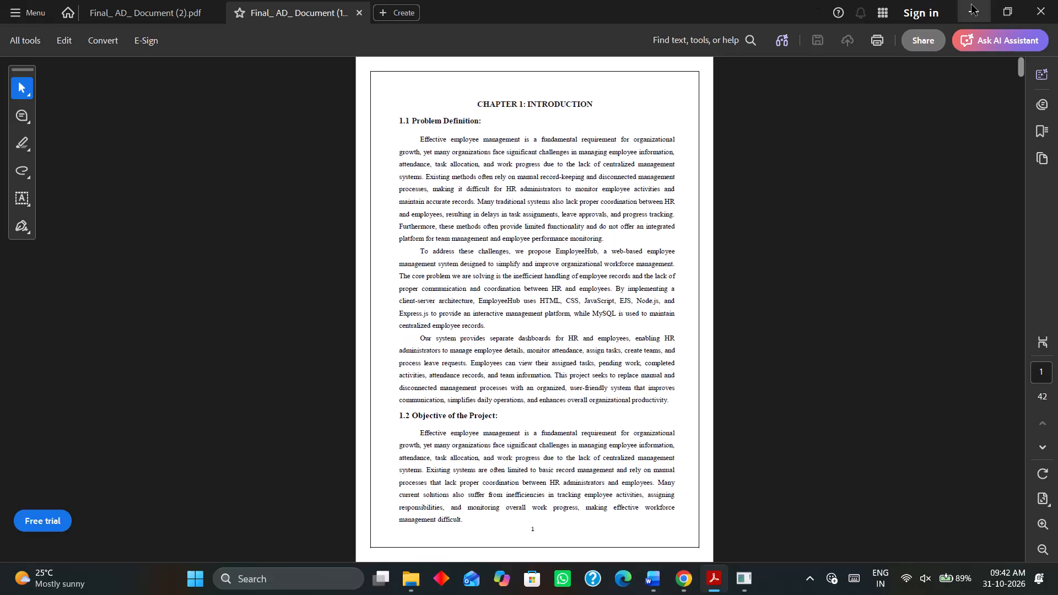
Minimize the PDF reader and go from the vivo Office Kit folder back to the Downloads folder in File Explorer.
{"action": "left_click", "coordinate": [971, 5]}
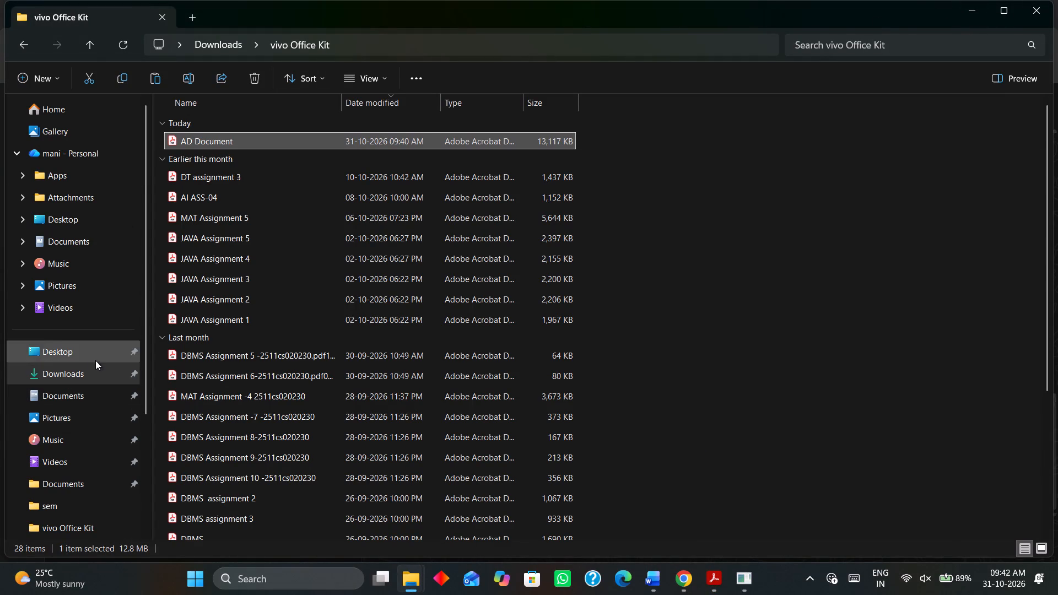
{"action": "left_click", "coordinate": [83, 376]}
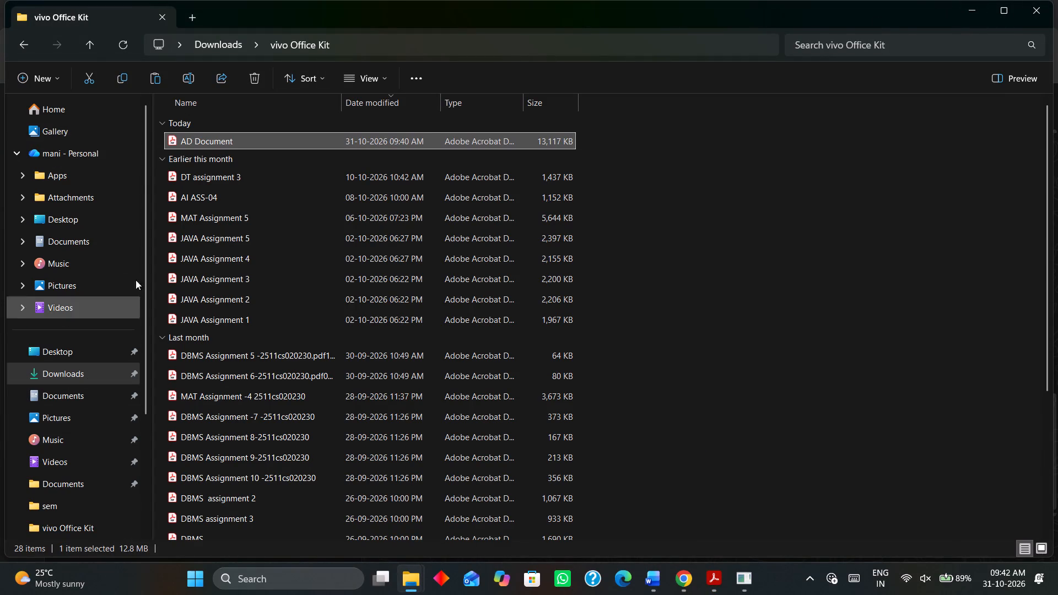
{"action": "left_click", "coordinate": [16, 49]}
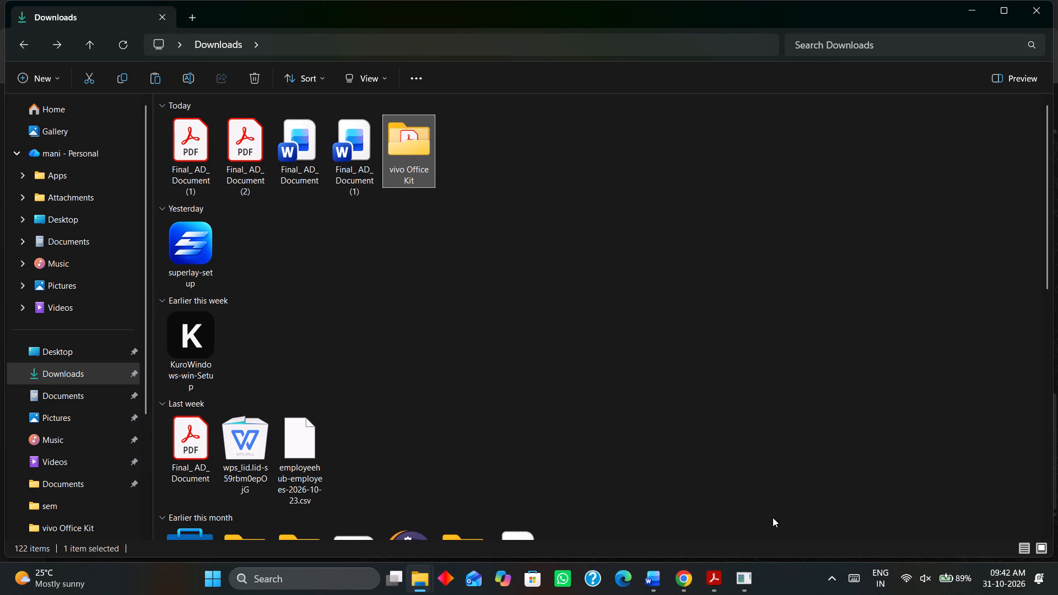
Check the vivo Office Kit installer window, and return to the Downloads folder with the folder selection cleared.
{"action": "left_click", "coordinate": [760, 571]}
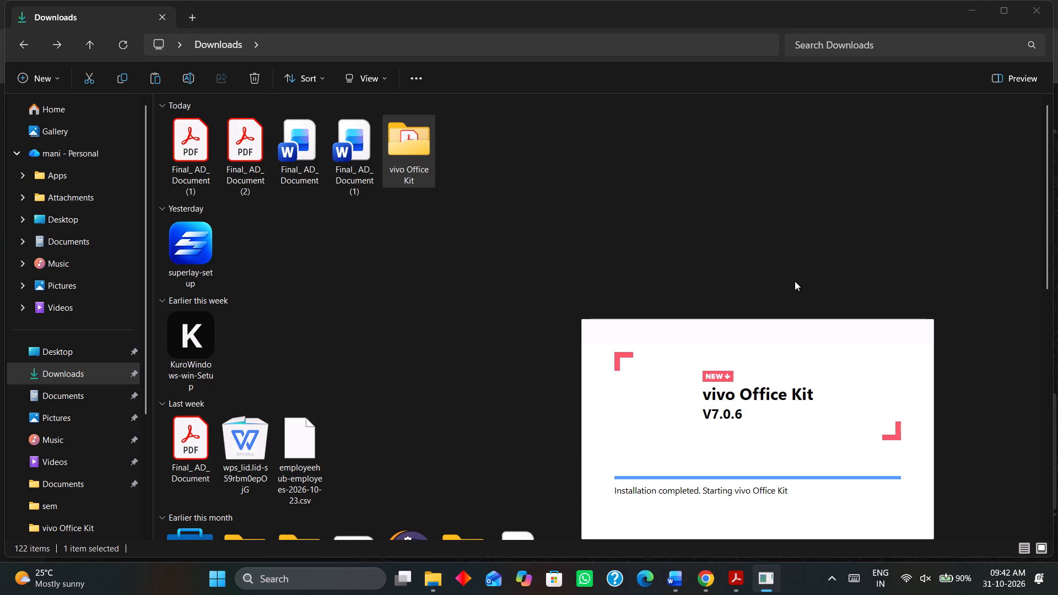
{"action": "left_click", "coordinate": [695, 216]}
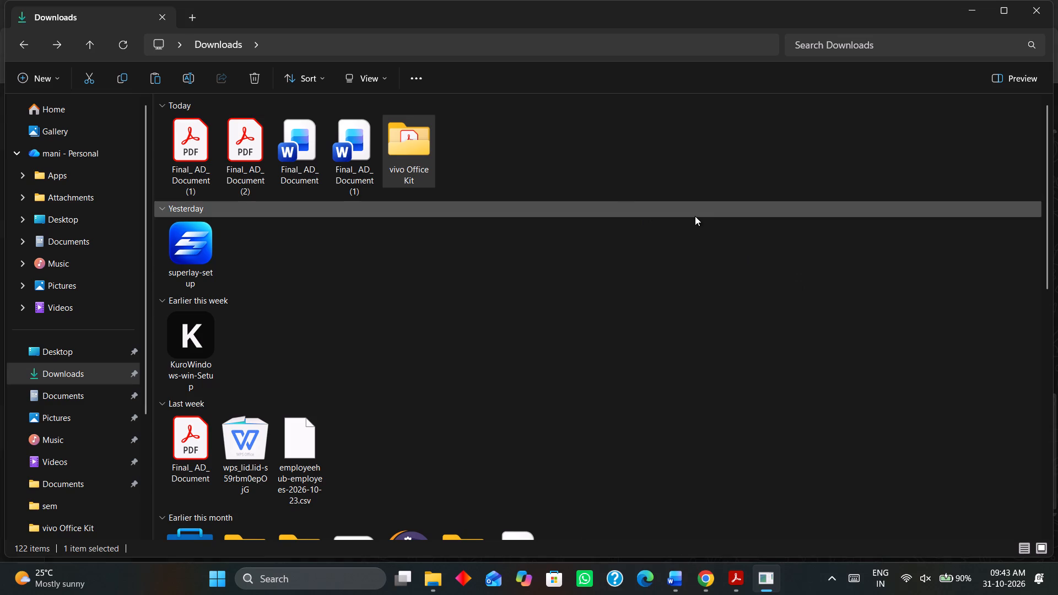
{"action": "left_click", "coordinate": [593, 266]}
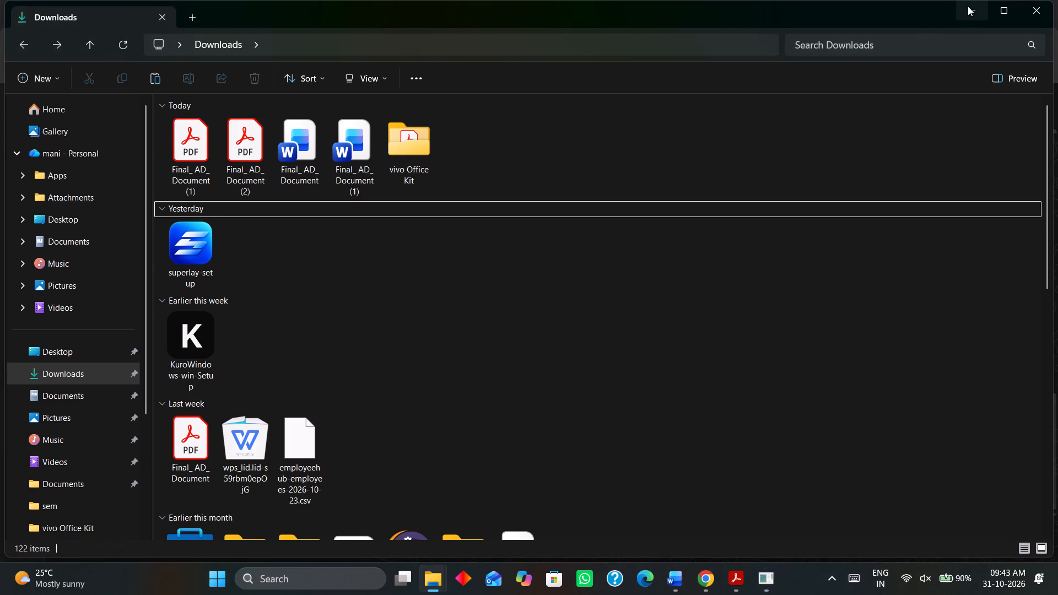
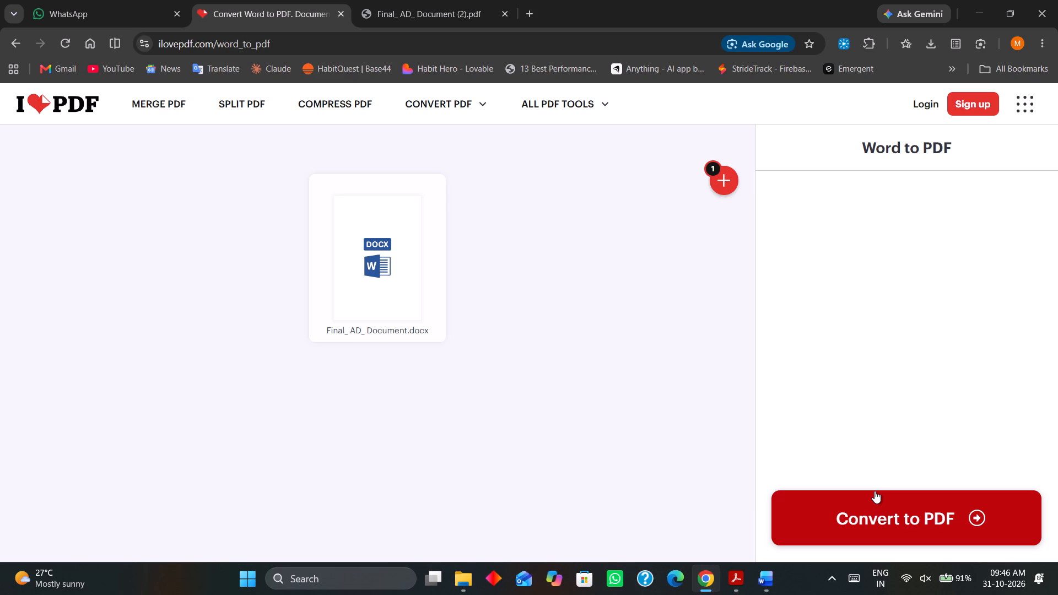
Convert Final_ AD_ Document.docx to PDF and download the converted file.
{"action": "left_click", "coordinate": [889, 505]}
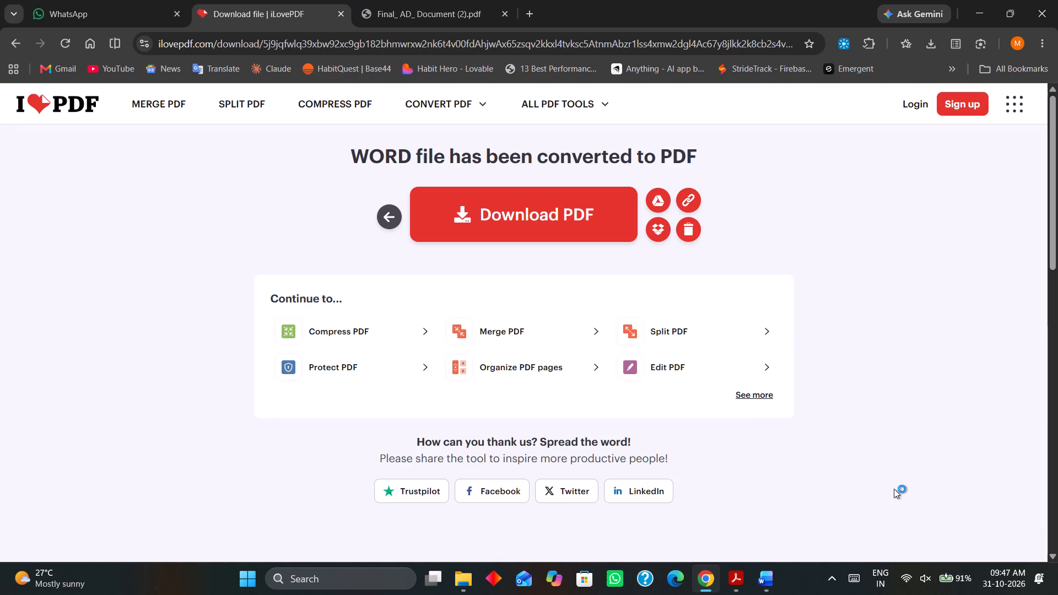
{"action": "left_click", "coordinate": [571, 234]}
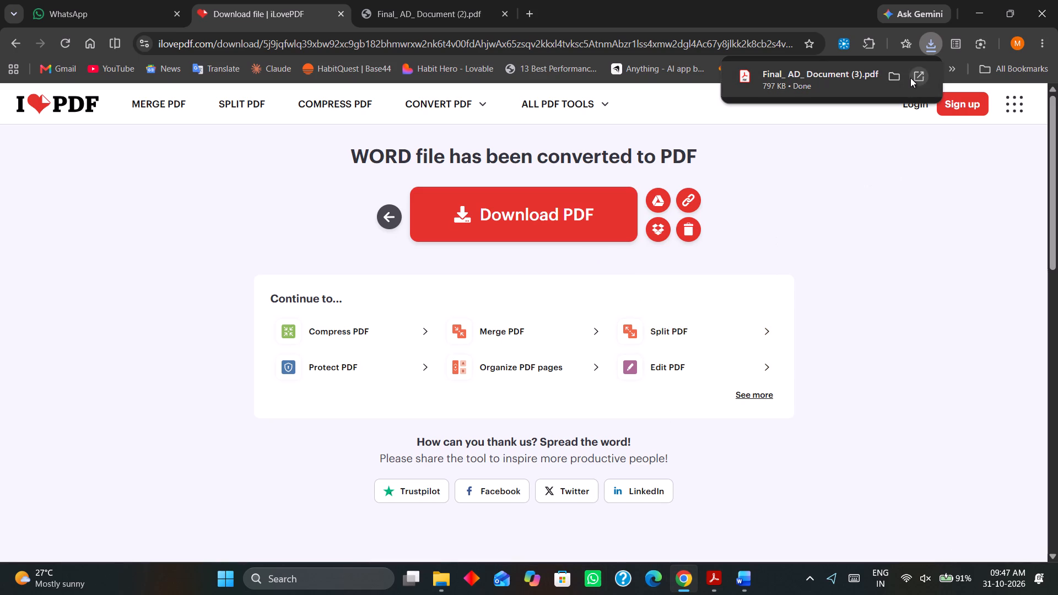
Open the downloaded Final_ AD_ Document (3).pdf and examine its pages from the title page to the list of figures.
{"action": "left_click", "coordinate": [910, 78]}
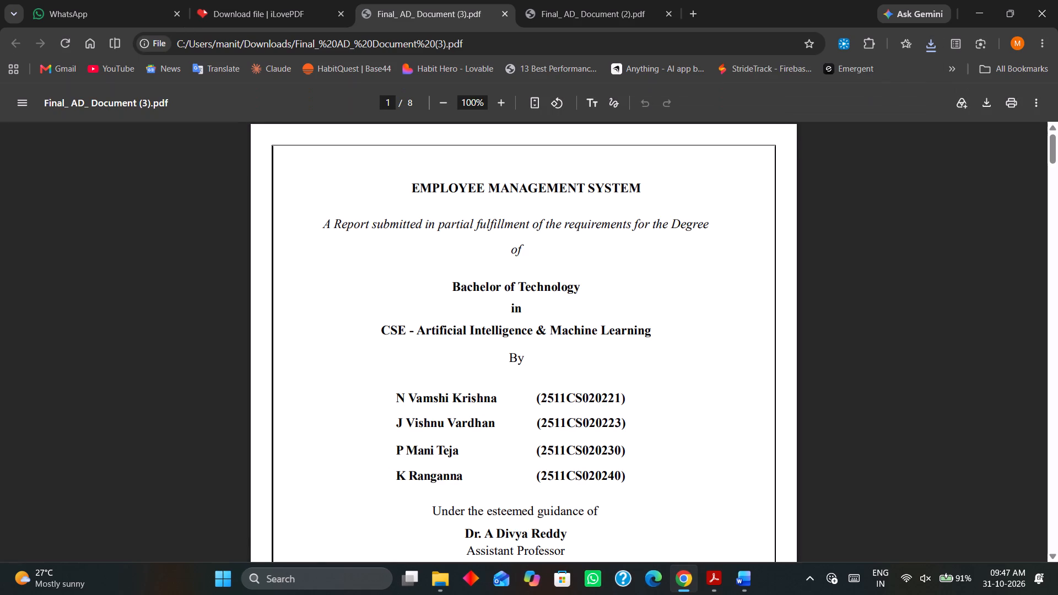
{"action": "scroll", "coordinate": [666, 328], "scroll_direction": "down", "scroll_amount": 20}
{"action": "scroll", "coordinate": [686, 367], "scroll_direction": "down", "scroll_amount": 6}
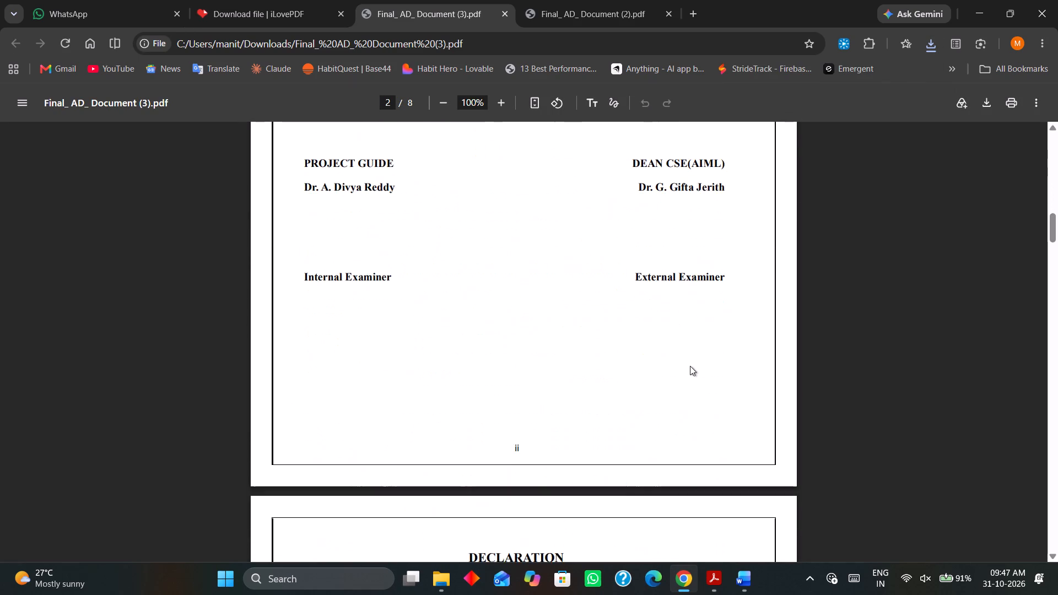
{"action": "scroll", "coordinate": [690, 366], "scroll_direction": "down", "scroll_amount": 6}
{"action": "scroll", "coordinate": [690, 366], "scroll_direction": "down", "scroll_amount": 18}
{"action": "scroll", "coordinate": [699, 363], "scroll_direction": "down", "scroll_amount": 8}
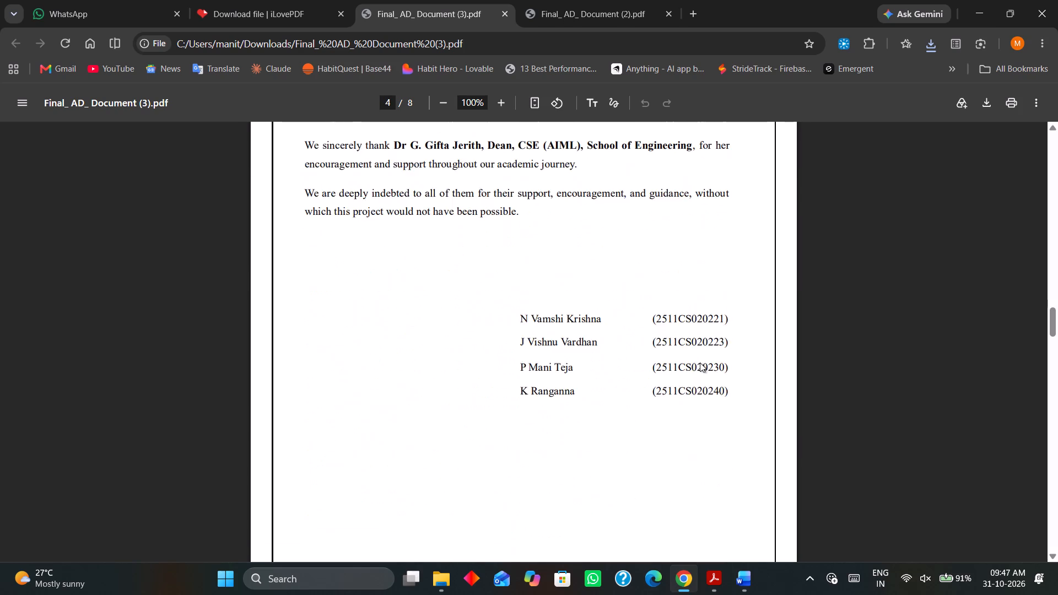
{"action": "scroll", "coordinate": [700, 363], "scroll_direction": "down", "scroll_amount": 11}
{"action": "scroll", "coordinate": [700, 363], "scroll_direction": "down", "scroll_amount": 18}
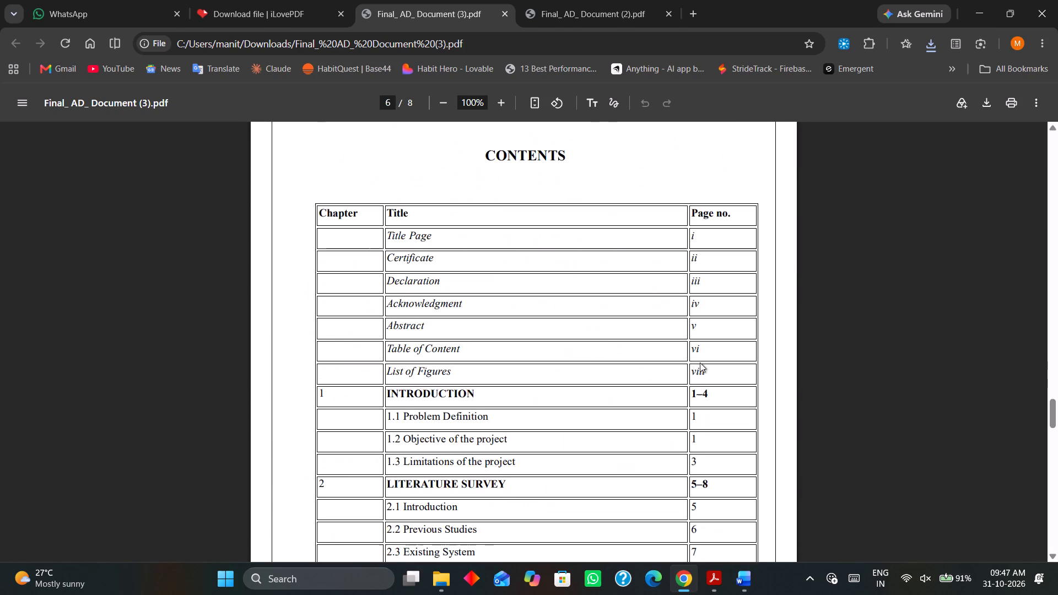
{"action": "scroll", "coordinate": [703, 365], "scroll_direction": "down", "scroll_amount": 14}
{"action": "scroll", "coordinate": [706, 370], "scroll_direction": "down", "scroll_amount": 15}
{"action": "scroll", "coordinate": [706, 370], "scroll_direction": "down", "scroll_amount": 8}
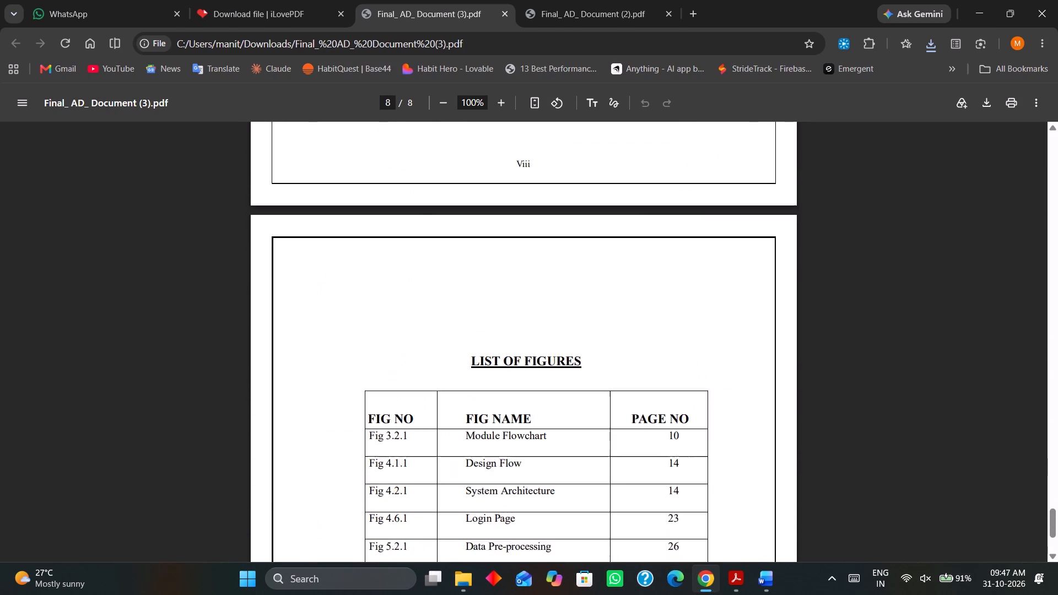
{"action": "scroll", "coordinate": [706, 370], "scroll_direction": "up", "scroll_amount": 7}
{"action": "scroll", "coordinate": [714, 365], "scroll_direction": "up", "scroll_amount": 15}
{"action": "scroll", "coordinate": [719, 364], "scroll_direction": "up", "scroll_amount": 7}
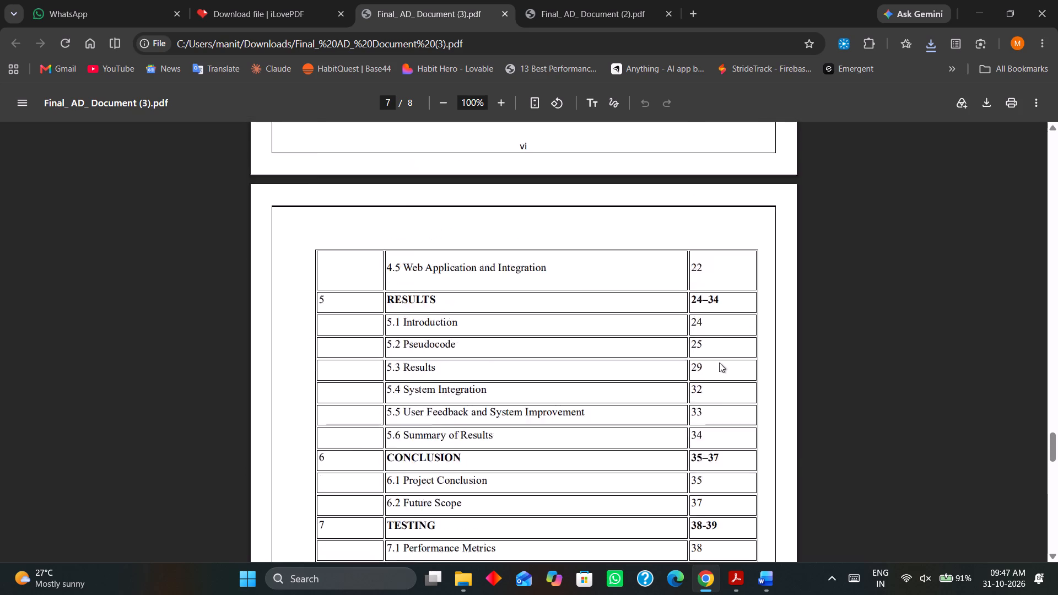
{"action": "scroll", "coordinate": [719, 363], "scroll_direction": "up", "scroll_amount": 7}
{"action": "scroll", "coordinate": [719, 363], "scroll_direction": "up", "scroll_amount": 20}
{"action": "scroll", "coordinate": [719, 363], "scroll_direction": "up", "scroll_amount": 2}
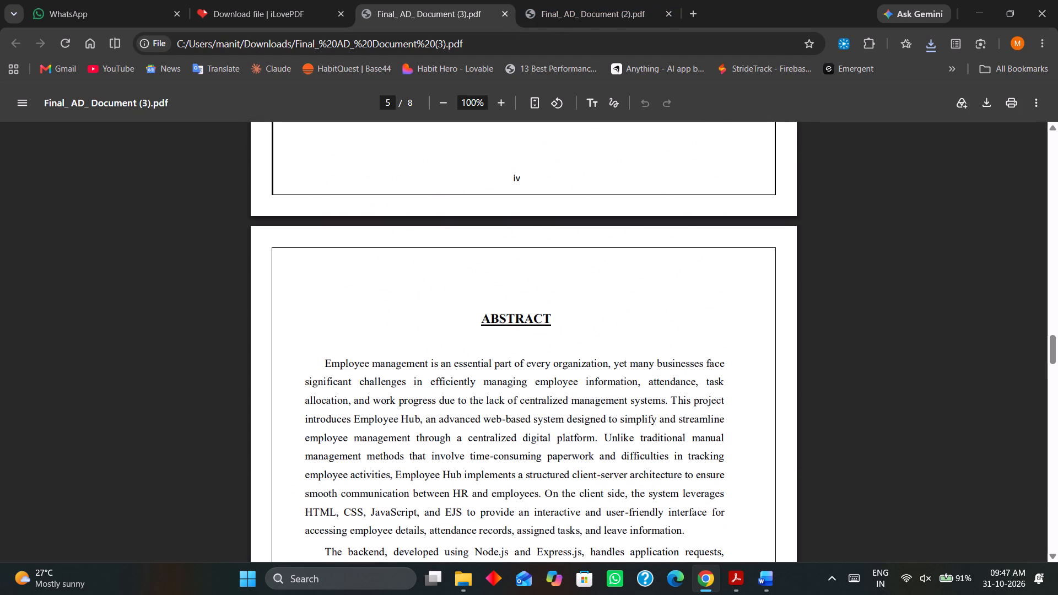
Refresh the Downloads folder in File Explorer, delete the Final_ AD_ Document (3) PDF and close the window.
{"action": "left_click", "coordinate": [461, 574]}
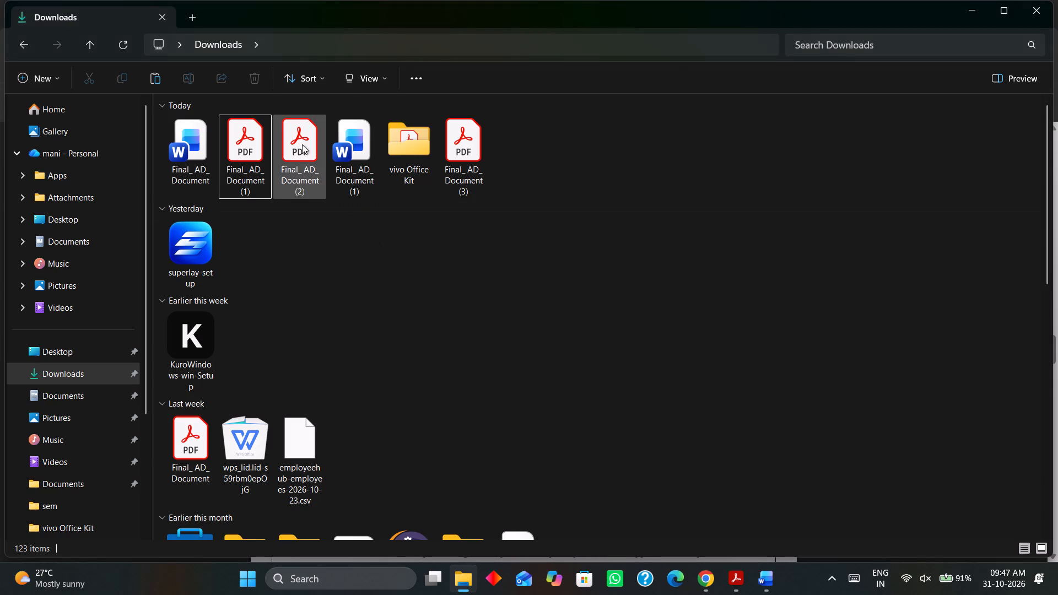
{"action": "left_click", "coordinate": [465, 312]}
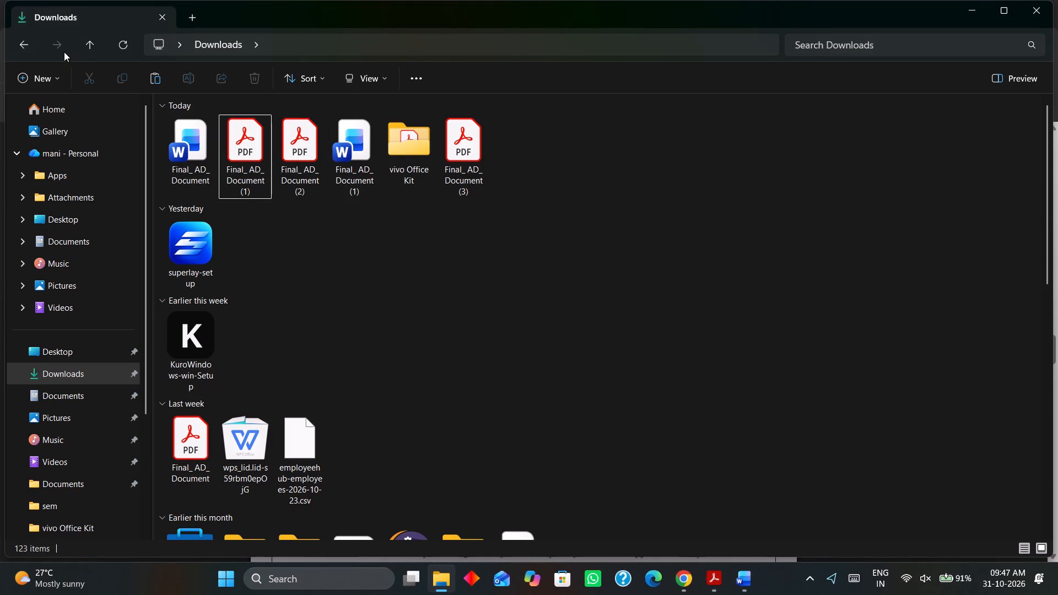
{"action": "left_click", "coordinate": [125, 45]}
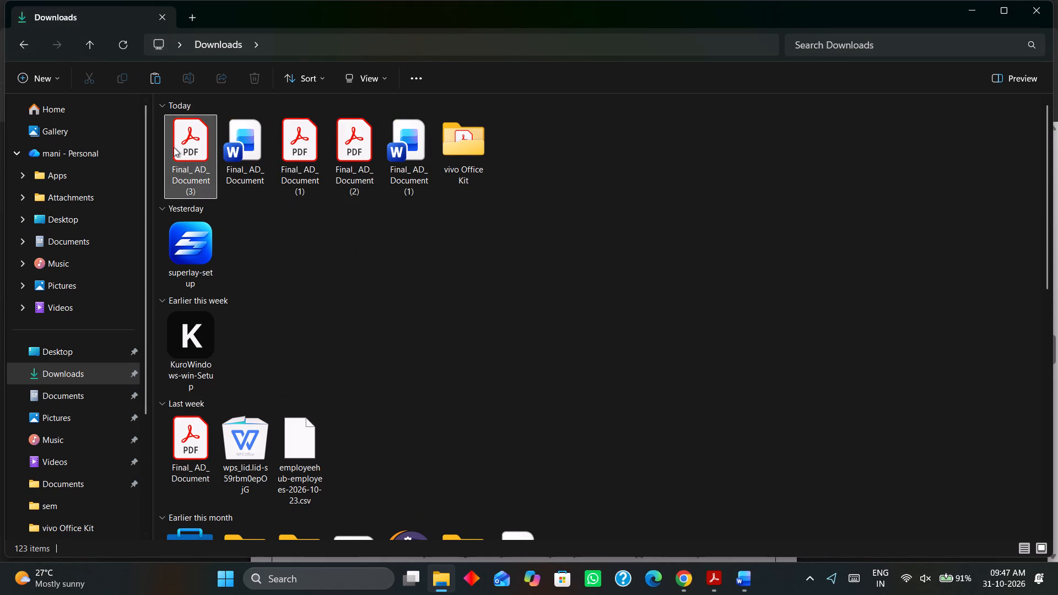
{"action": "left_click", "coordinate": [174, 147]}
{"action": "left_click", "coordinate": [245, 89]}
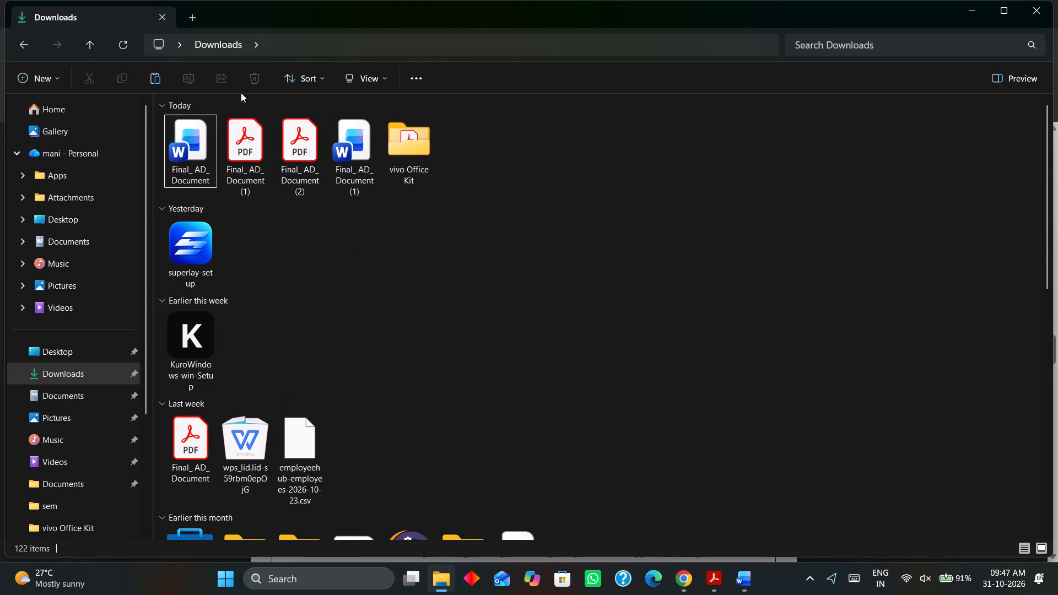
{"action": "left_click", "coordinate": [1044, 6]}
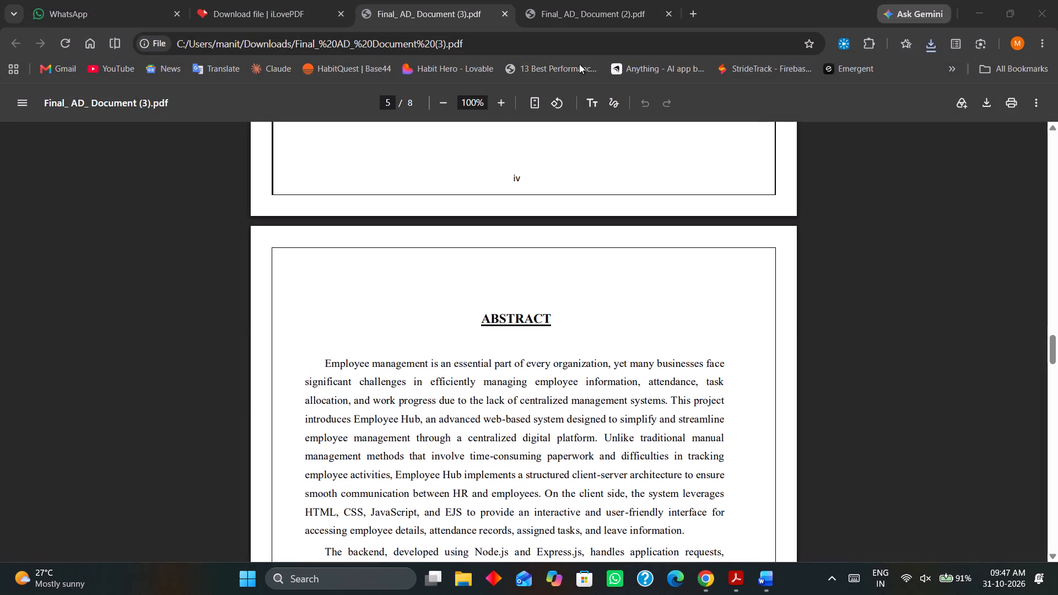
Look through the abstract and contents pages of Final_ AD_ Document (3).pdf once more and close that PDF in the browser.
{"action": "scroll", "coordinate": [595, 412], "scroll_direction": "up", "scroll_amount": 19}
{"action": "scroll", "coordinate": [595, 412], "scroll_direction": "down", "scroll_amount": 6}
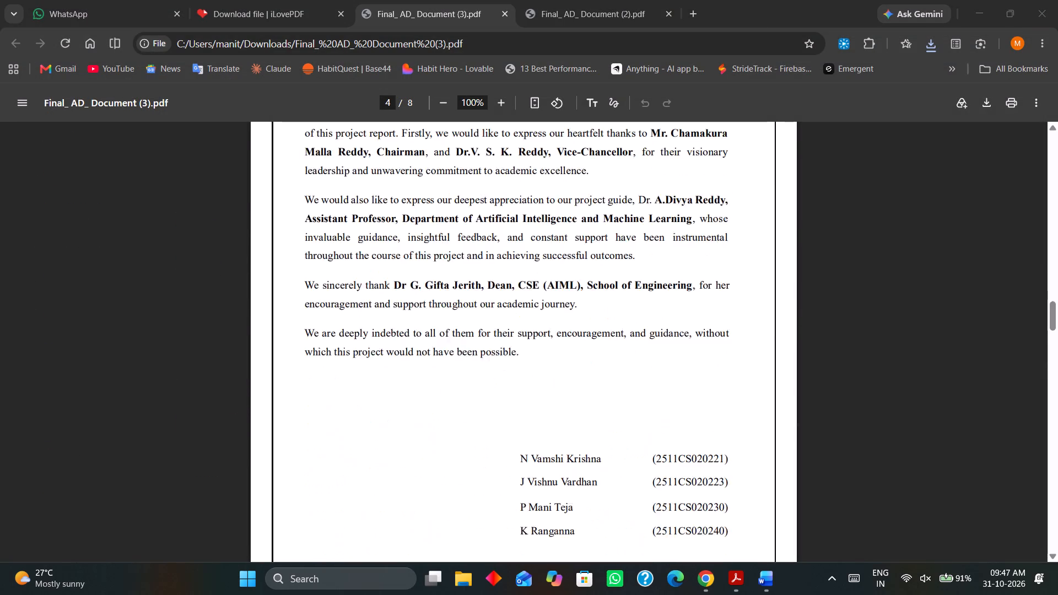
{"action": "scroll", "coordinate": [596, 423], "scroll_direction": "down", "scroll_amount": 20}
{"action": "scroll", "coordinate": [596, 423], "scroll_direction": "down", "scroll_amount": 20}
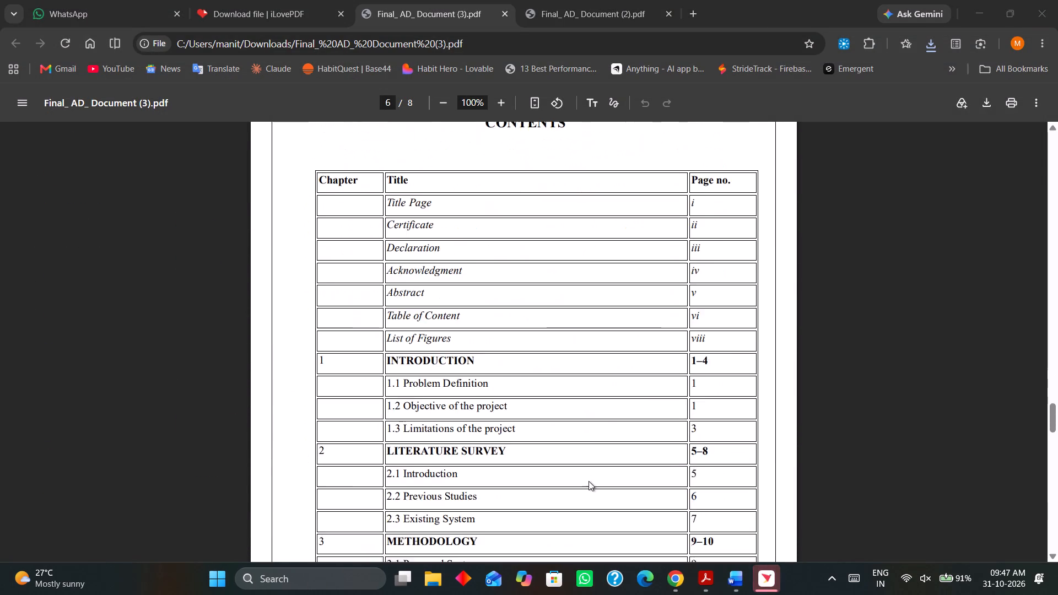
{"action": "scroll", "coordinate": [589, 481], "scroll_direction": "down", "scroll_amount": 17}
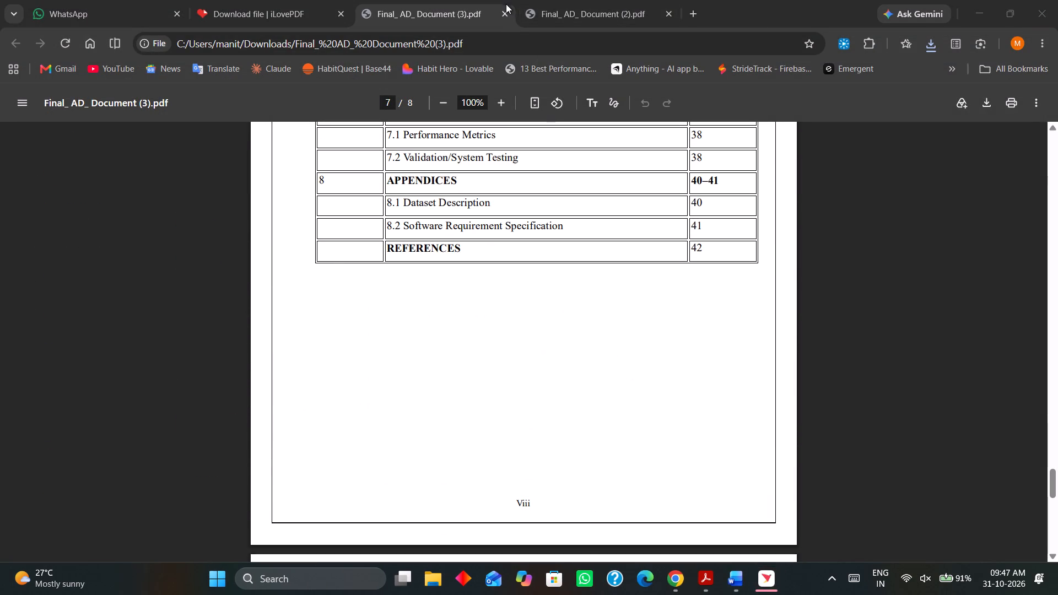
{"action": "left_click", "coordinate": [510, 14]}
{"action": "left_click", "coordinate": [506, 16]}
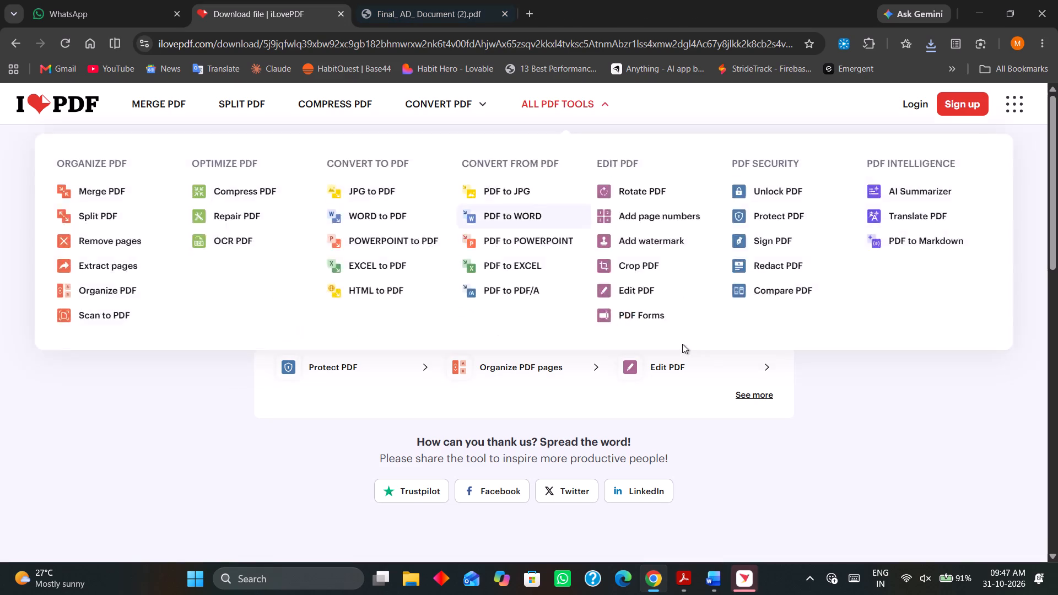
Switch to the Final_ AD_ Document in Word and go to its CONTENTS page.
{"action": "left_click", "coordinate": [731, 594]}
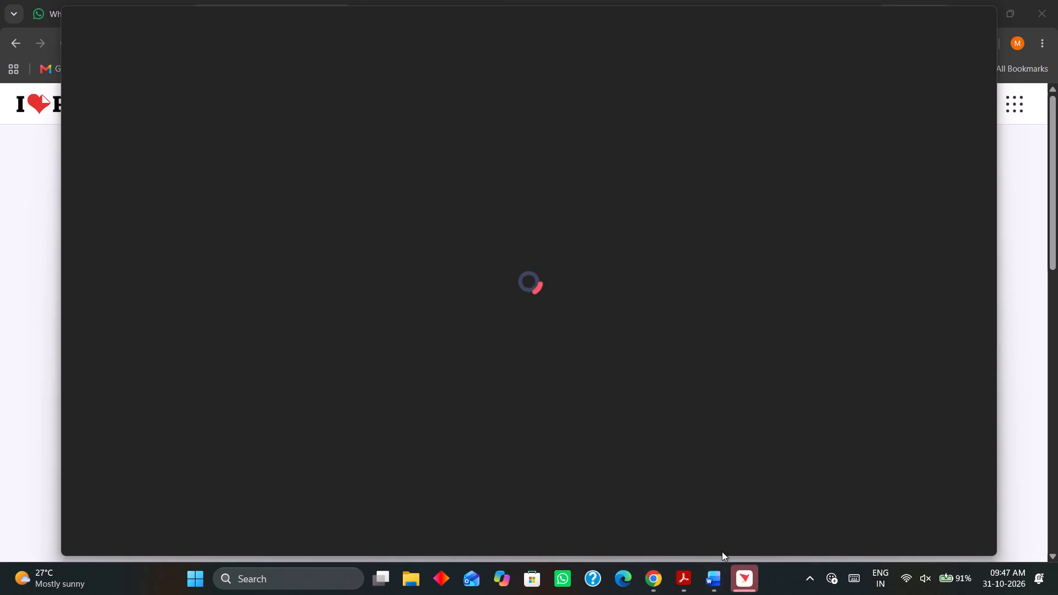
{"action": "left_click", "coordinate": [736, 594]}
{"action": "left_click", "coordinate": [710, 587]}
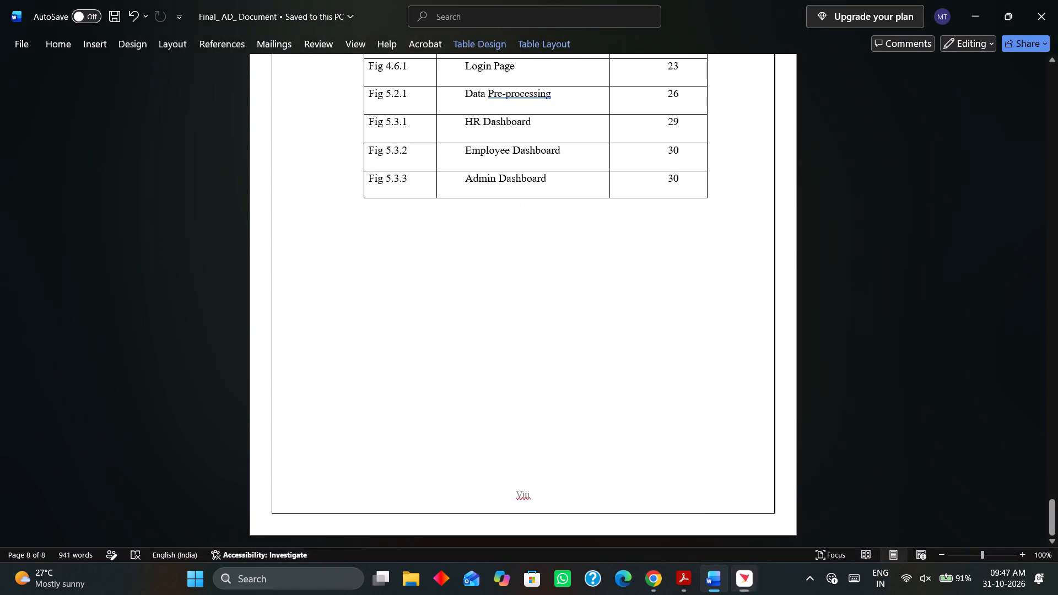
{"action": "scroll", "coordinate": [582, 366], "scroll_direction": "up", "scroll_amount": 20}
{"action": "scroll", "coordinate": [582, 366], "scroll_direction": "up", "scroll_amount": 18}
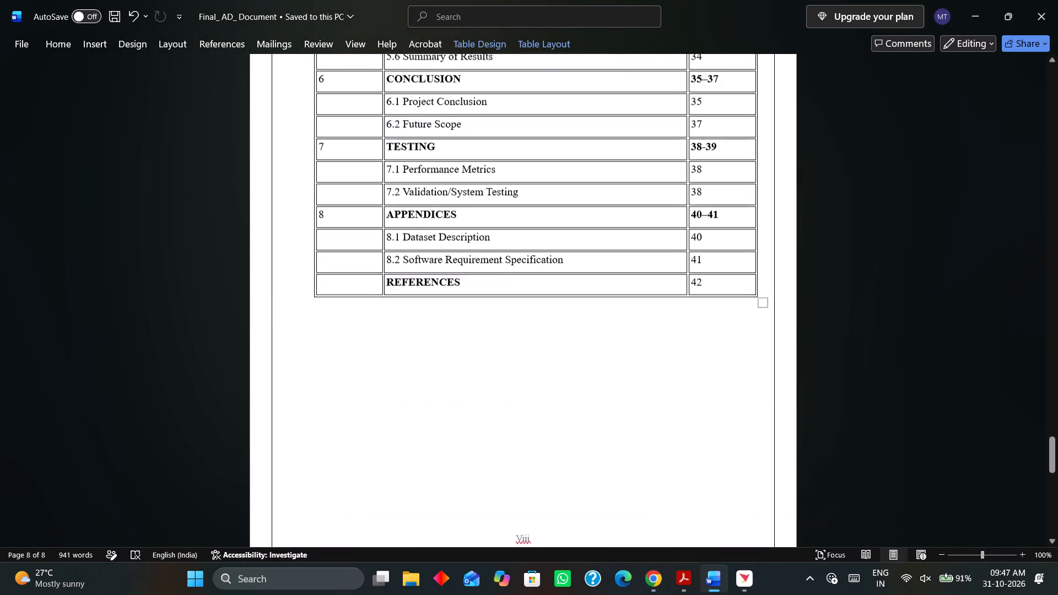
{"action": "scroll", "coordinate": [586, 351], "scroll_direction": "up", "scroll_amount": 20}
{"action": "scroll", "coordinate": [586, 351], "scroll_direction": "up", "scroll_amount": 18}
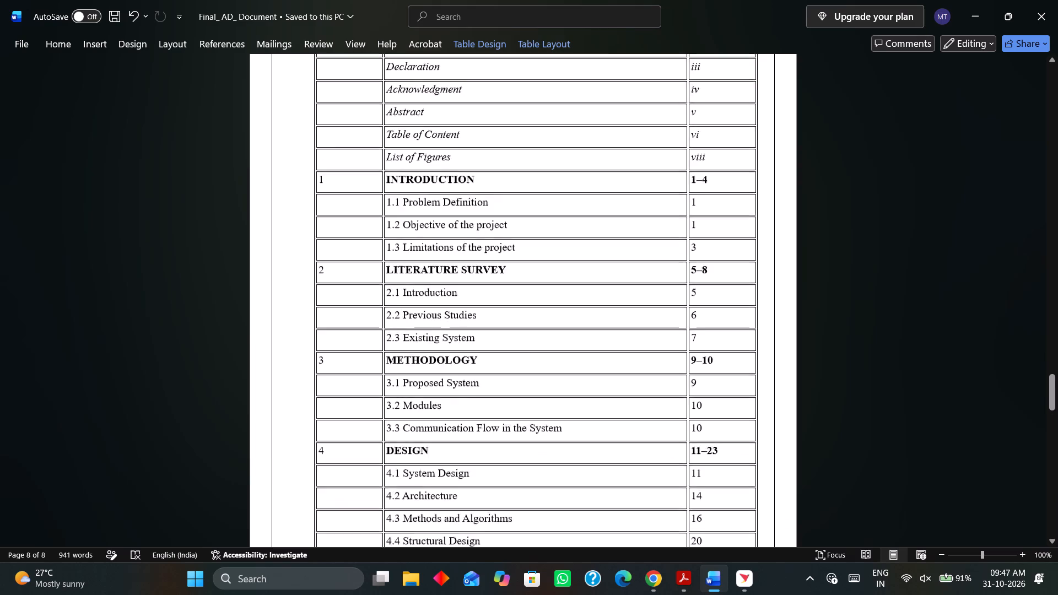
{"action": "scroll", "coordinate": [579, 322], "scroll_direction": "up", "scroll_amount": 8}
{"action": "scroll", "coordinate": [579, 322], "scroll_direction": "down", "scroll_amount": 1}
{"action": "scroll", "coordinate": [579, 322], "scroll_direction": "up", "scroll_amount": 4}
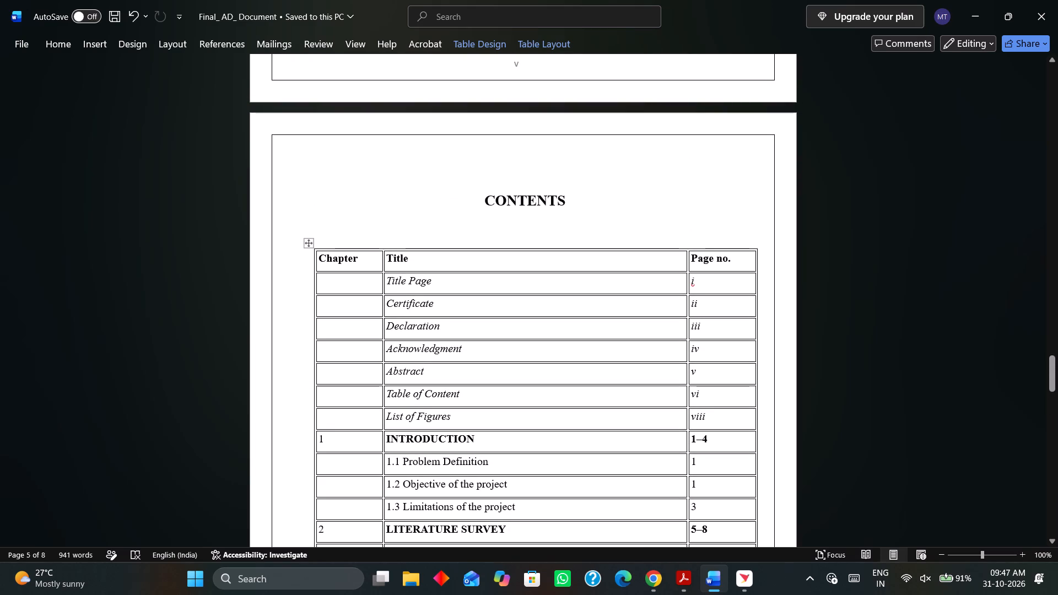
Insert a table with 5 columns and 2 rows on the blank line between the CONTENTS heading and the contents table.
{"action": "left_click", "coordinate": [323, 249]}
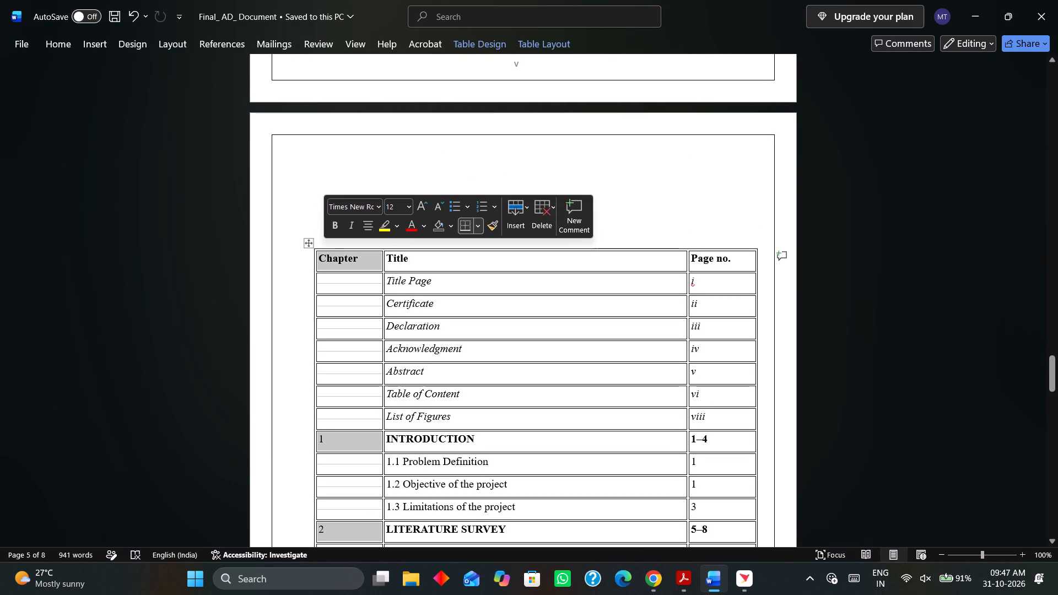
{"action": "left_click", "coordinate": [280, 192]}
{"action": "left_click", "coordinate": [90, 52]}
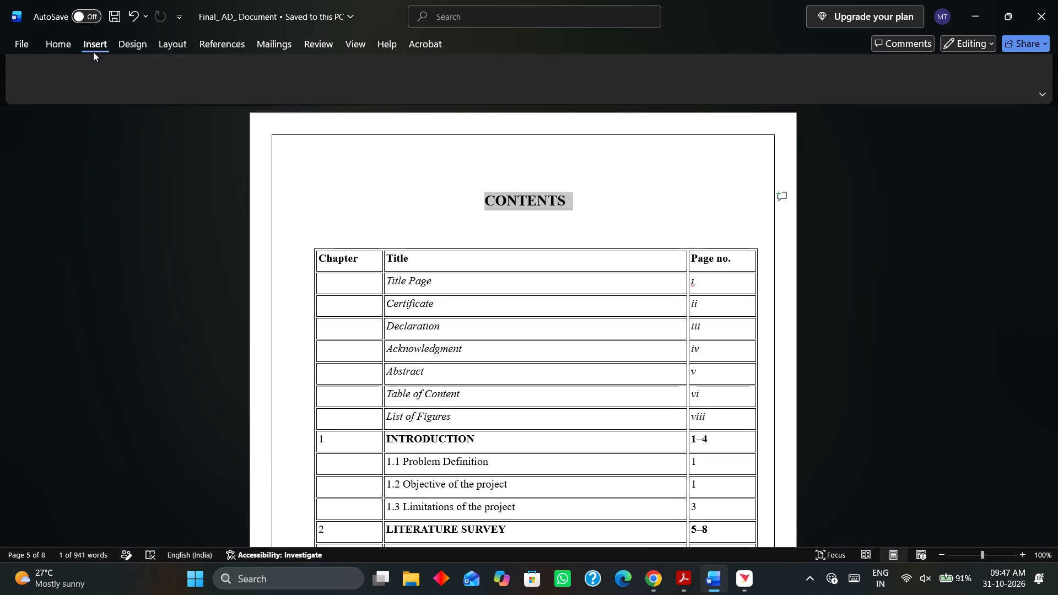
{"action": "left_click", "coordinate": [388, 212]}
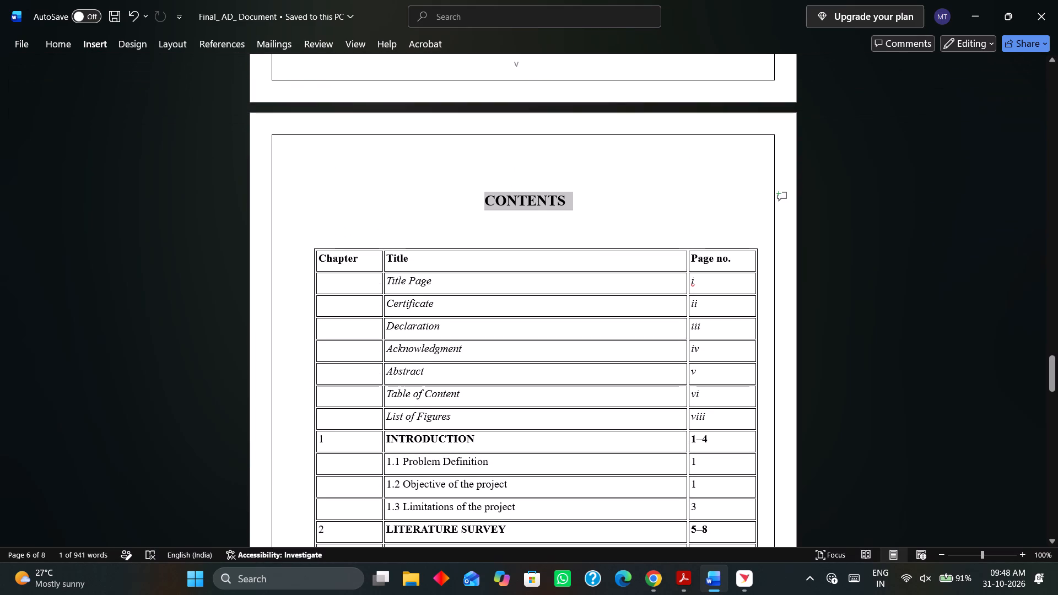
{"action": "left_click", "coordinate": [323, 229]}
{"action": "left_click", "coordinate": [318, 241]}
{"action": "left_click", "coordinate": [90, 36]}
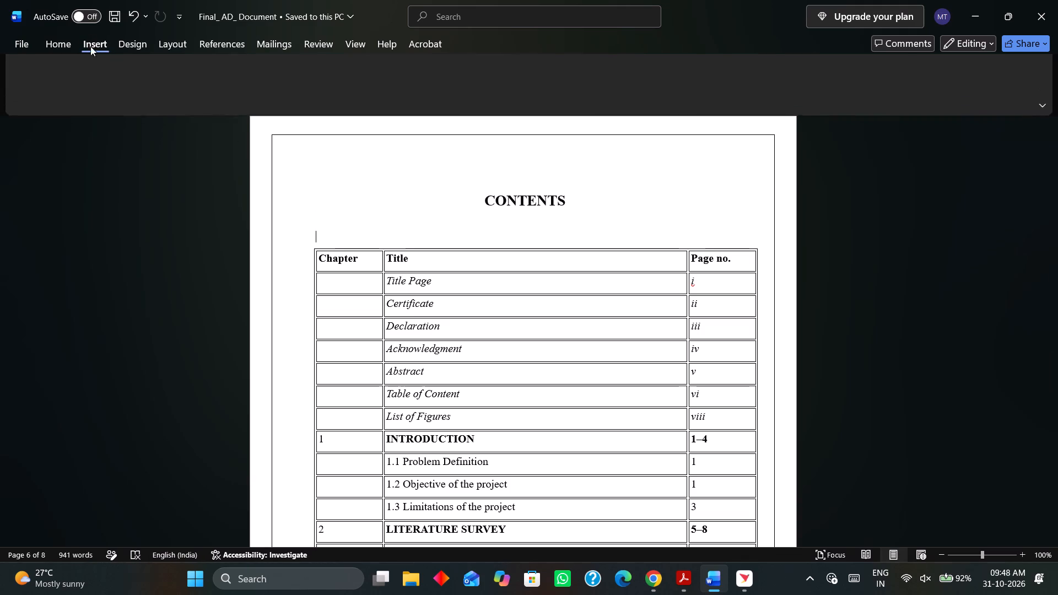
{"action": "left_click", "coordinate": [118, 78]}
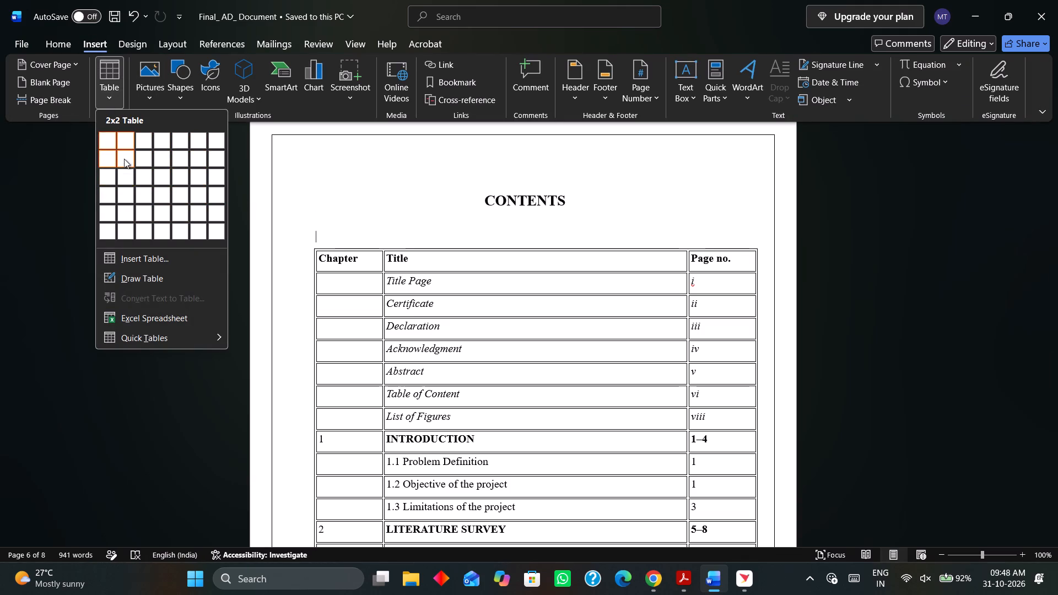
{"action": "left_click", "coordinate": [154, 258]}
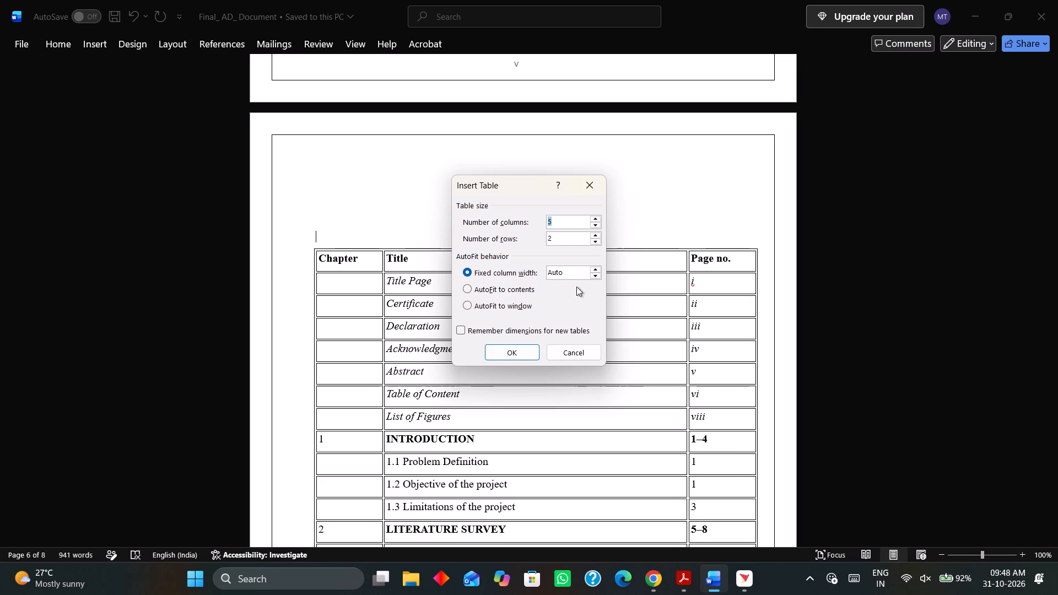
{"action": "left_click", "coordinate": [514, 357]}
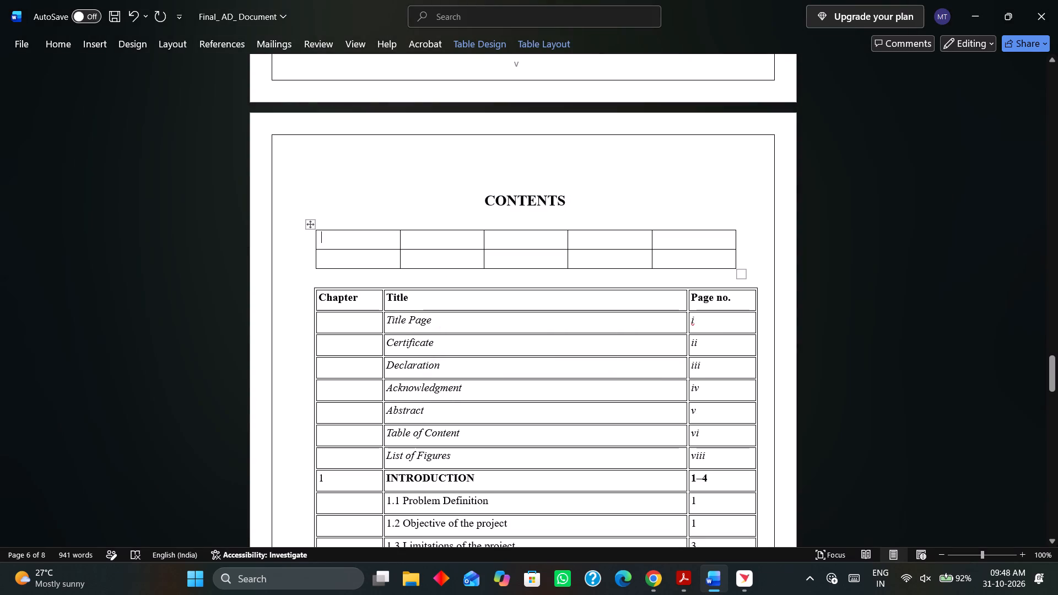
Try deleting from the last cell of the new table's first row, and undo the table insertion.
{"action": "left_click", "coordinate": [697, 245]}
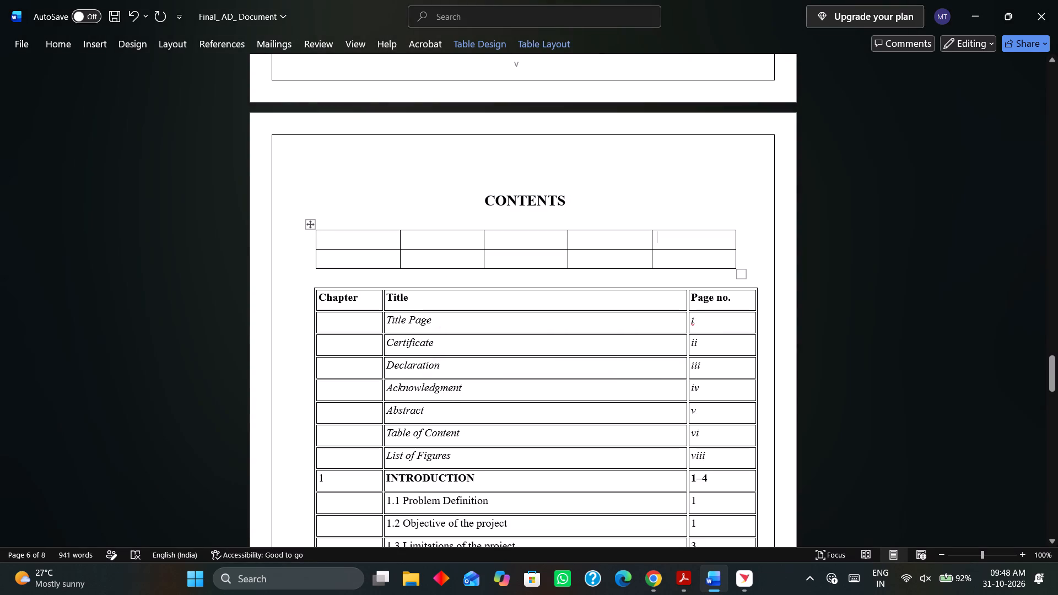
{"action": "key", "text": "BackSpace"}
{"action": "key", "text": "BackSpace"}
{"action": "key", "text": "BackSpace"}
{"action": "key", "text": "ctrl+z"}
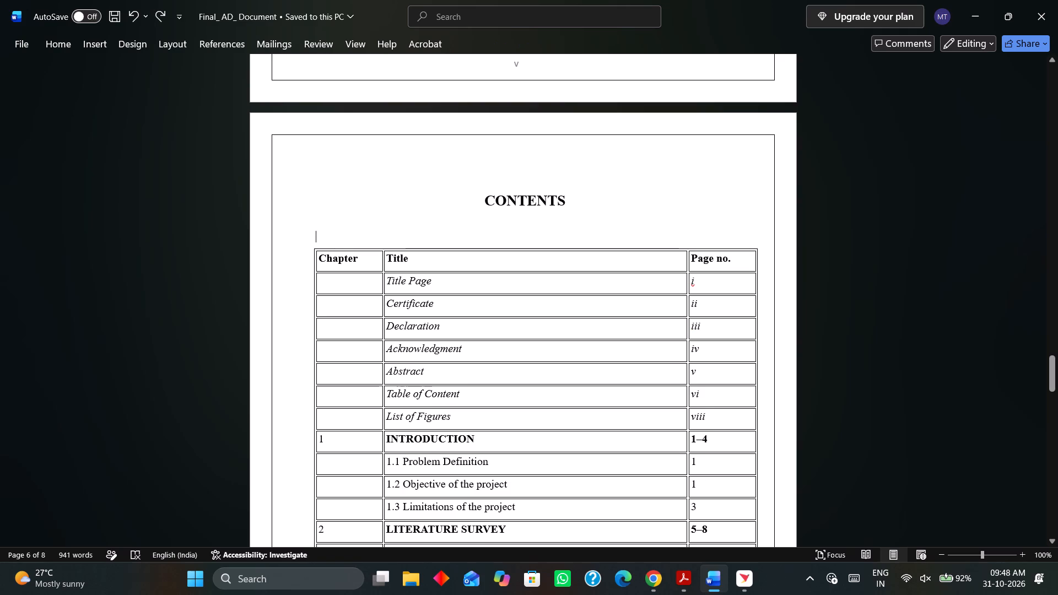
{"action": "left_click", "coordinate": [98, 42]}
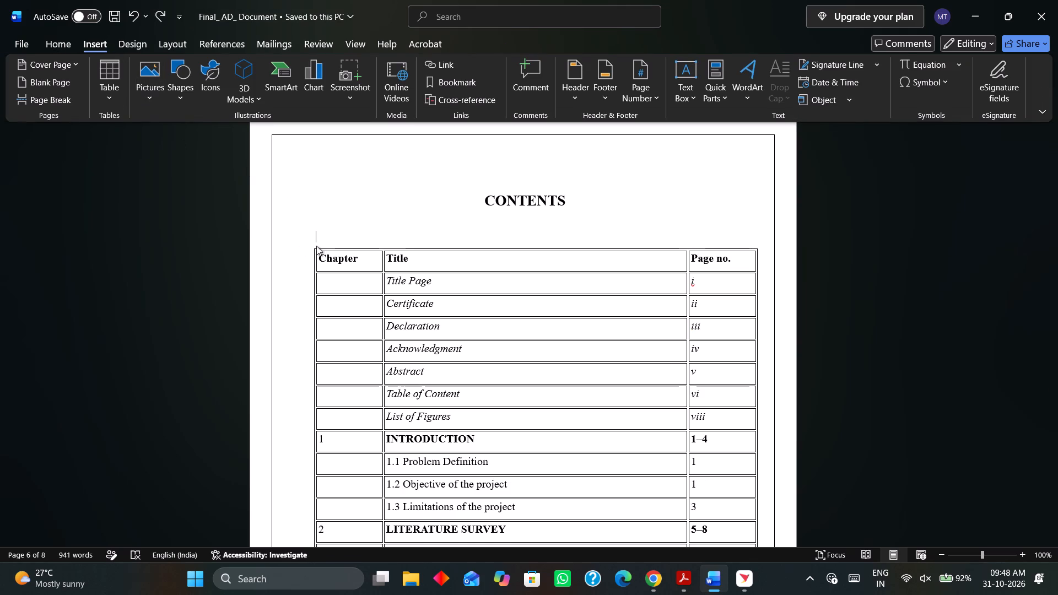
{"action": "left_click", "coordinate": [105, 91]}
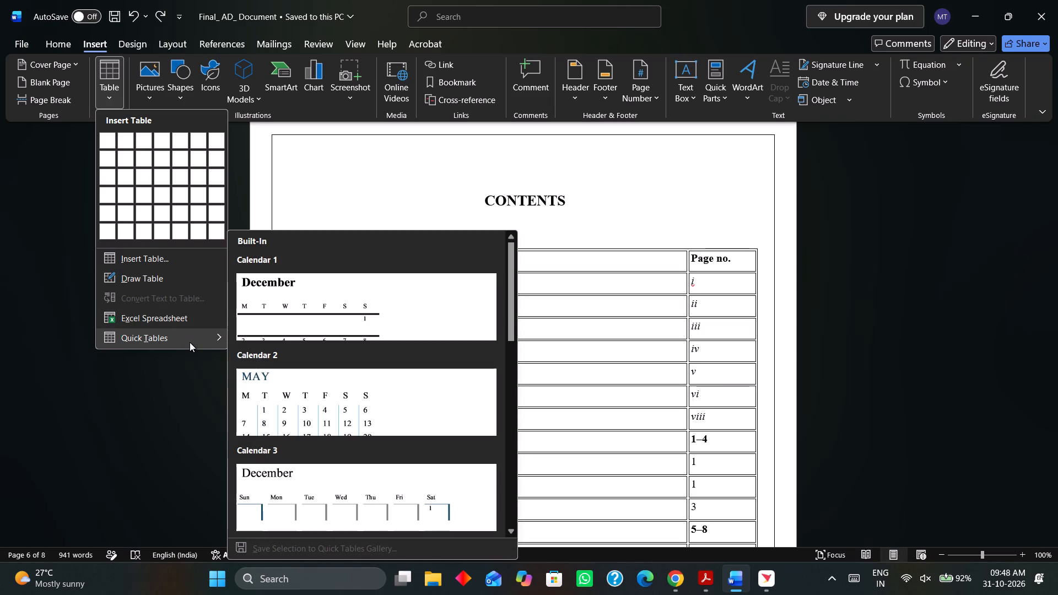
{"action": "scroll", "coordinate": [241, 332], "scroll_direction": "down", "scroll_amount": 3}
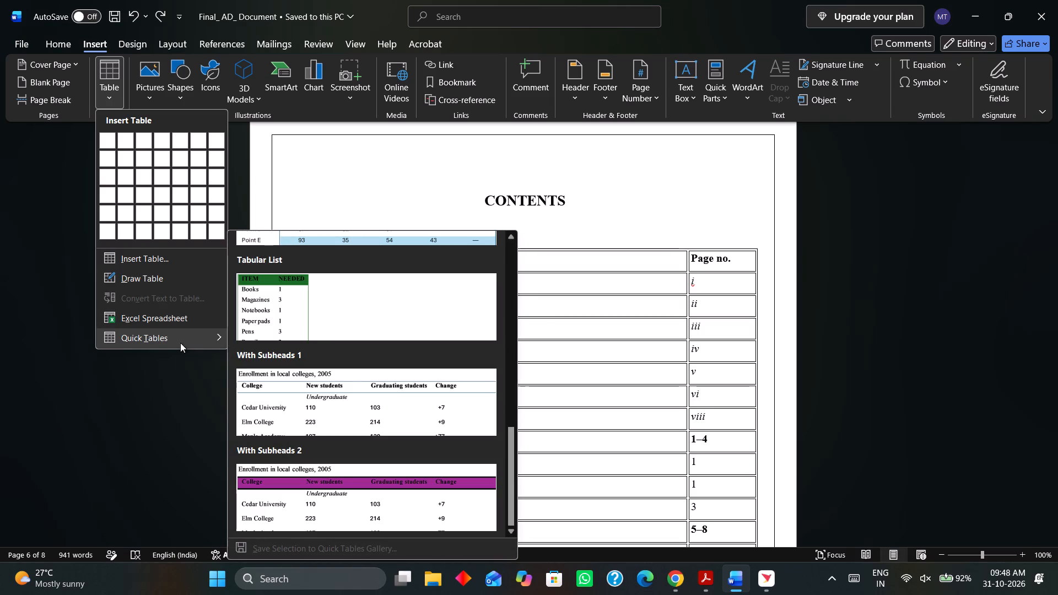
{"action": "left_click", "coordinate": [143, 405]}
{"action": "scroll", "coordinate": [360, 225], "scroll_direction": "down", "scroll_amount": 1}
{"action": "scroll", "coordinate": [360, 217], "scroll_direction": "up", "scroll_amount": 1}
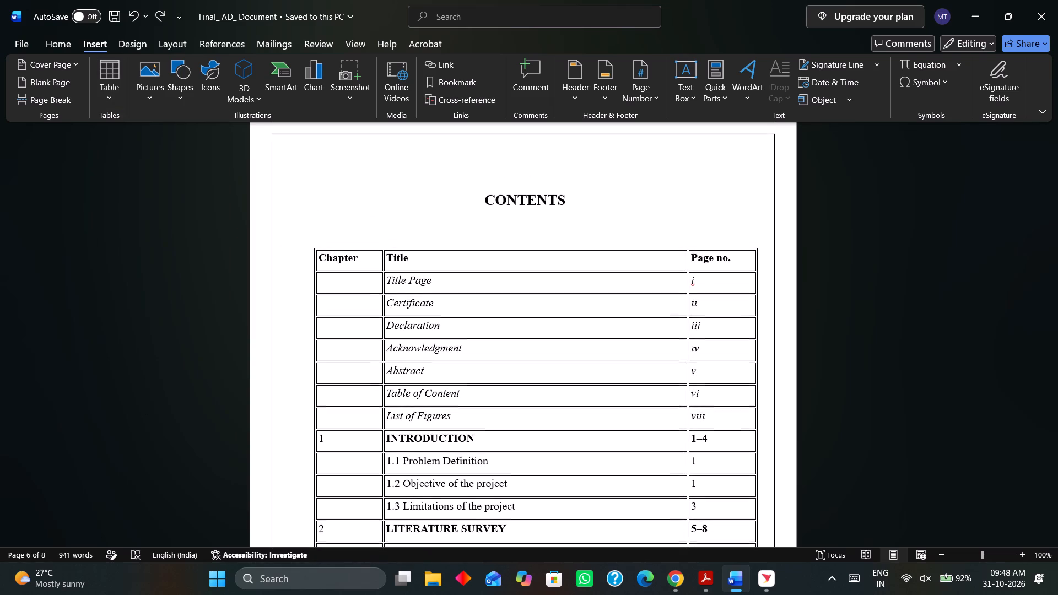
Delete one blank line between the CONTENTS heading and the contents table.
{"action": "left_click", "coordinate": [346, 240]}
{"action": "key", "text": "BackSpace"}
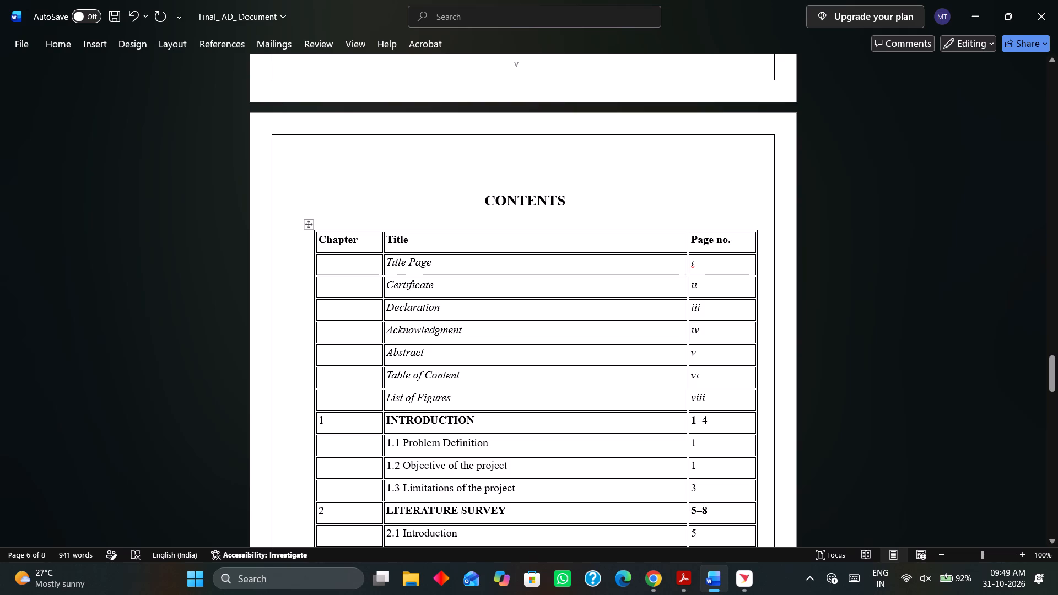
Create a new blank Word document.
{"action": "key", "text": "ctrl+n"}
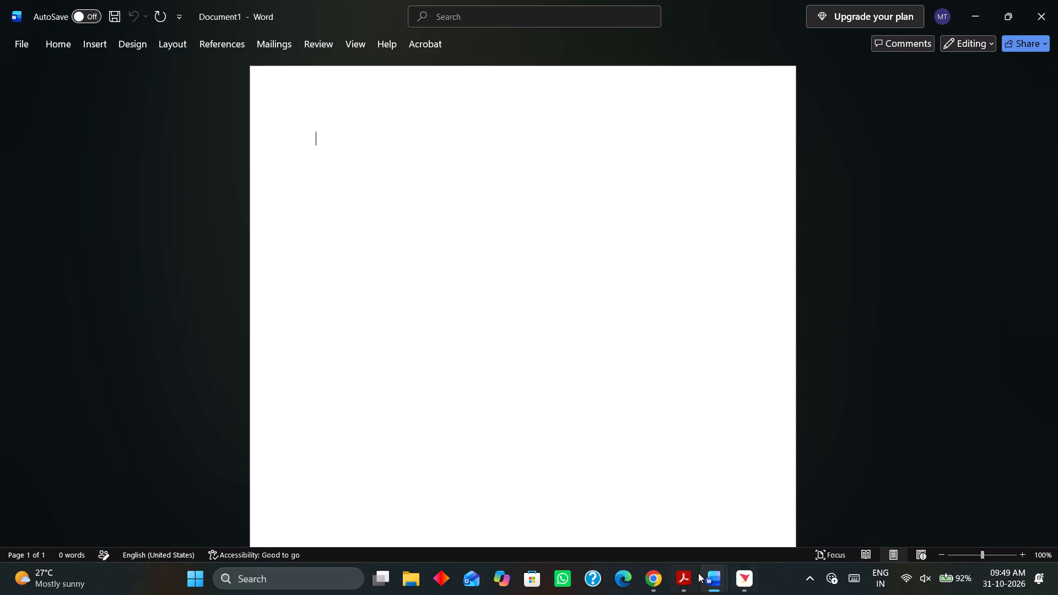
Close the Final_ AD_ Document PDF windows that are still open in Acrobat.
{"action": "left_click", "coordinate": [670, 460]}
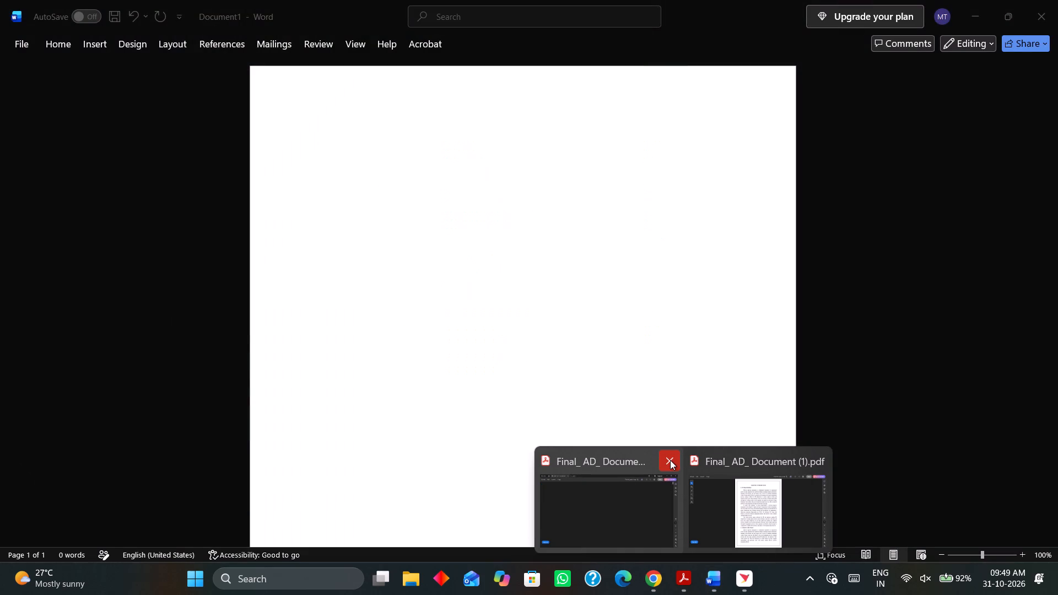
{"action": "left_click", "coordinate": [670, 460]}
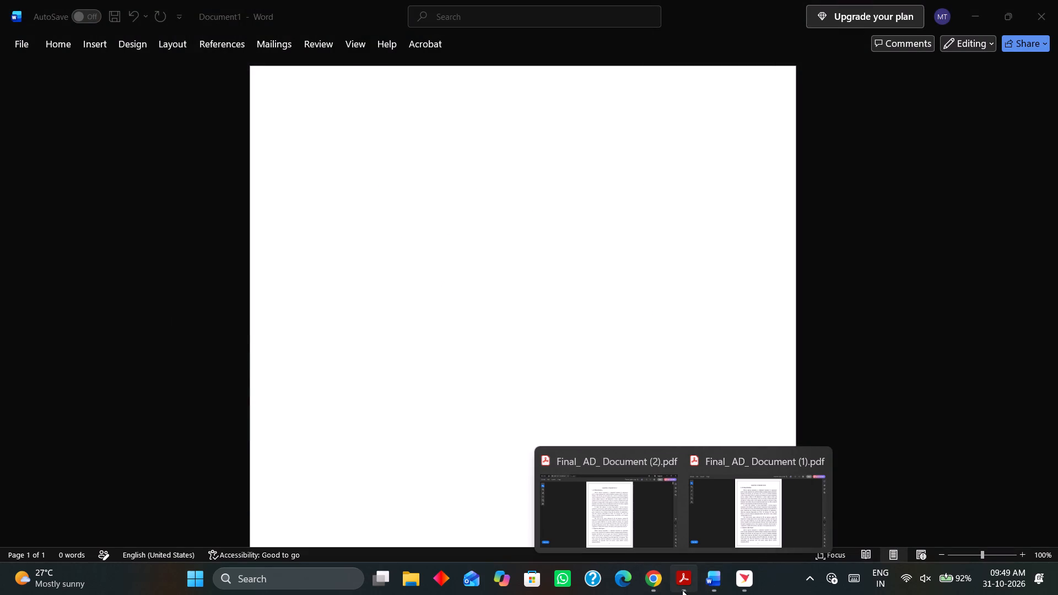
{"action": "left_click", "coordinate": [689, 591]}
{"action": "left_click", "coordinate": [1057, 0]}
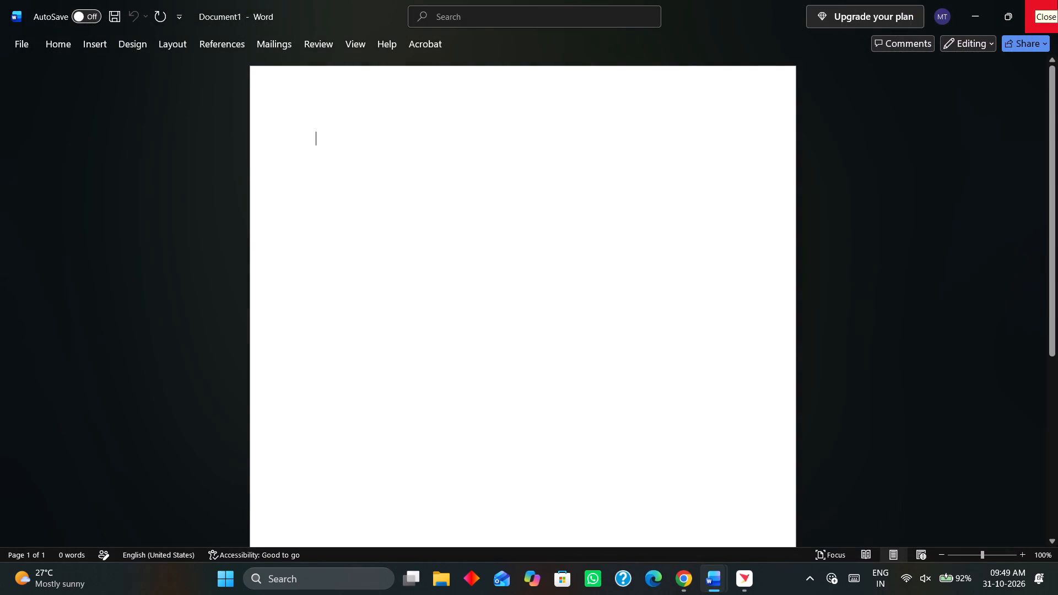
{"action": "scroll", "coordinate": [350, 182], "scroll_direction": "up", "scroll_amount": 4}
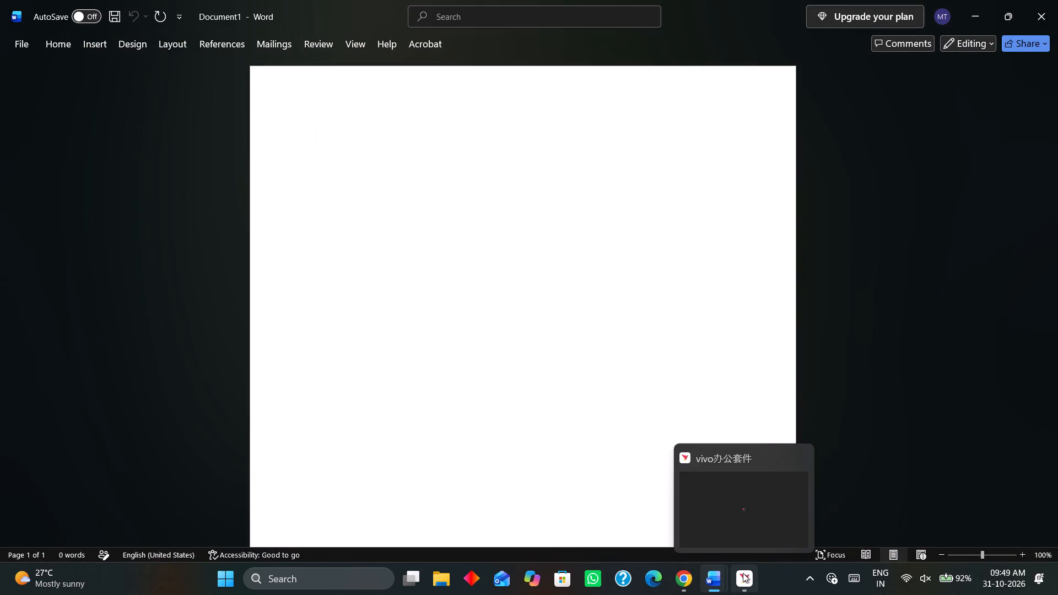
Switch to the vivo office suite, dismiss its Office tools tip and close the window.
{"action": "left_click", "coordinate": [743, 573]}
{"action": "left_click", "coordinate": [556, 353]}
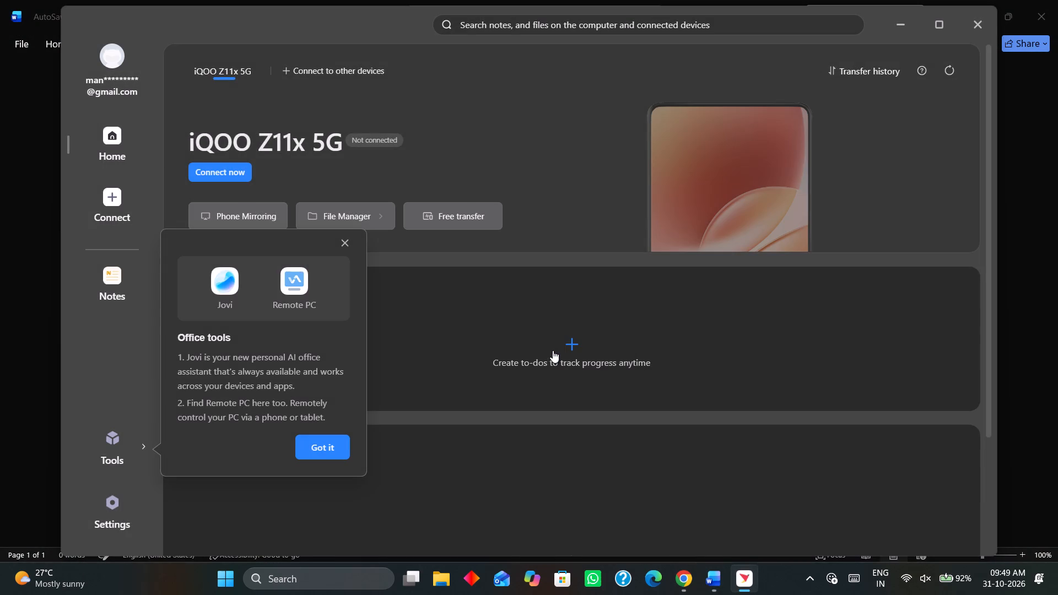
{"action": "left_click", "coordinate": [343, 246]}
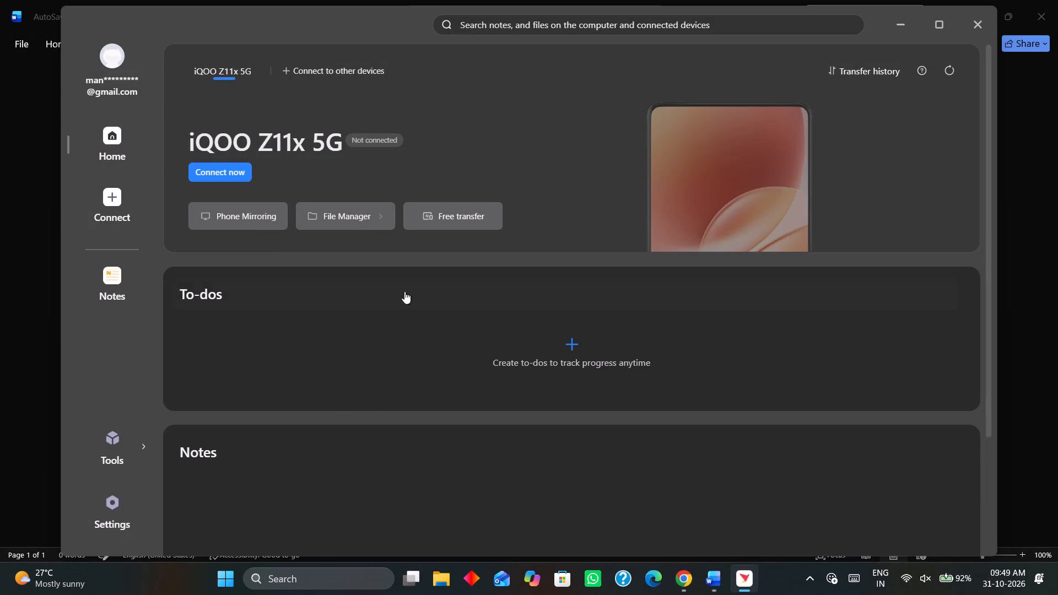
{"action": "left_click", "coordinate": [979, 21]}
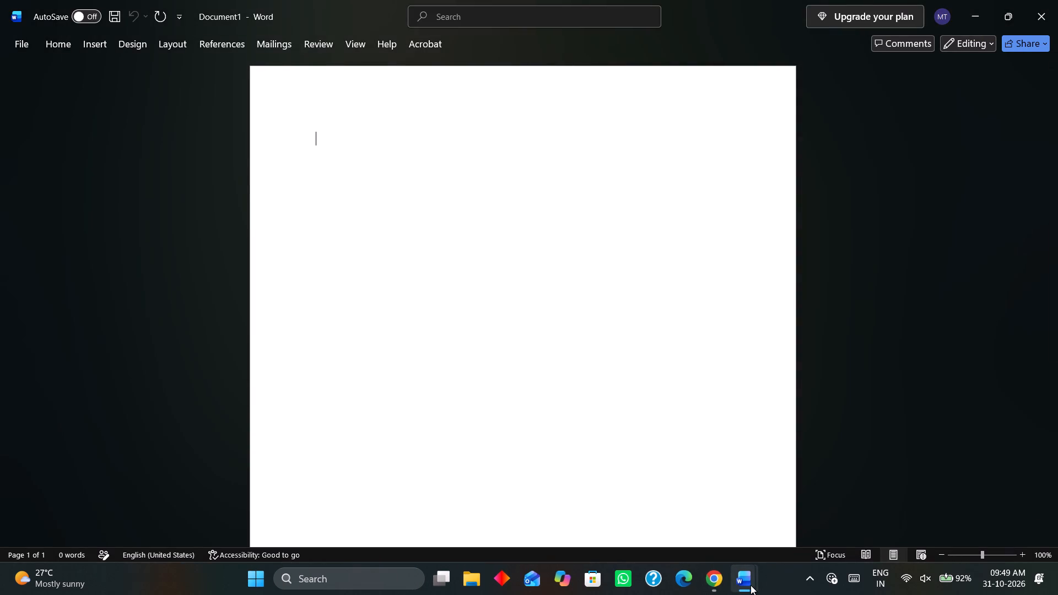
Copy the CONTENTS heading and entire contents table, down to REFERENCES, from Final_ AD_ Document into the blank Document1.
{"action": "left_click", "coordinate": [659, 524]}
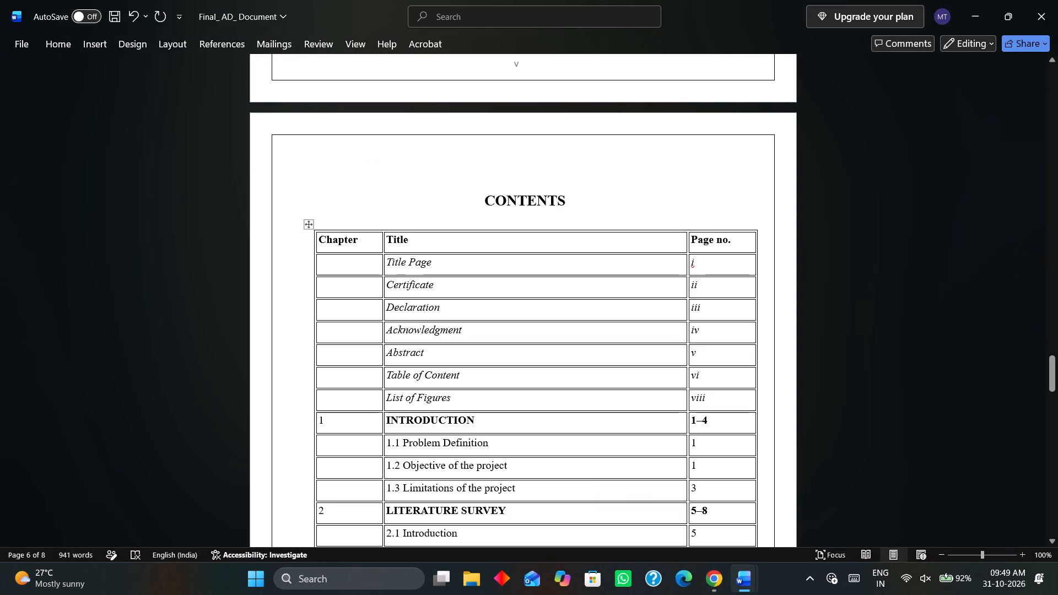
{"action": "left_click_drag", "start_coordinate": [322, 209], "coordinate": [620, 591]}
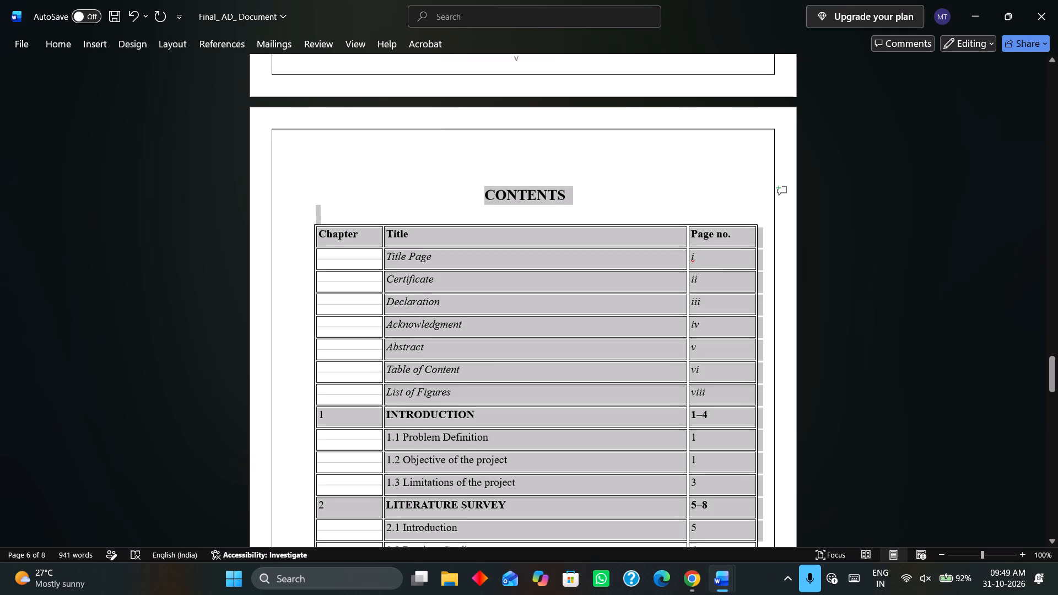
{"action": "left_click_drag", "start_coordinate": [620, 591], "coordinate": [761, 360]}
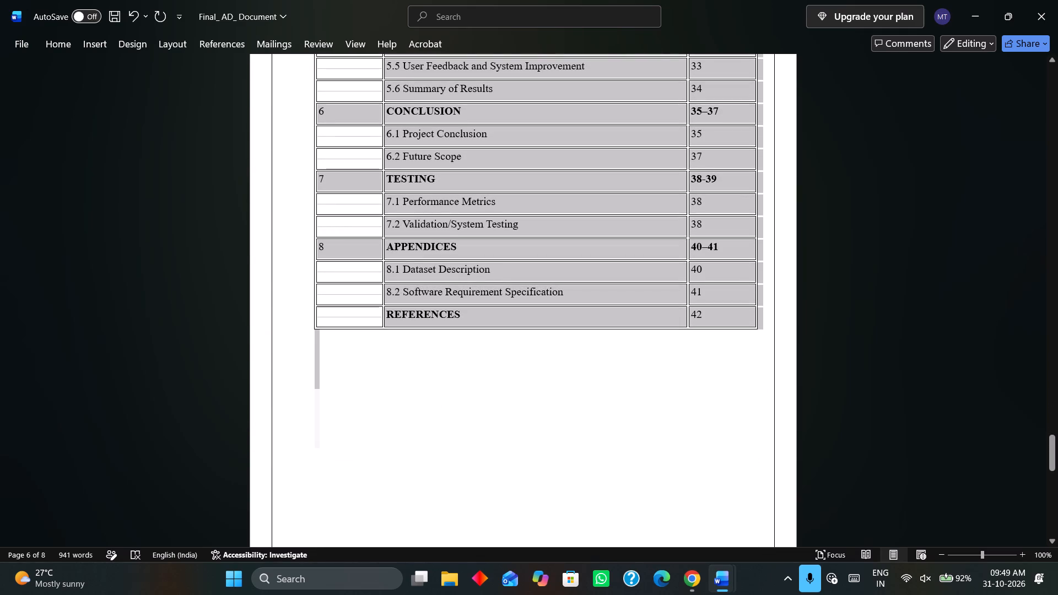
{"action": "left_click_drag", "start_coordinate": [761, 360], "coordinate": [763, 315]}
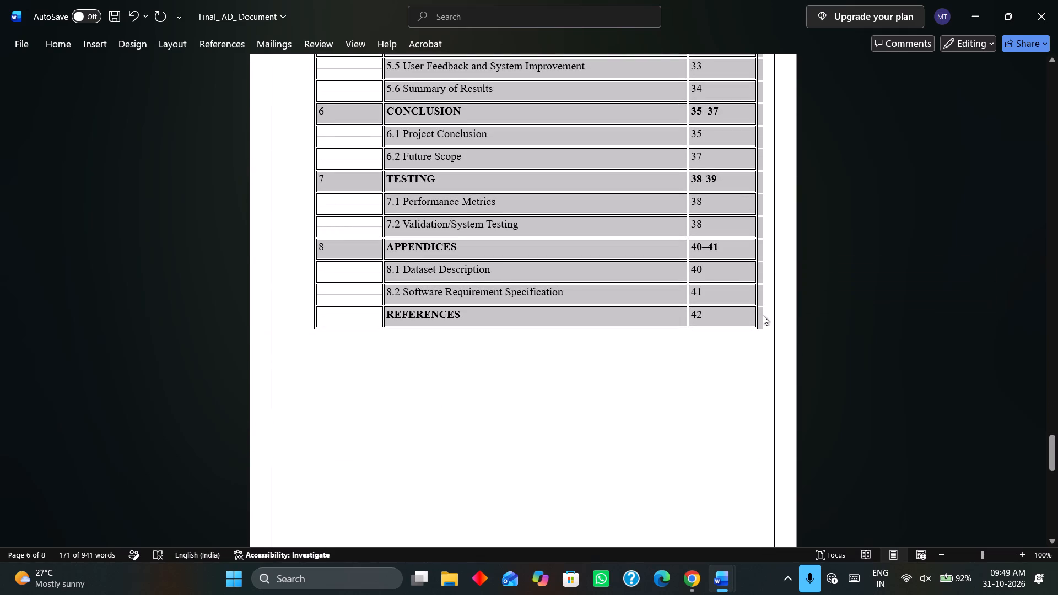
{"action": "key", "text": "ctrl+c"}
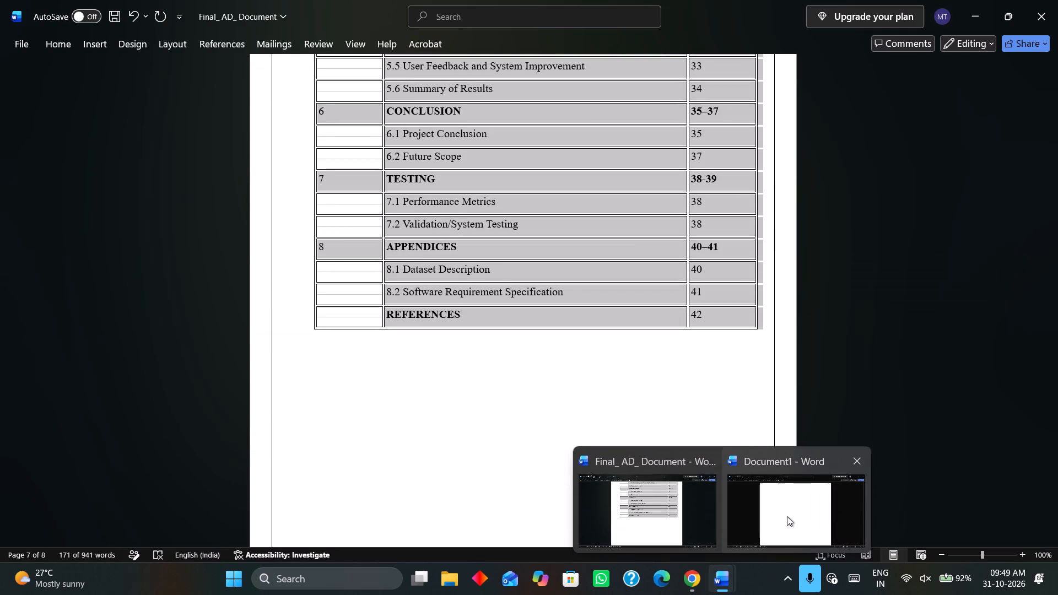
{"action": "left_click", "coordinate": [788, 516]}
{"action": "left_click", "coordinate": [548, 338]}
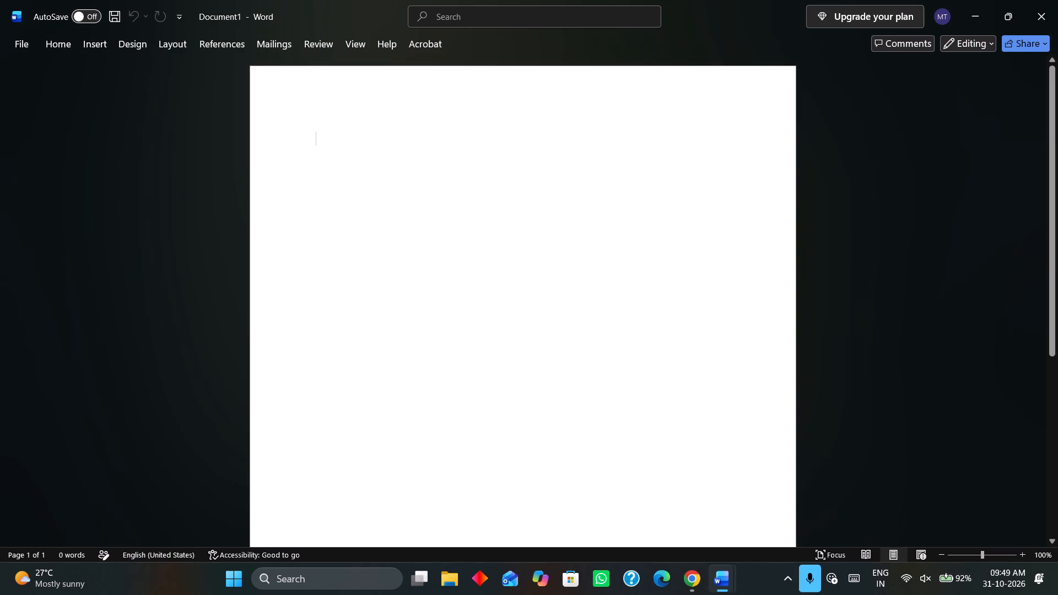
{"action": "key", "text": "ctrl+v"}
{"action": "scroll", "coordinate": [655, 451], "scroll_direction": "up", "scroll_amount": 4}
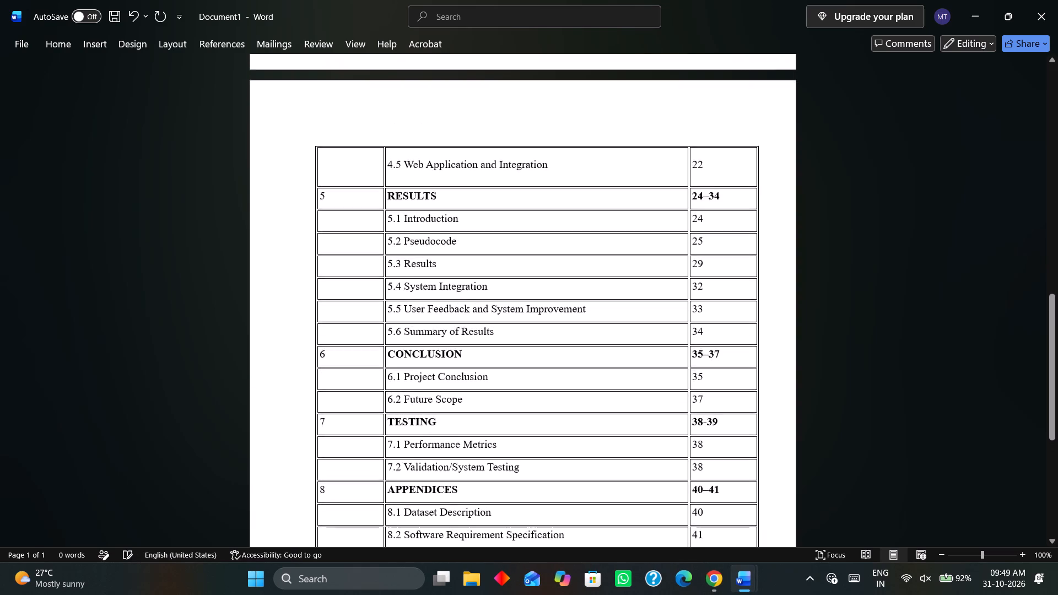
{"action": "scroll", "coordinate": [651, 449], "scroll_direction": "up", "scroll_amount": 20}
{"action": "scroll", "coordinate": [651, 449], "scroll_direction": "up", "scroll_amount": 8}
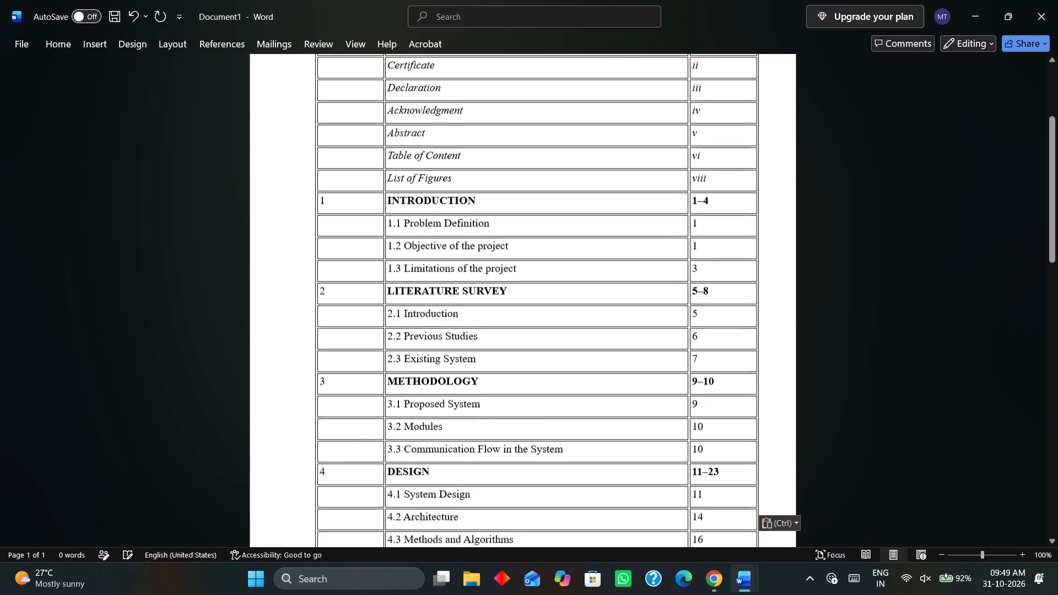
{"action": "scroll", "coordinate": [584, 489], "scroll_direction": "up", "scroll_amount": 9}
Delete the entire contents table, from the Chapter header row to REFERENCES, in Final_ AD_ Document, keeping the CONTENTS heading.
{"action": "left_click", "coordinate": [712, 587]}
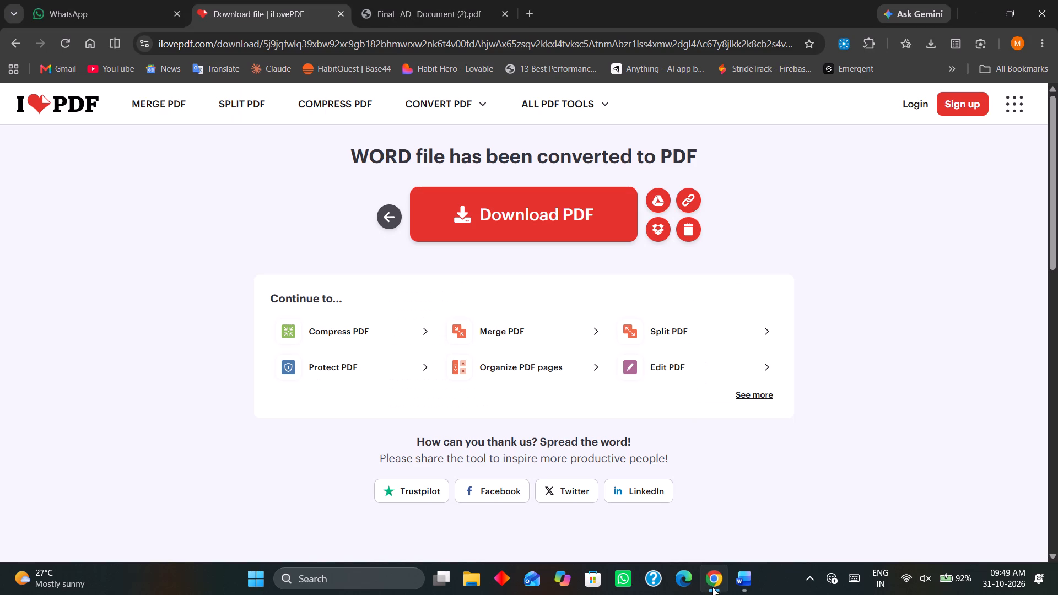
{"action": "left_click", "coordinate": [742, 588]}
{"action": "left_click", "coordinate": [693, 523]}
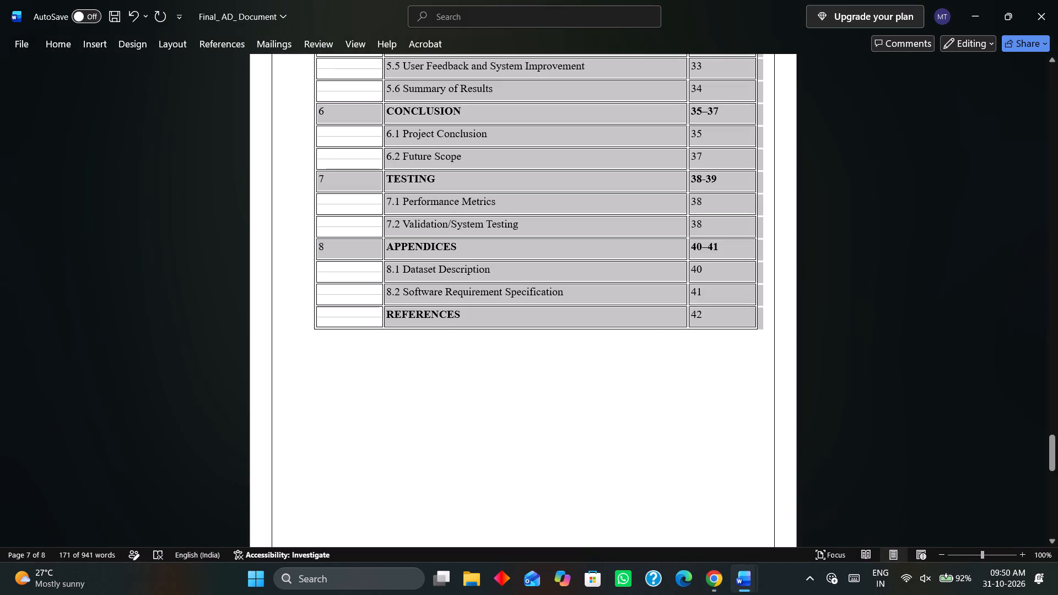
{"action": "left_click", "coordinate": [742, 578]}
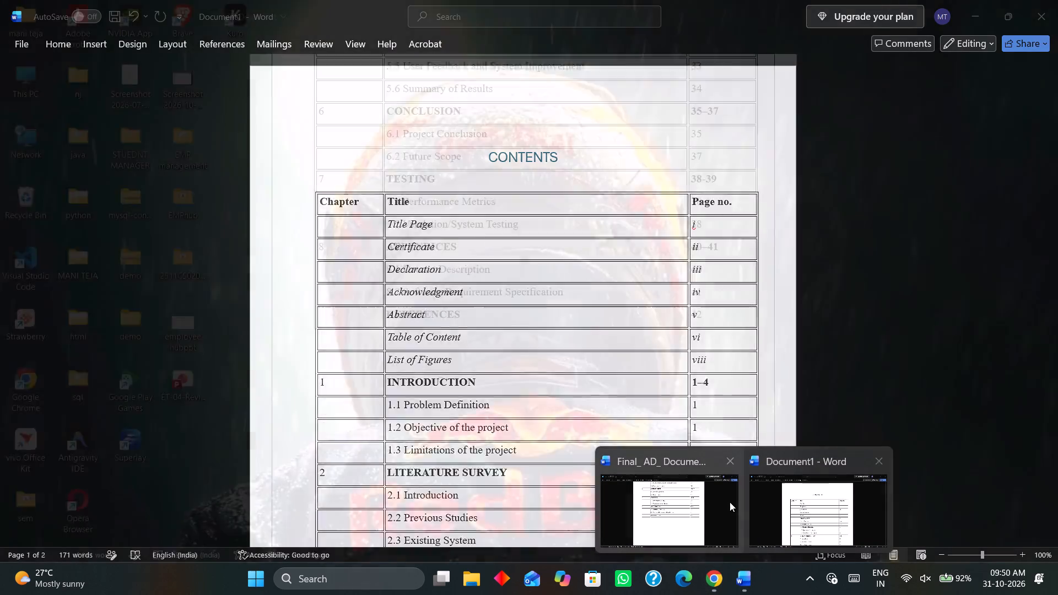
{"action": "left_click", "coordinate": [730, 502]}
{"action": "scroll", "coordinate": [533, 424], "scroll_direction": "up", "scroll_amount": 20}
{"action": "scroll", "coordinate": [533, 424], "scroll_direction": "up", "scroll_amount": 1}
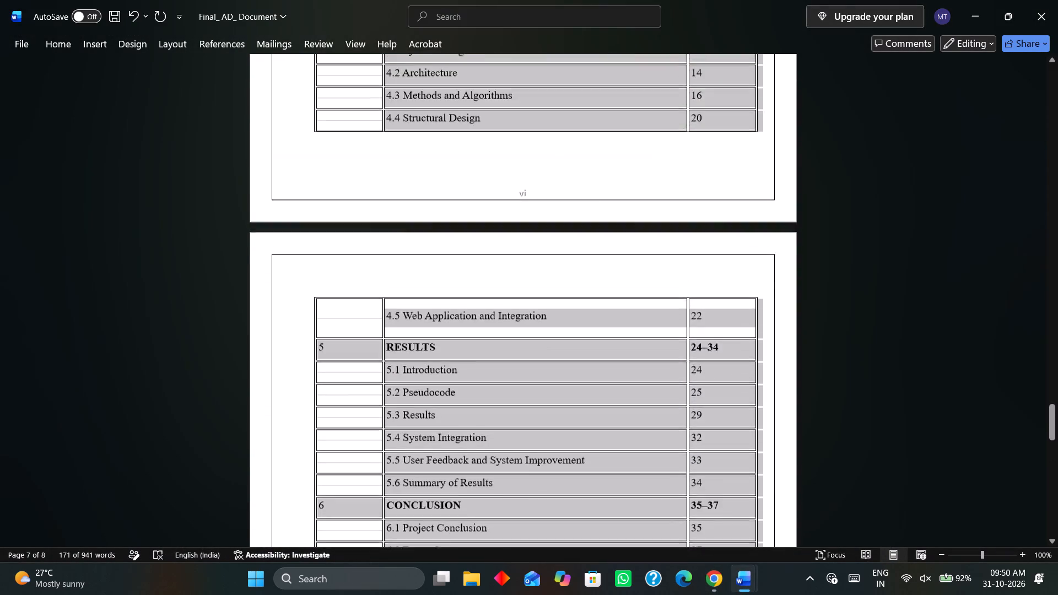
{"action": "scroll", "coordinate": [523, 407], "scroll_direction": "up", "scroll_amount": 20}
{"action": "scroll", "coordinate": [523, 407], "scroll_direction": "up", "scroll_amount": 7}
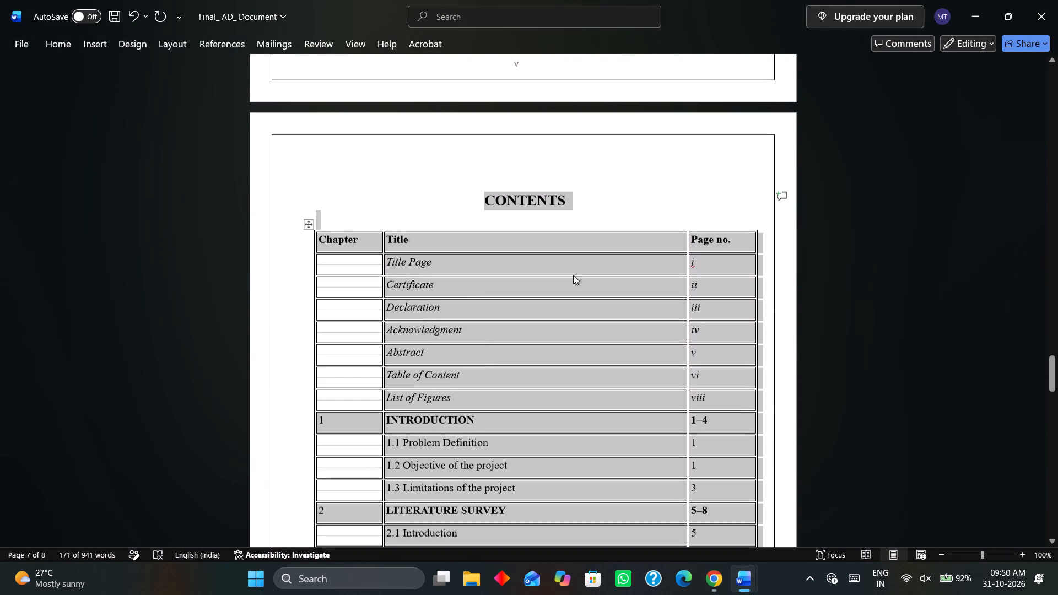
{"action": "left_click", "coordinate": [578, 202]}
{"action": "left_click_drag", "start_coordinate": [578, 202], "coordinate": [628, 267]}
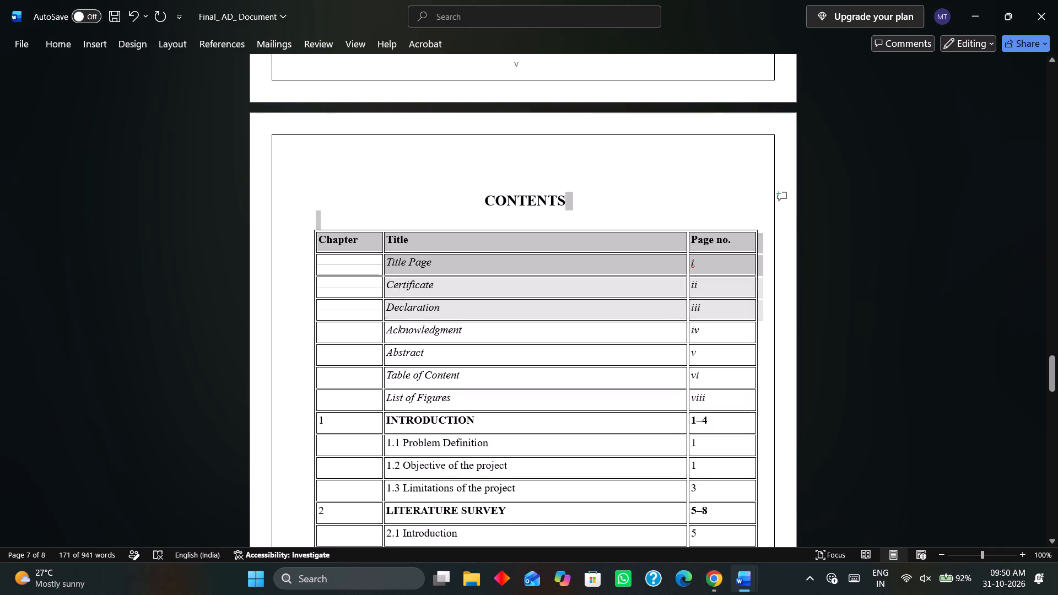
{"action": "left_click_drag", "start_coordinate": [628, 267], "coordinate": [634, 232]}
{"action": "left_click", "coordinate": [608, 221]}
{"action": "left_click_drag", "start_coordinate": [582, 208], "coordinate": [656, 575]}
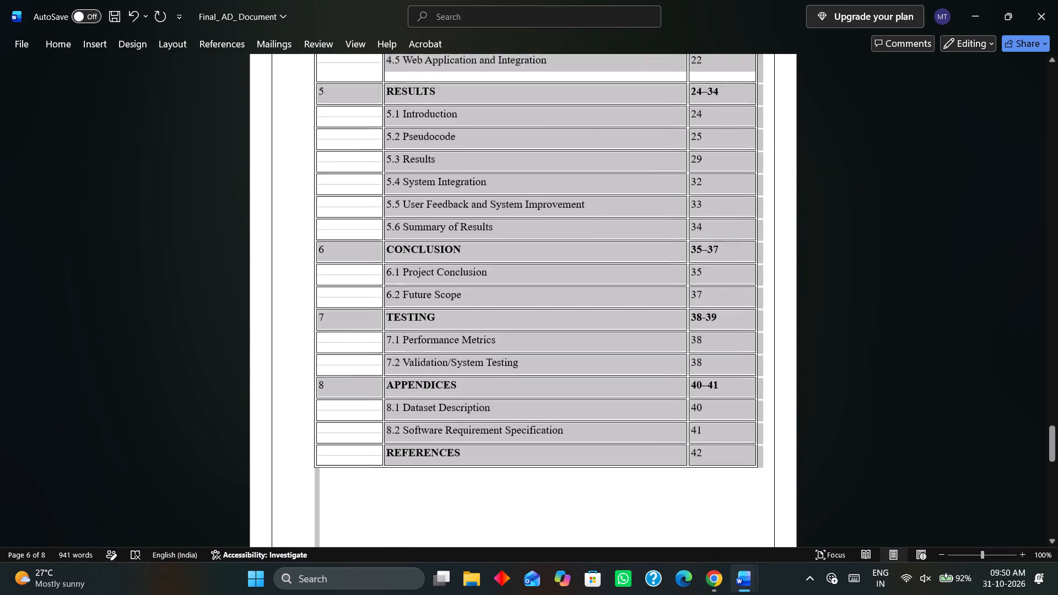
{"action": "left_click_drag", "start_coordinate": [656, 575], "coordinate": [761, 314]}
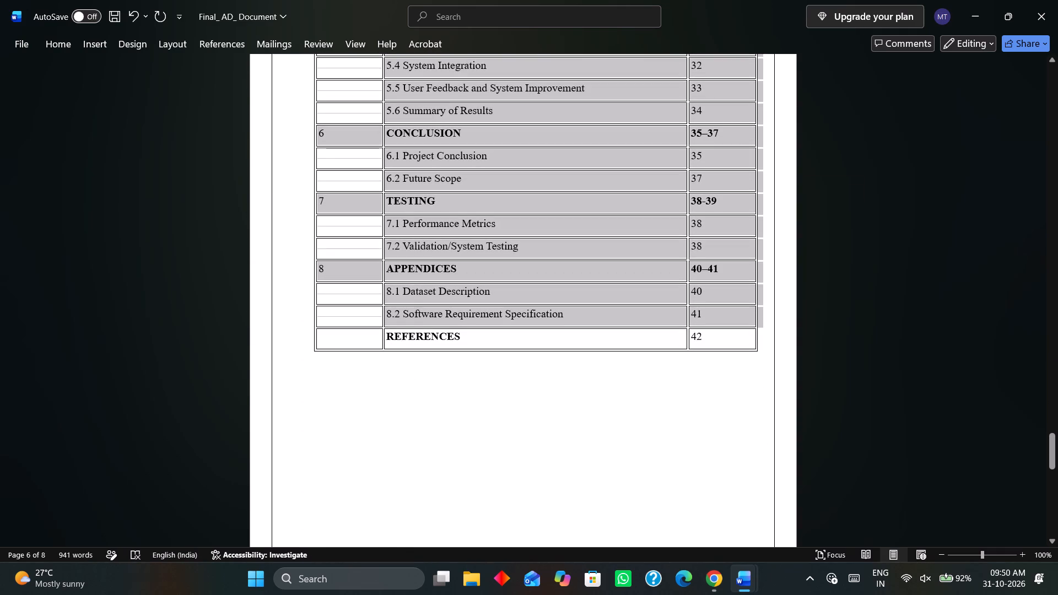
{"action": "left_click_drag", "start_coordinate": [761, 314], "coordinate": [757, 340]}
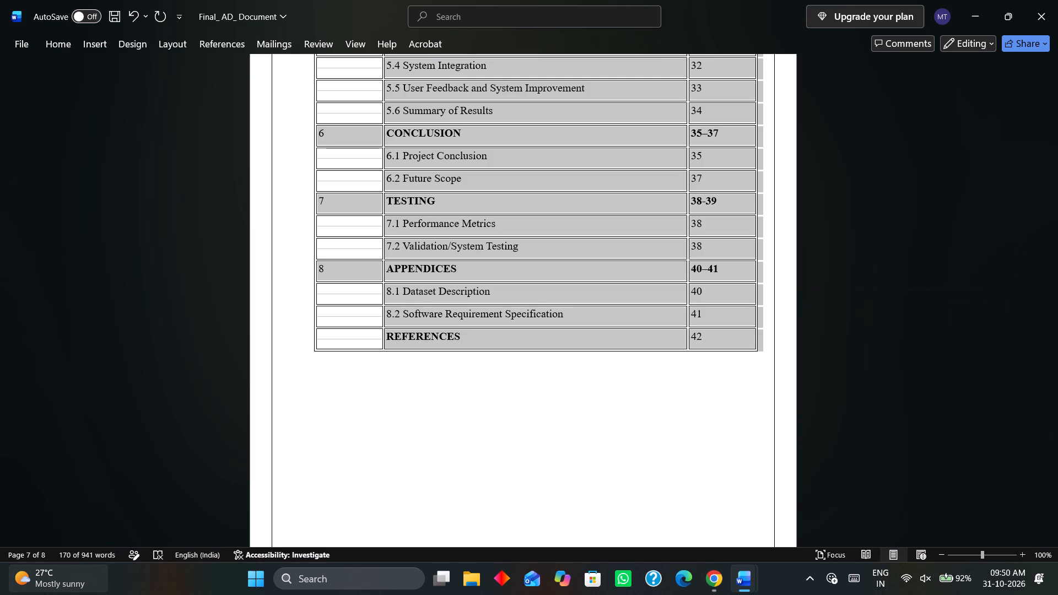
{"action": "key", "text": "BackSpace"}
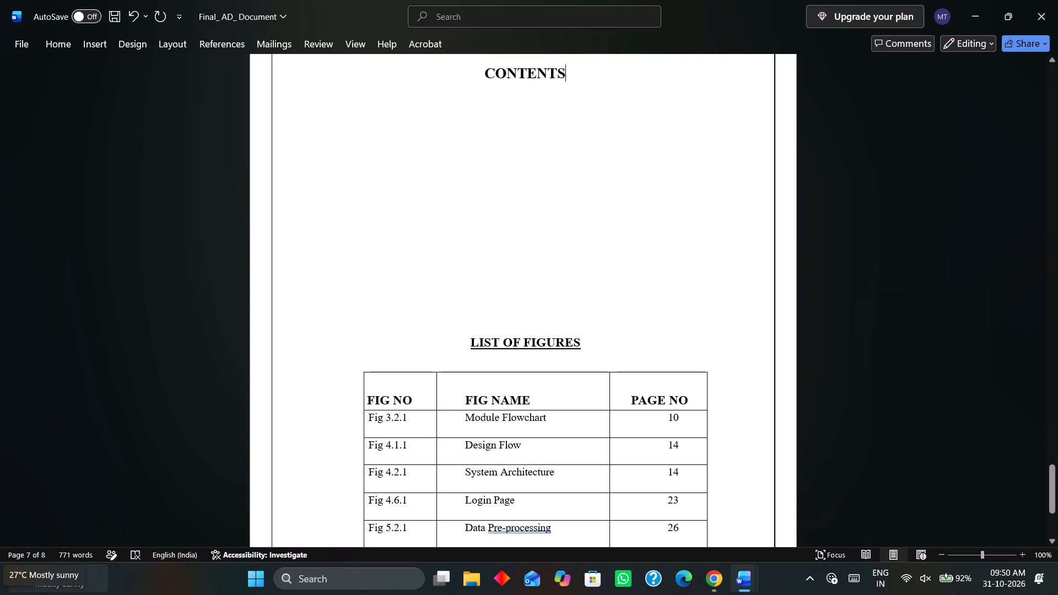
Insert a table with 3 columns and 6 rows directly below the CONTENTS heading.
{"action": "left_click", "coordinate": [136, 45]}
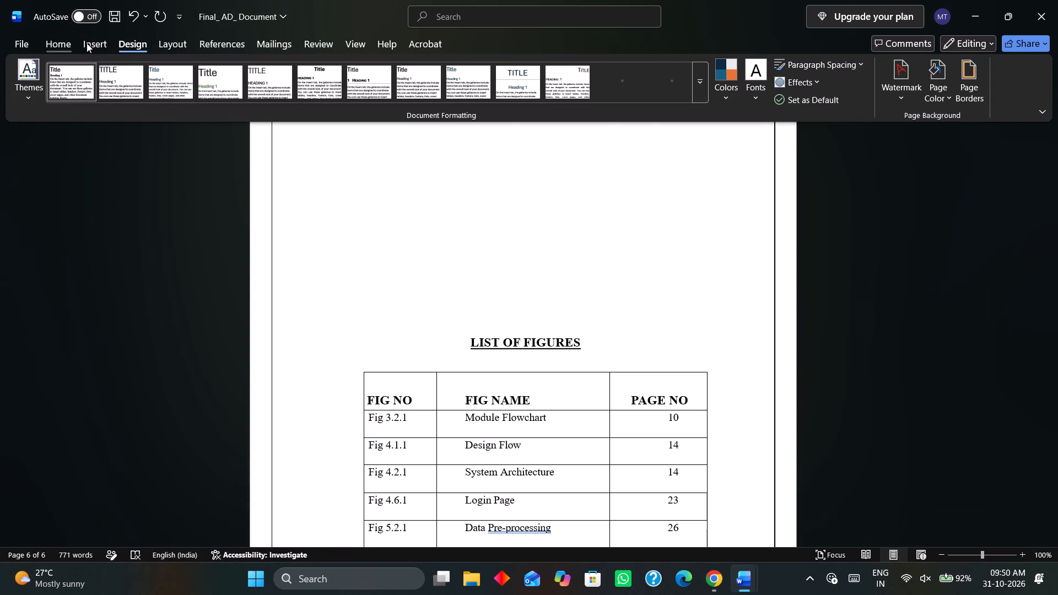
{"action": "left_click", "coordinate": [88, 44]}
{"action": "left_click", "coordinate": [110, 95]}
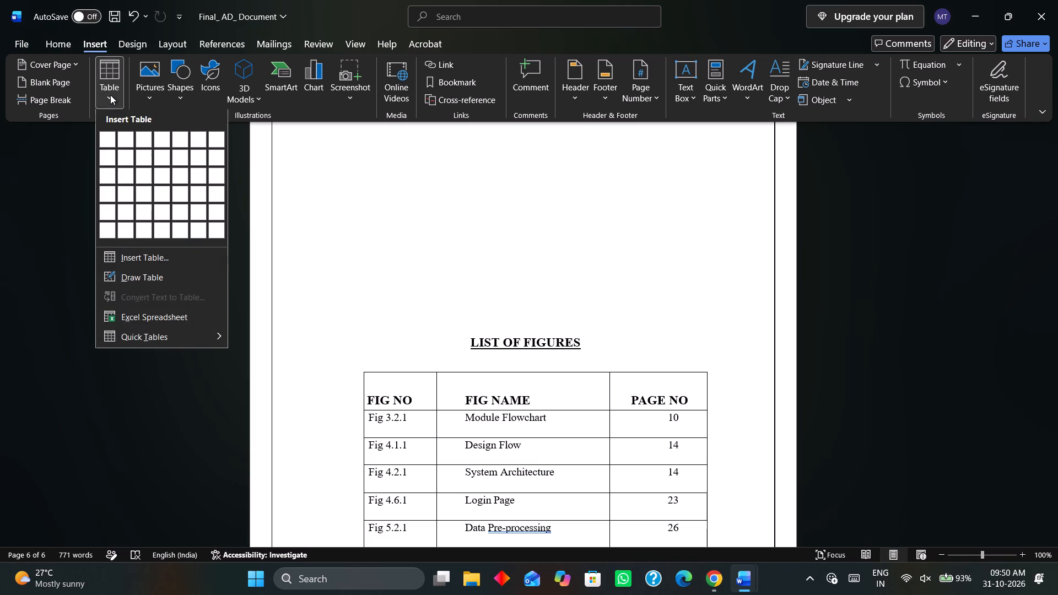
{"action": "left_click", "coordinate": [144, 235]}
{"action": "scroll", "coordinate": [501, 228], "scroll_direction": "up", "scroll_amount": 1}
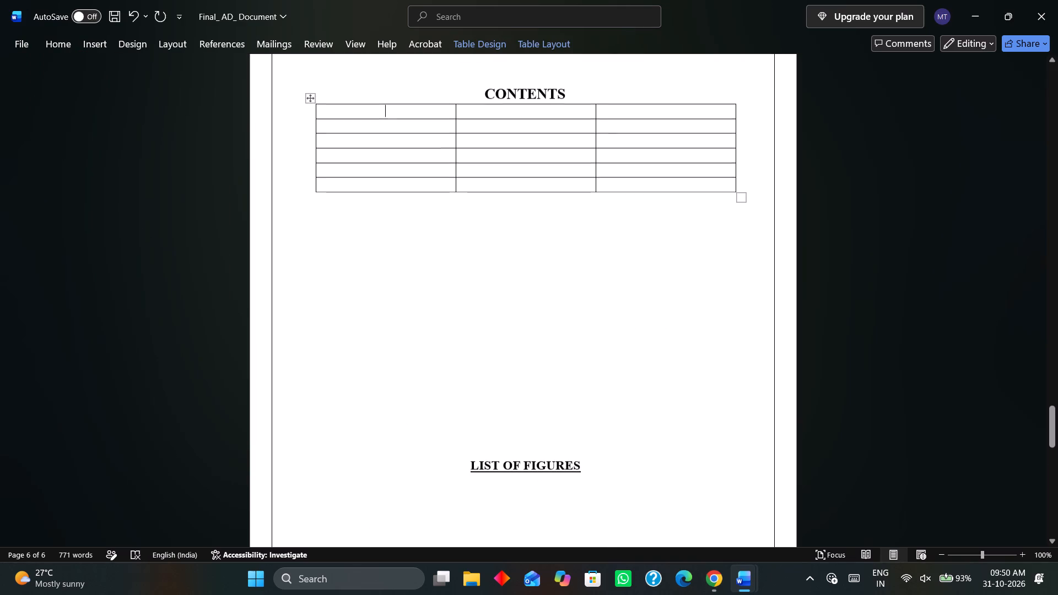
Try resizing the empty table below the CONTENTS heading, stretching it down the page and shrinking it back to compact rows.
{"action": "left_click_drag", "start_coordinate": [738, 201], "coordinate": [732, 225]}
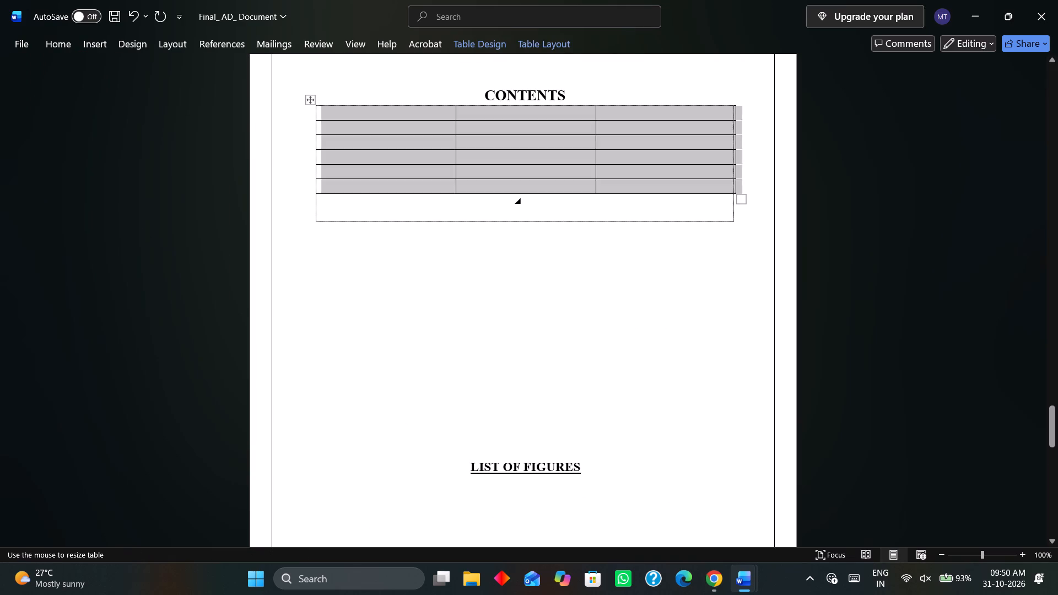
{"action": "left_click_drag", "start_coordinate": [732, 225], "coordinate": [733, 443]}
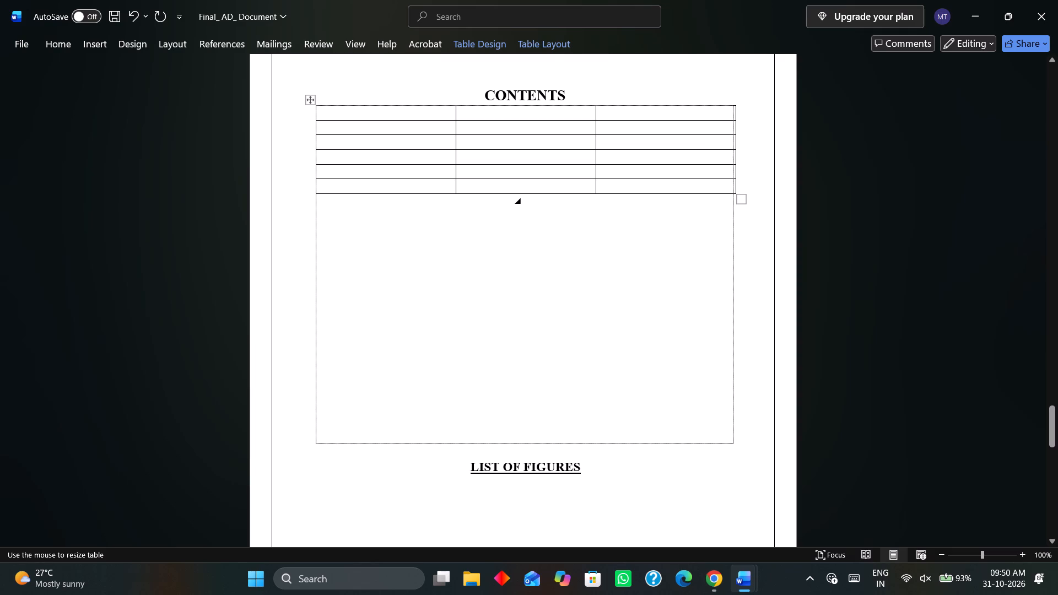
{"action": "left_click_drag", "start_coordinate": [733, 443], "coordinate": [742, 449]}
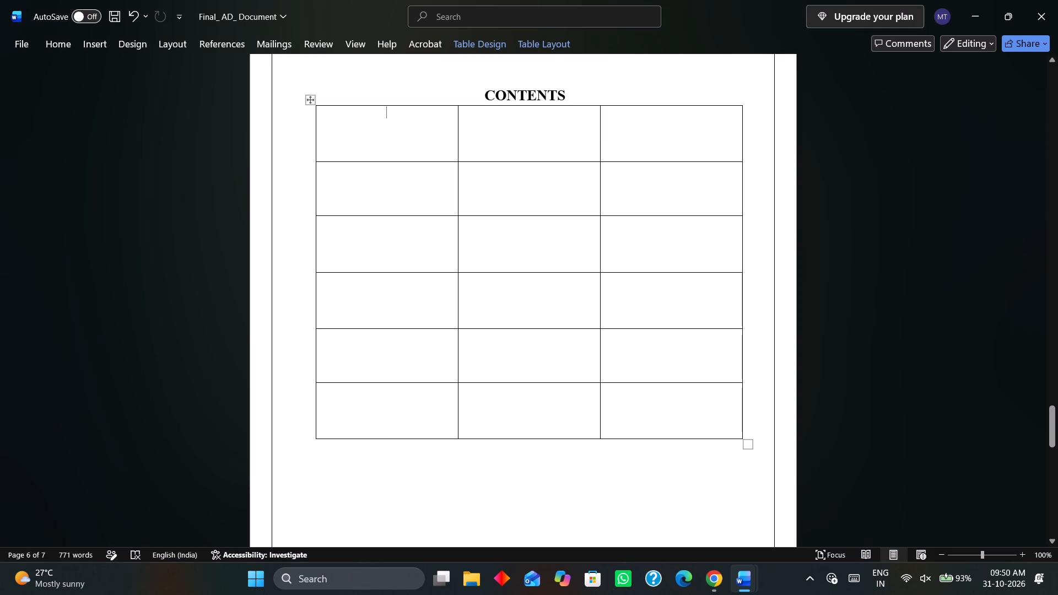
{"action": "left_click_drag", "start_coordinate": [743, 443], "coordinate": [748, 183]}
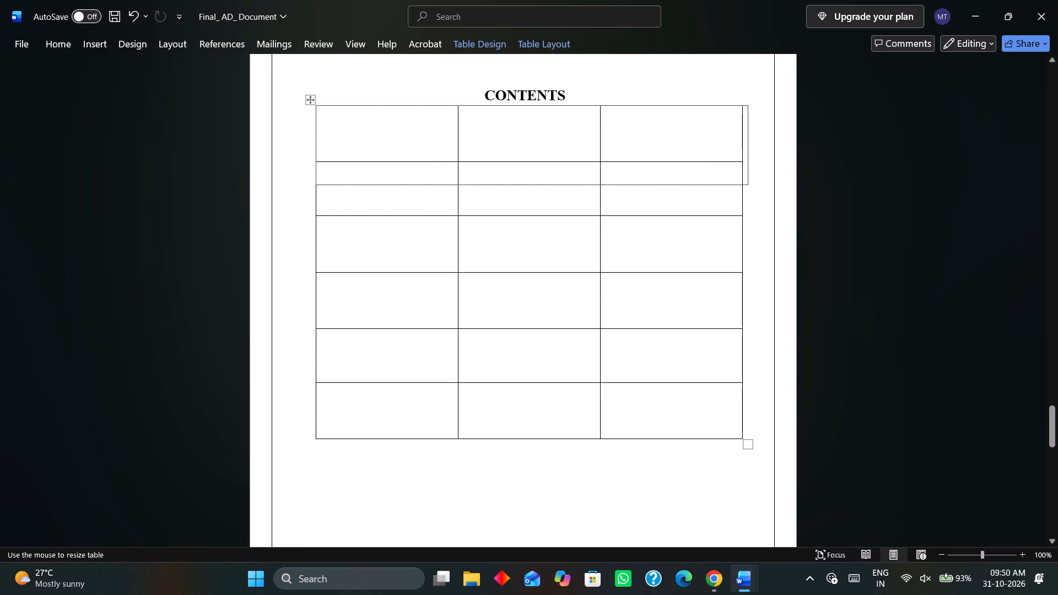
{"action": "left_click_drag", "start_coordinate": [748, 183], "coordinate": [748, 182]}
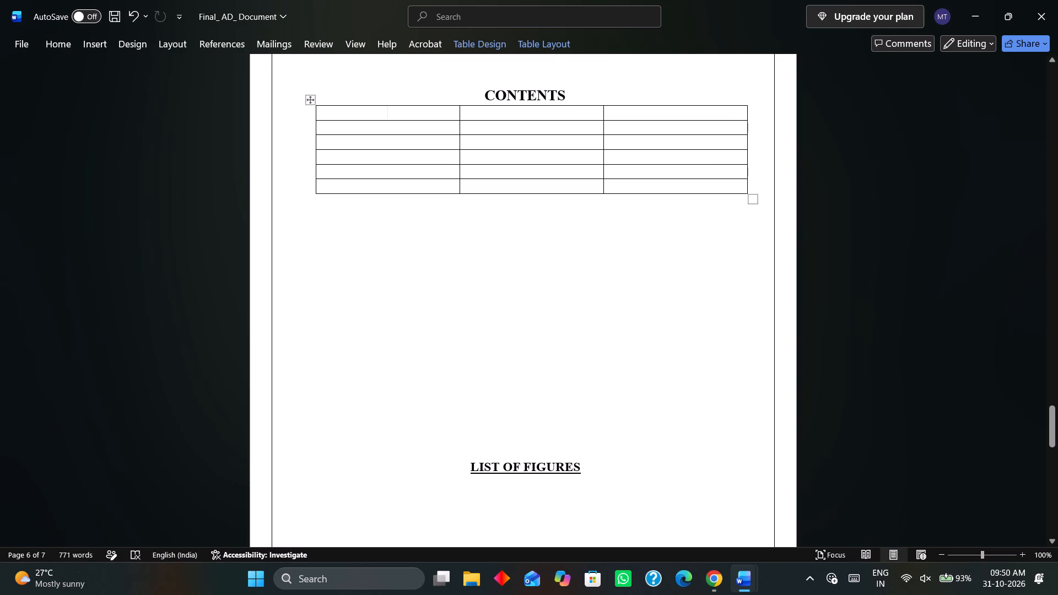
Undo the table resizes and the insertion of the 3-column, 6-row table below the CONTENTS heading.
{"action": "key", "text": "ctrl+z"}
{"action": "key", "text": "ctrl+z"}
{"action": "key", "text": "ctrl+z"}
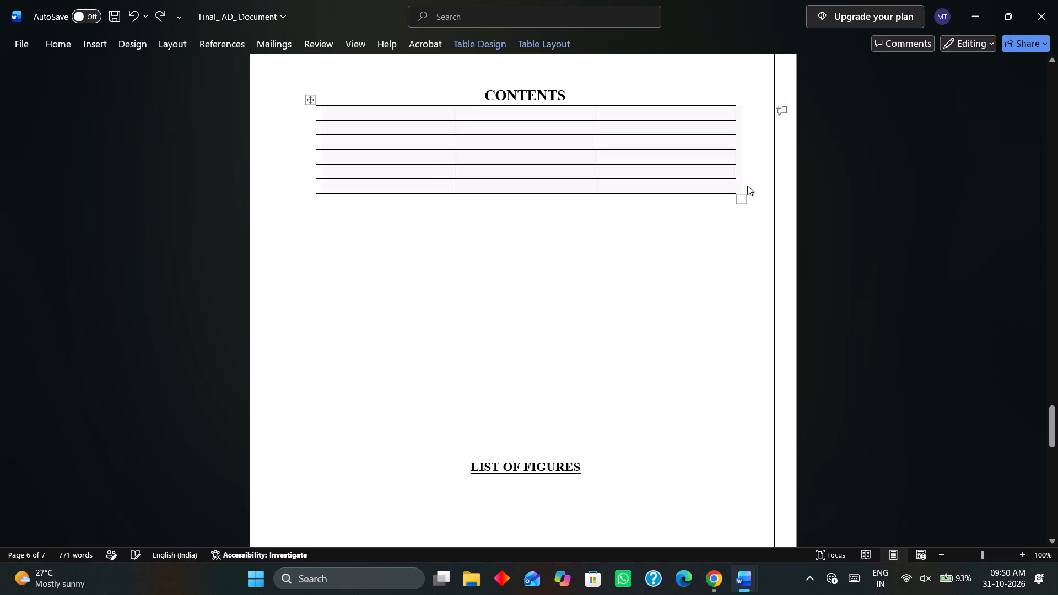
Start inserting a new table at the CONTENTS heading by exact size, with 3 columns and the number of rows cleared.
{"action": "left_click", "coordinate": [71, 39]}
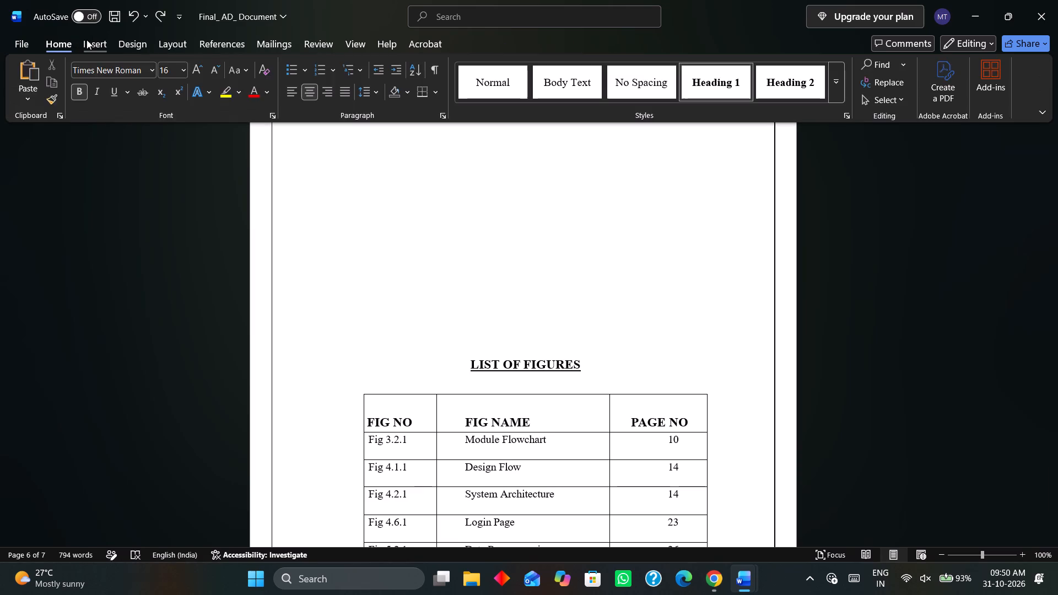
{"action": "left_click", "coordinate": [87, 40]}
{"action": "left_click", "coordinate": [98, 73]}
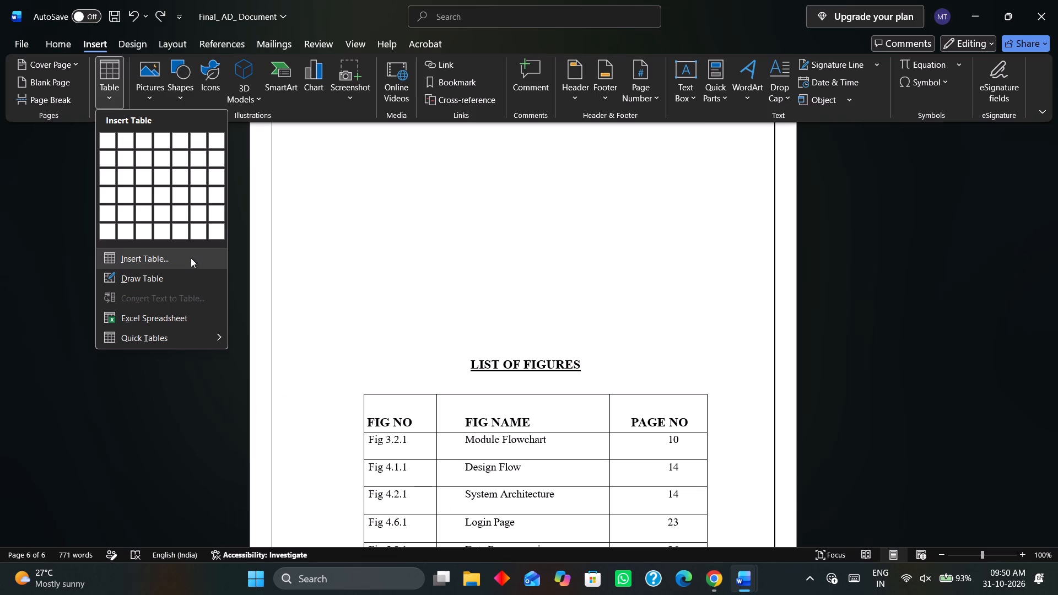
{"action": "left_click", "coordinate": [191, 258]}
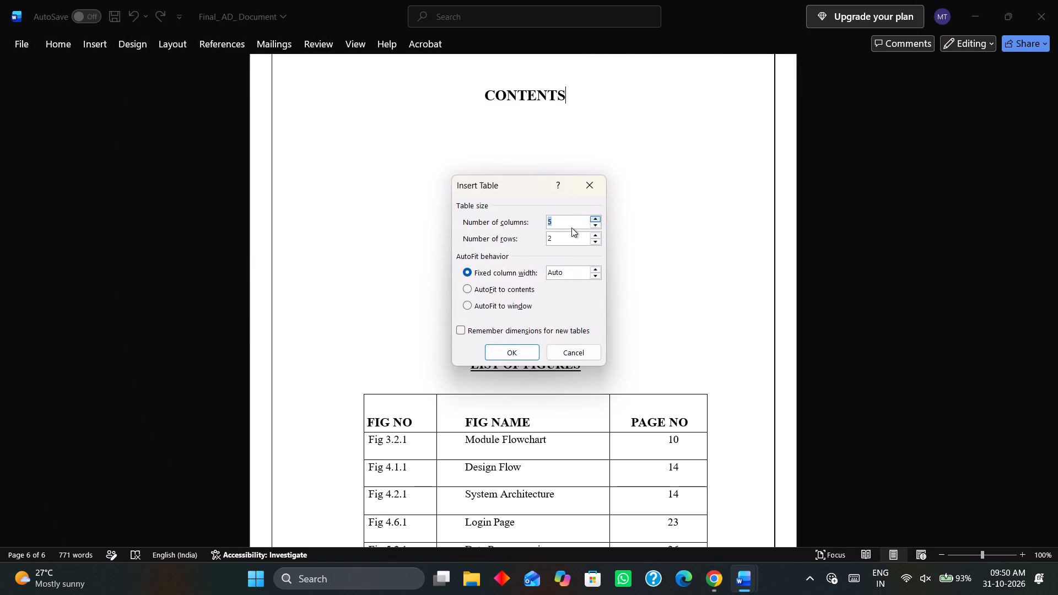
{"action": "key", "text": "BackSpace"}
{"action": "key", "text": "3"}
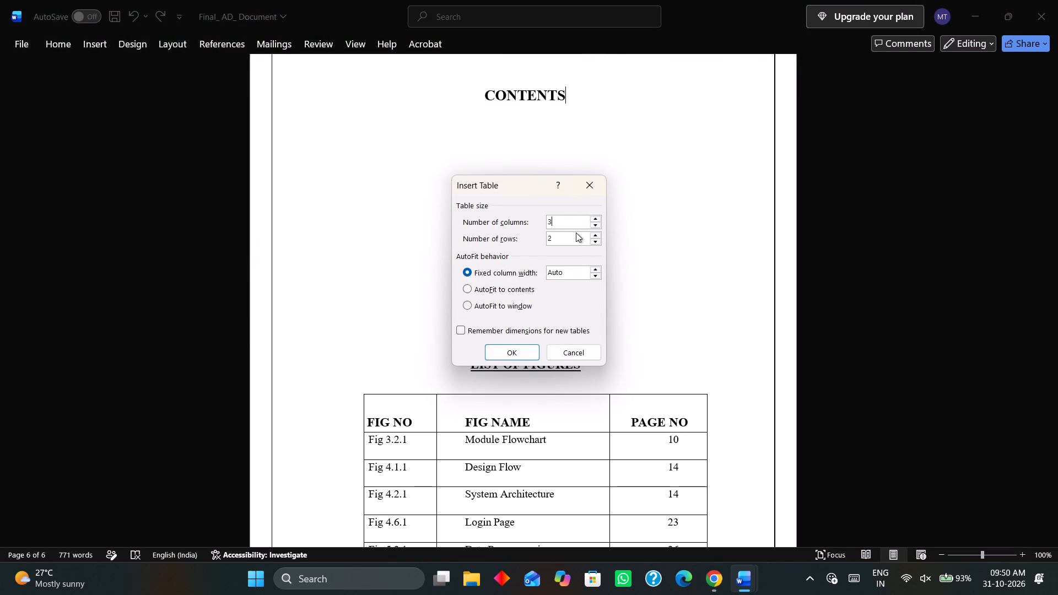
{"action": "left_click", "coordinate": [576, 233]}
{"action": "key", "text": "BackSpace"}
Try to switch to Document1 to view the copied original contents table while the new table's row count is pending.
{"action": "left_click", "coordinate": [784, 524]}
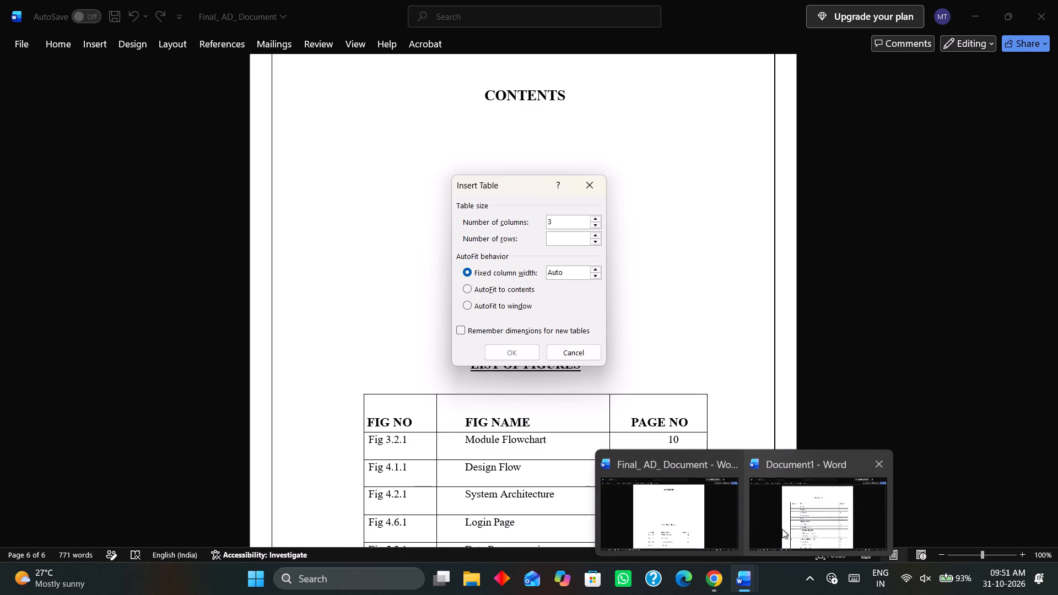
{"action": "left_click", "coordinate": [782, 529]}
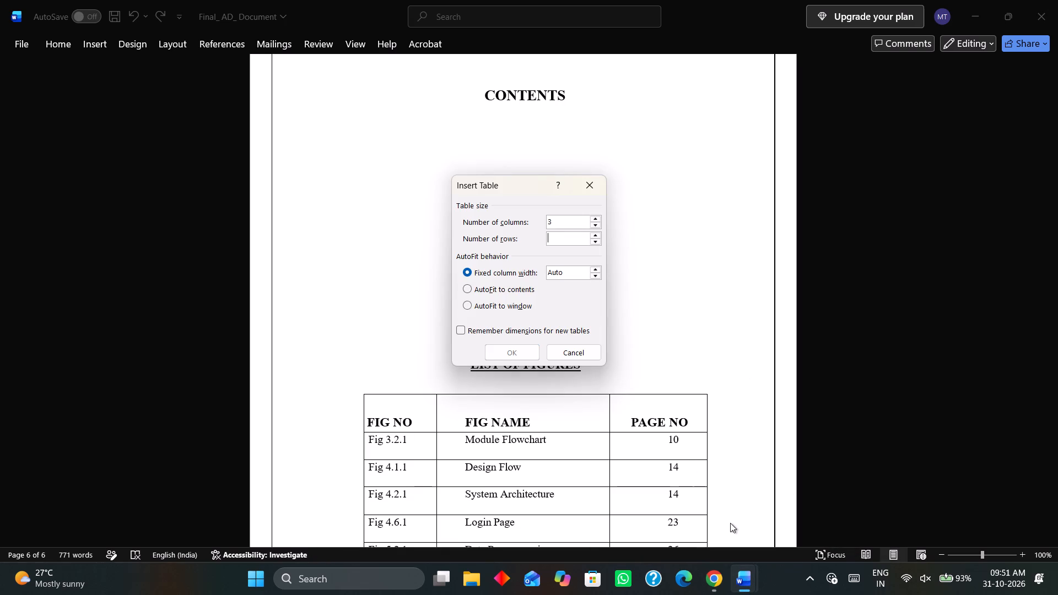
{"action": "key", "text": "alt+Tab"}
{"action": "key", "text": "alt+Tab"}
{"action": "key", "text": "alt+Tab"}
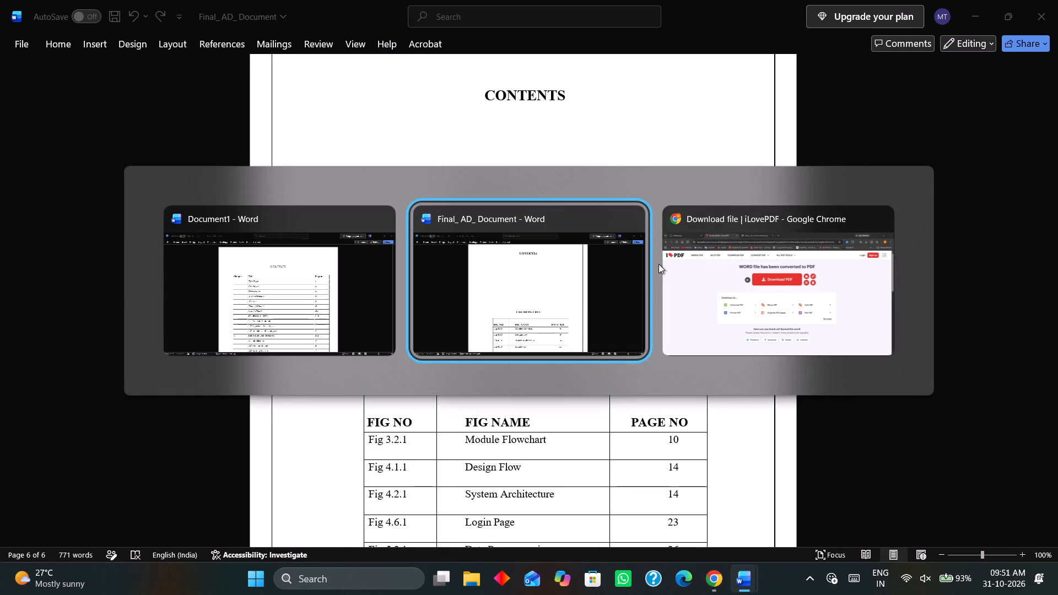
{"action": "key", "text": "alt+Tab"}
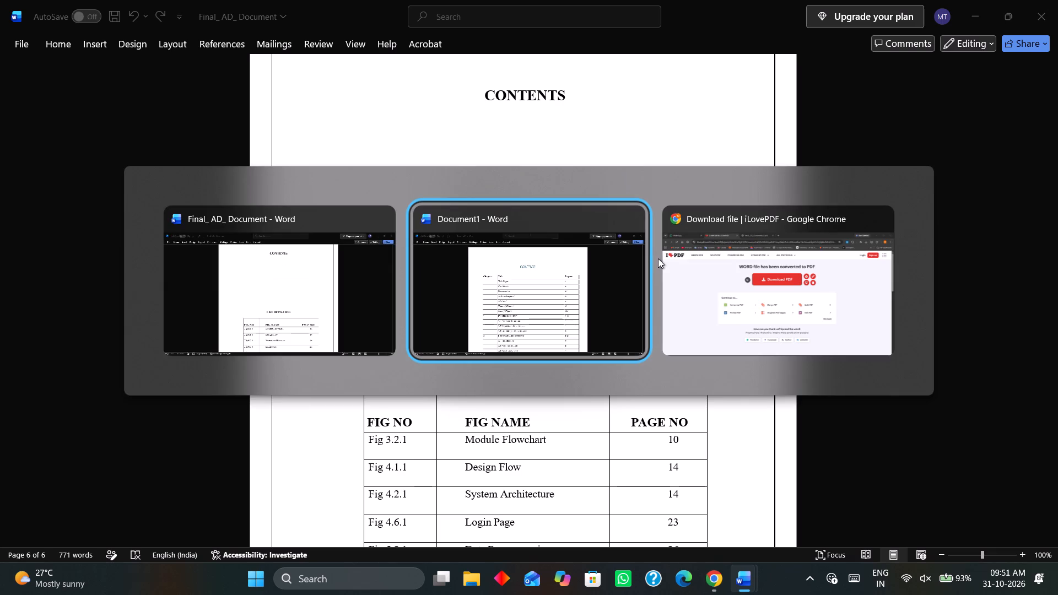
{"action": "key", "text": "alt+Tab"}
{"action": "key", "text": "alt+Tab"}
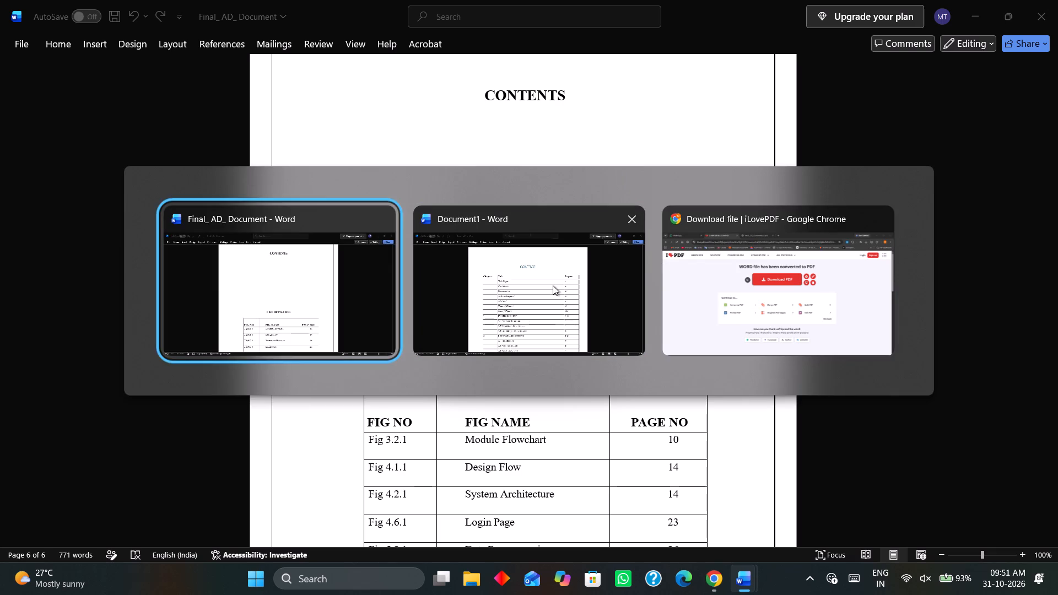
{"action": "key", "text": "alt+Tab"}
{"action": "scroll", "coordinate": [654, 258], "scroll_direction": "up", "scroll_amount": 1}
{"action": "scroll", "coordinate": [662, 254], "scroll_direction": "down", "scroll_amount": 2}
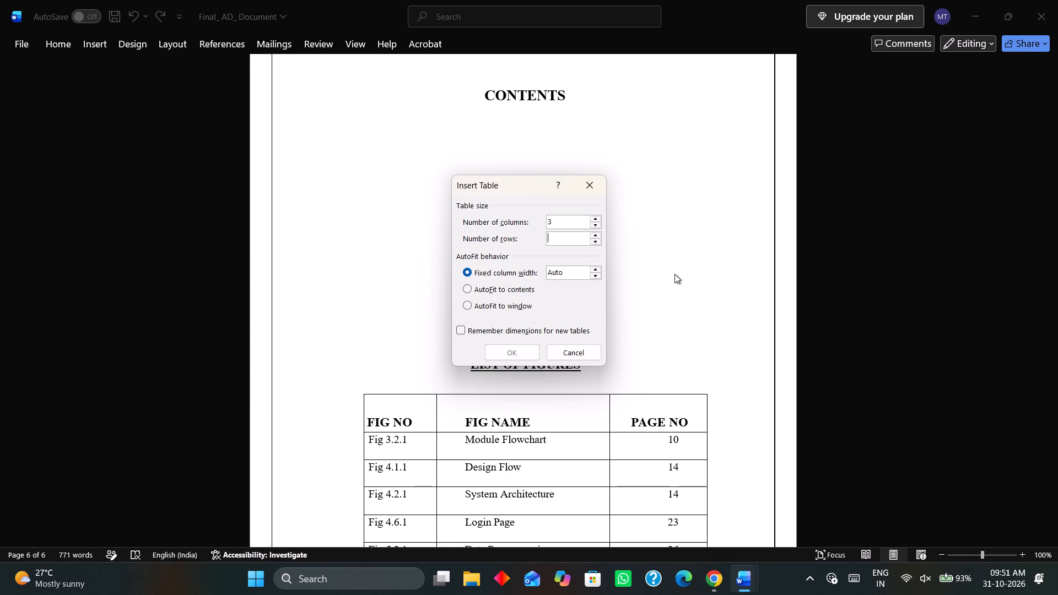
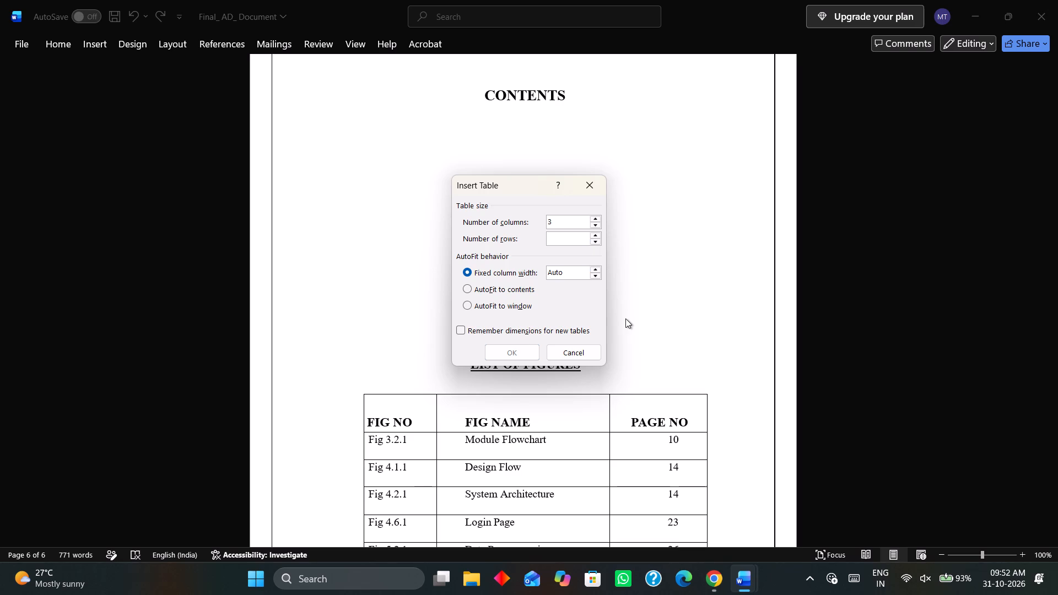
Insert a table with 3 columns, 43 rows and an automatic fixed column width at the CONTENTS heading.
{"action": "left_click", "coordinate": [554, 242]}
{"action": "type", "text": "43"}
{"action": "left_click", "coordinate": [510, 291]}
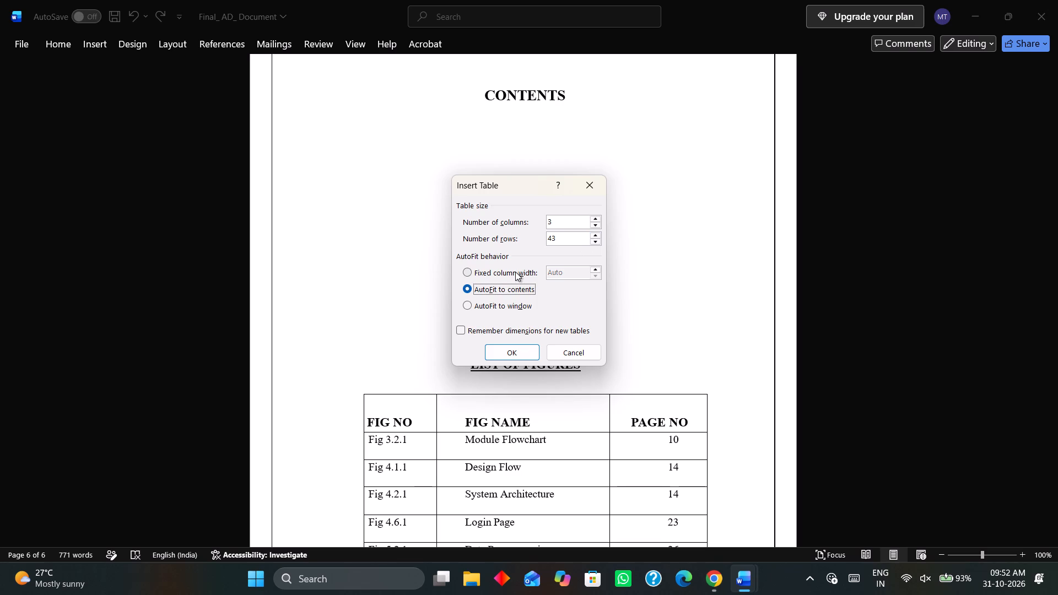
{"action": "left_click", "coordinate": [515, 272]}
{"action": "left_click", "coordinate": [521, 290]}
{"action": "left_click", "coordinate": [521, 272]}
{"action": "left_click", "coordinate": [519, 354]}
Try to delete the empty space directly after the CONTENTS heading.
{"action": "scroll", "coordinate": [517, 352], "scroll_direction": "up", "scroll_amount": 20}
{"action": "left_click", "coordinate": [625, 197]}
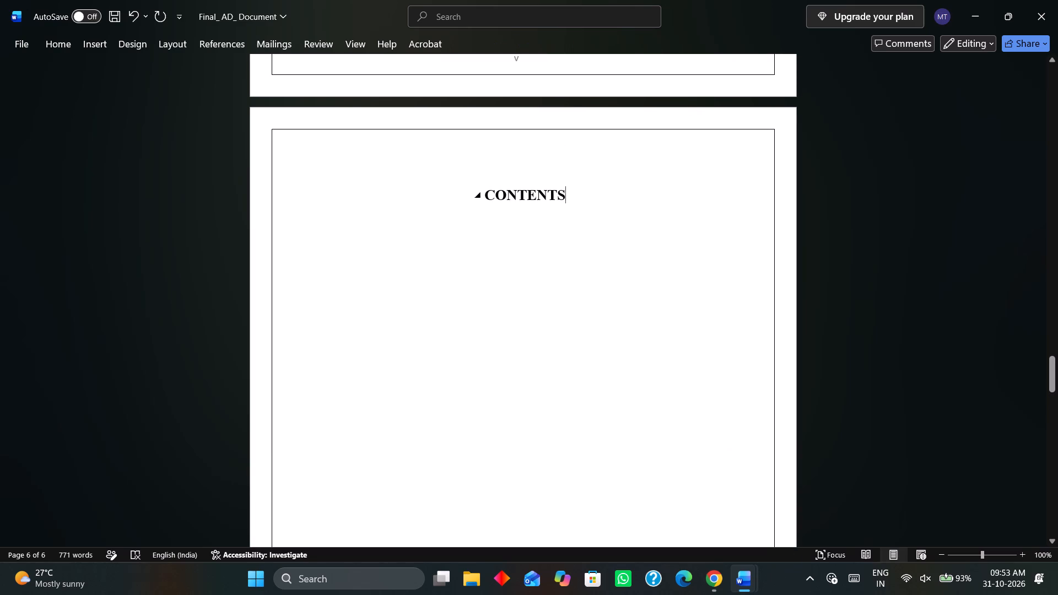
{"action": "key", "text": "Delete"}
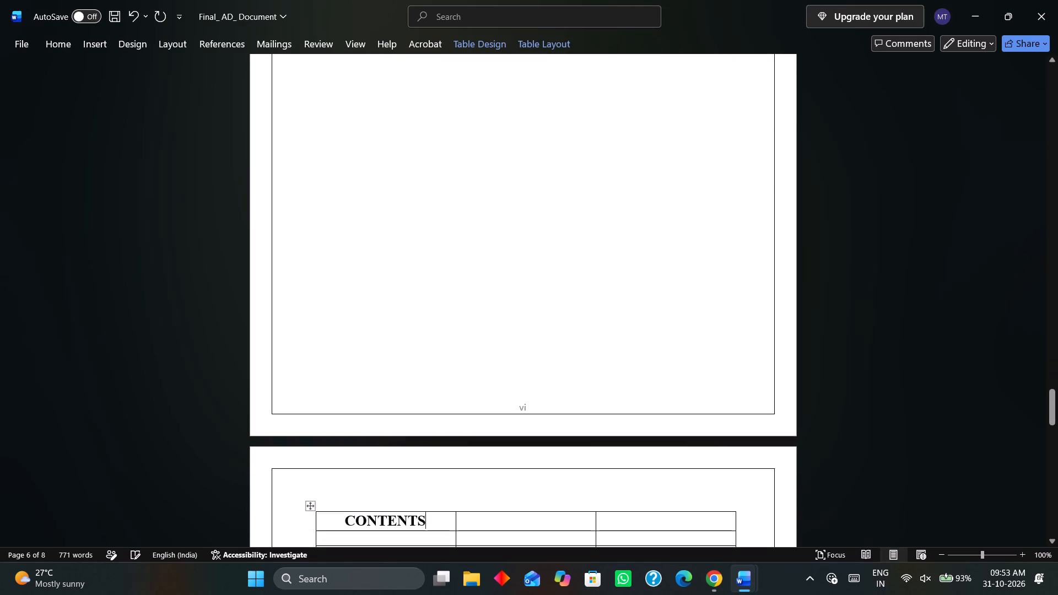
Examine how the 43-row table and the CONTENTS heading are laid out across the pages.
{"action": "scroll", "coordinate": [559, 322], "scroll_direction": "down", "scroll_amount": 18}
{"action": "scroll", "coordinate": [555, 402], "scroll_direction": "down", "scroll_amount": 6}
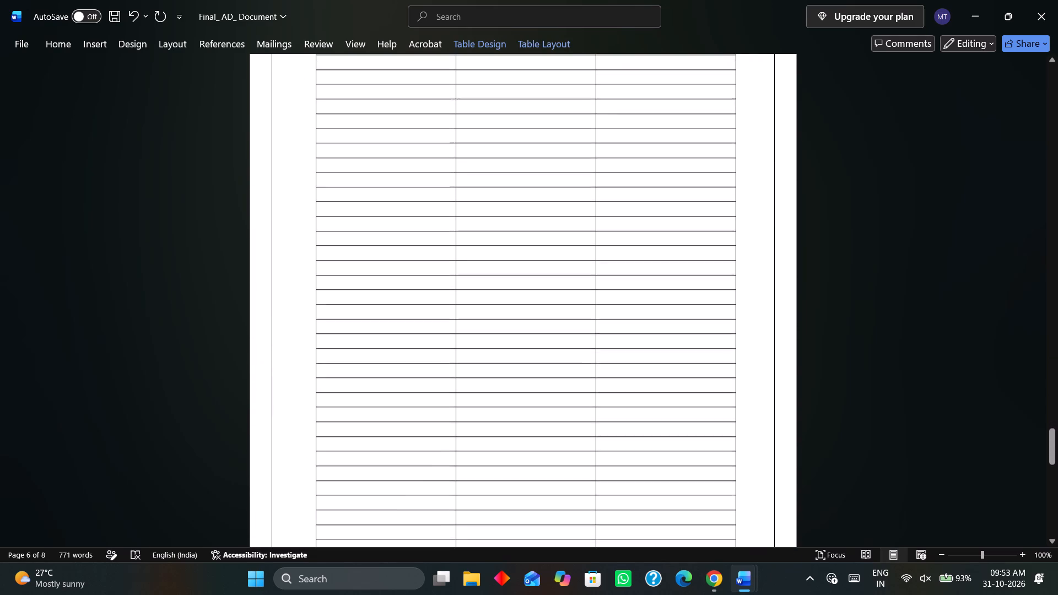
{"action": "scroll", "coordinate": [550, 432], "scroll_direction": "down", "scroll_amount": 11}
{"action": "scroll", "coordinate": [544, 472], "scroll_direction": "up", "scroll_amount": 20}
{"action": "scroll", "coordinate": [544, 472], "scroll_direction": "up", "scroll_amount": 1}
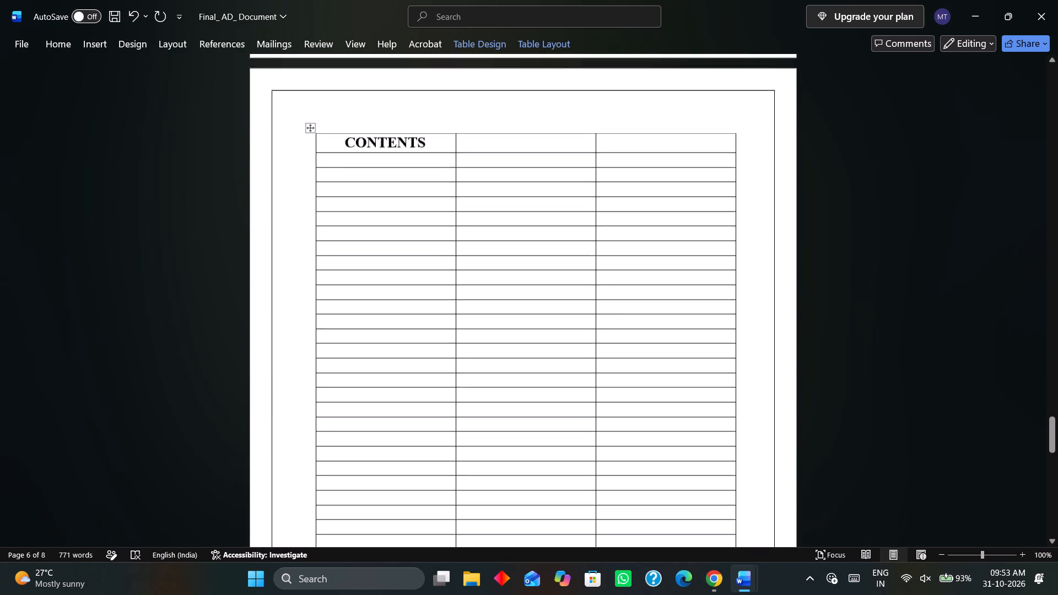
{"action": "scroll", "coordinate": [544, 472], "scroll_direction": "up", "scroll_amount": 20}
{"action": "scroll", "coordinate": [544, 472], "scroll_direction": "up", "scroll_amount": 12}
{"action": "scroll", "coordinate": [544, 472], "scroll_direction": "down", "scroll_amount": 1}
{"action": "scroll", "coordinate": [544, 472], "scroll_direction": "up", "scroll_amount": 5}
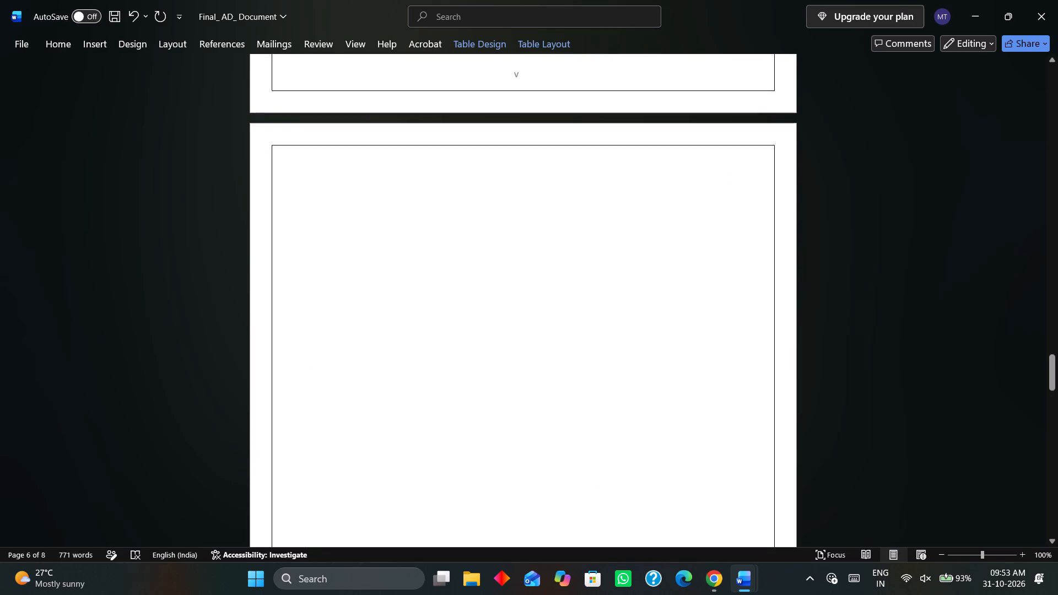
{"action": "scroll", "coordinate": [544, 472], "scroll_direction": "up", "scroll_amount": 3}
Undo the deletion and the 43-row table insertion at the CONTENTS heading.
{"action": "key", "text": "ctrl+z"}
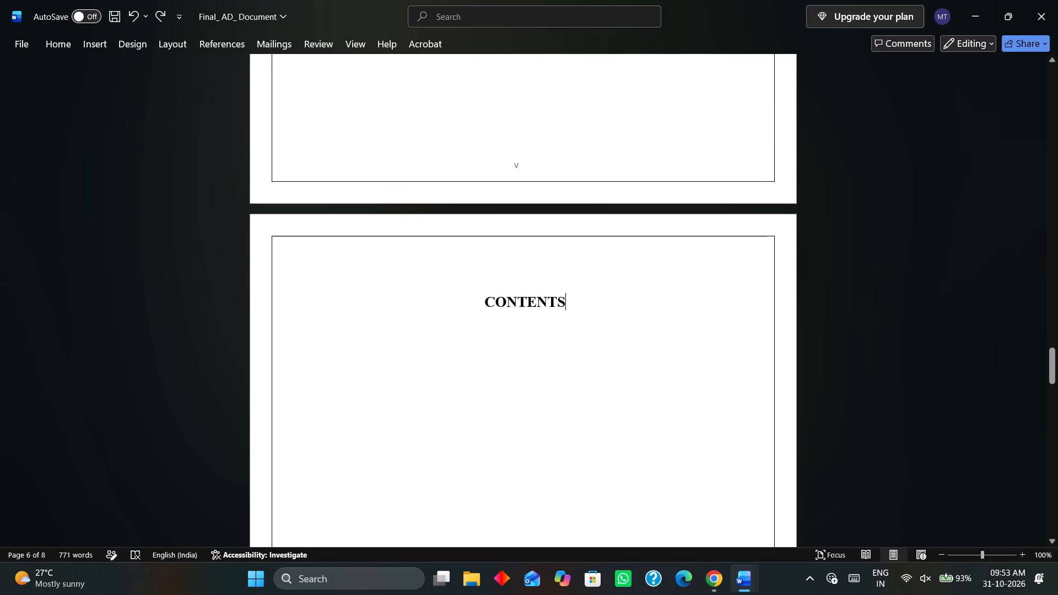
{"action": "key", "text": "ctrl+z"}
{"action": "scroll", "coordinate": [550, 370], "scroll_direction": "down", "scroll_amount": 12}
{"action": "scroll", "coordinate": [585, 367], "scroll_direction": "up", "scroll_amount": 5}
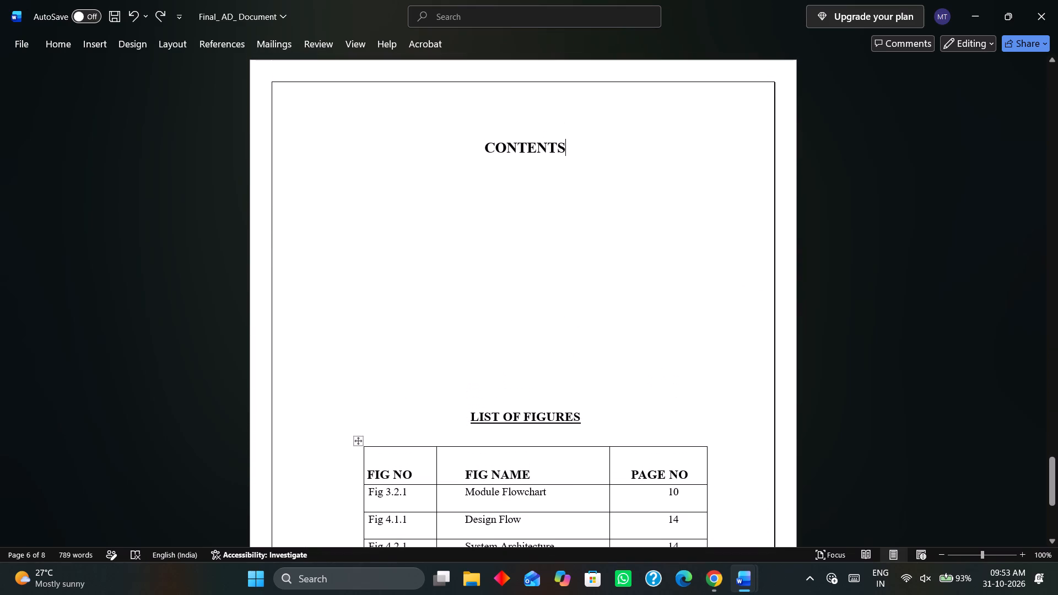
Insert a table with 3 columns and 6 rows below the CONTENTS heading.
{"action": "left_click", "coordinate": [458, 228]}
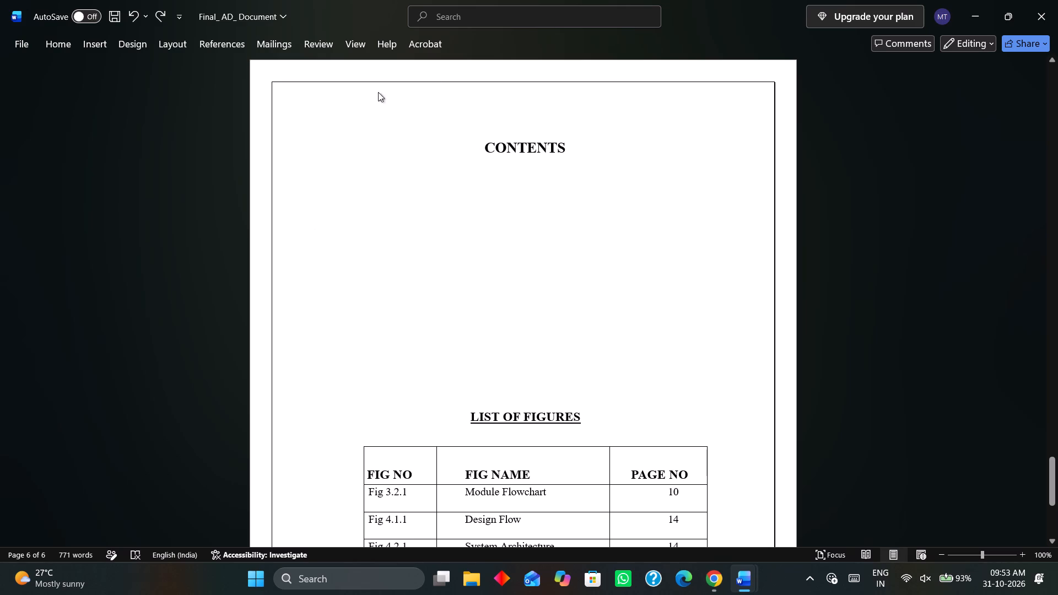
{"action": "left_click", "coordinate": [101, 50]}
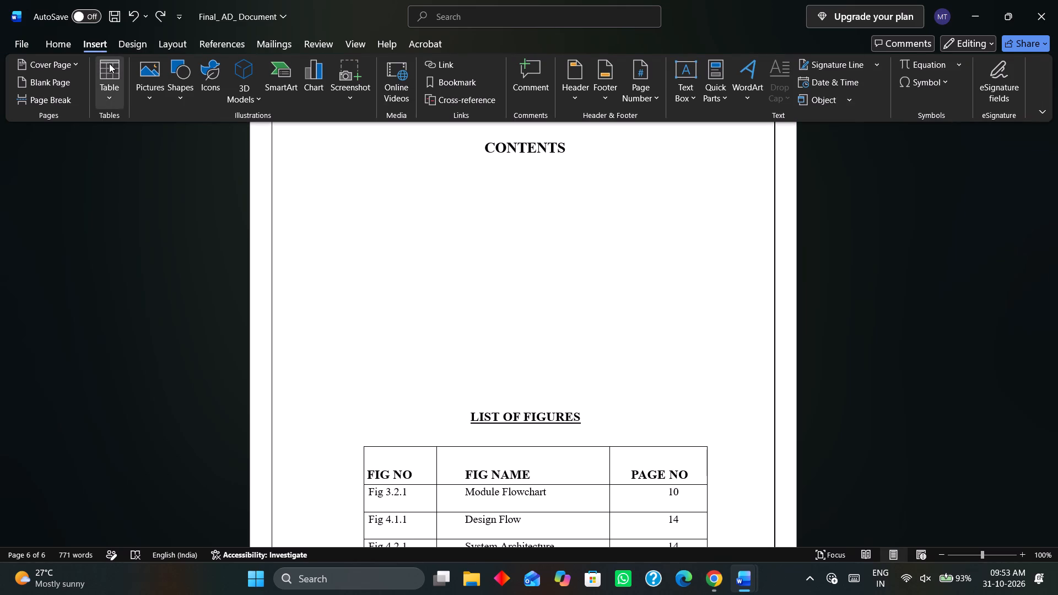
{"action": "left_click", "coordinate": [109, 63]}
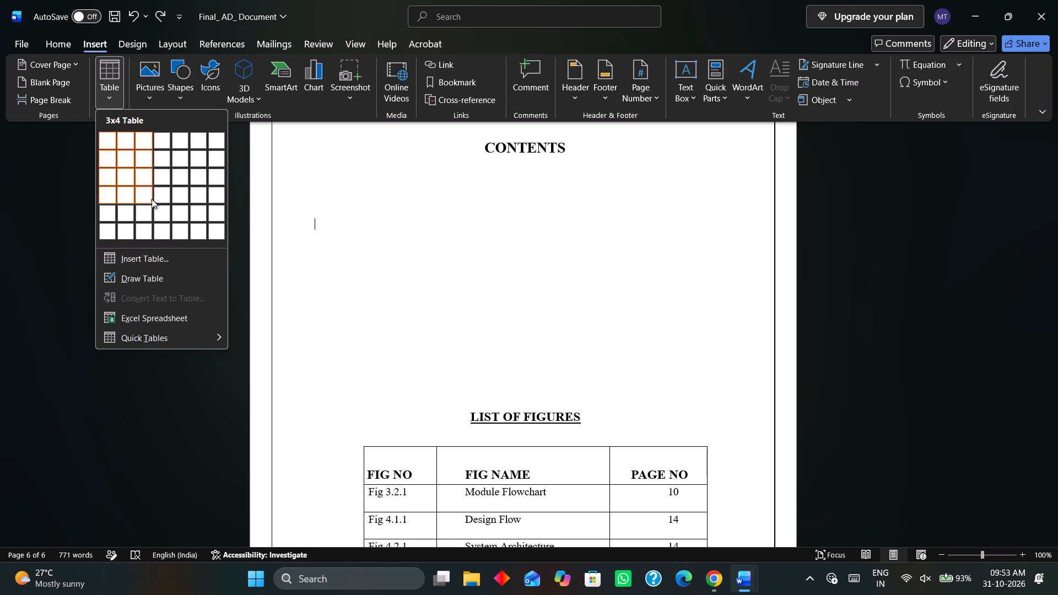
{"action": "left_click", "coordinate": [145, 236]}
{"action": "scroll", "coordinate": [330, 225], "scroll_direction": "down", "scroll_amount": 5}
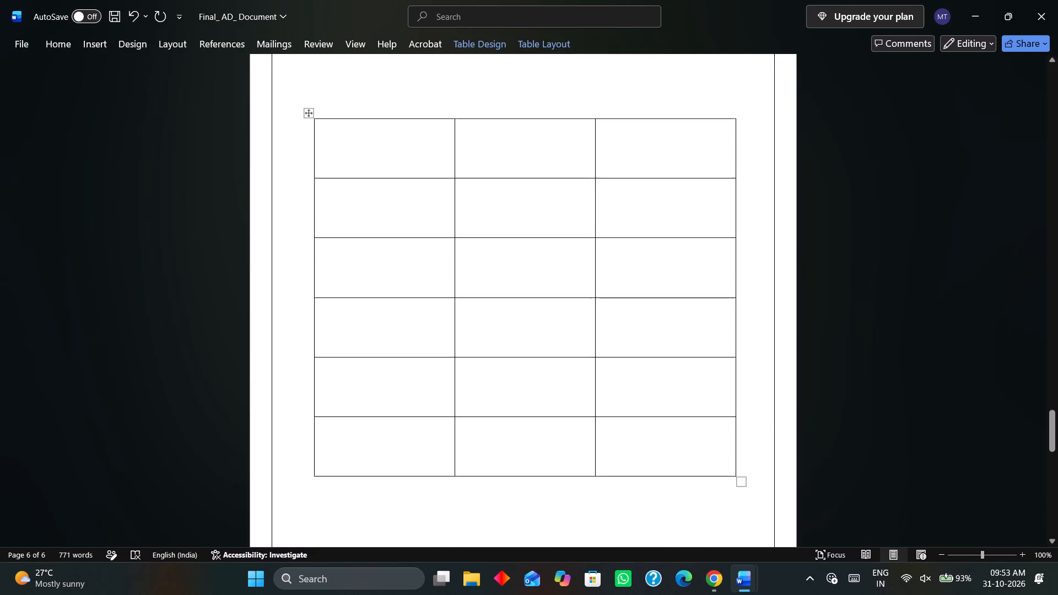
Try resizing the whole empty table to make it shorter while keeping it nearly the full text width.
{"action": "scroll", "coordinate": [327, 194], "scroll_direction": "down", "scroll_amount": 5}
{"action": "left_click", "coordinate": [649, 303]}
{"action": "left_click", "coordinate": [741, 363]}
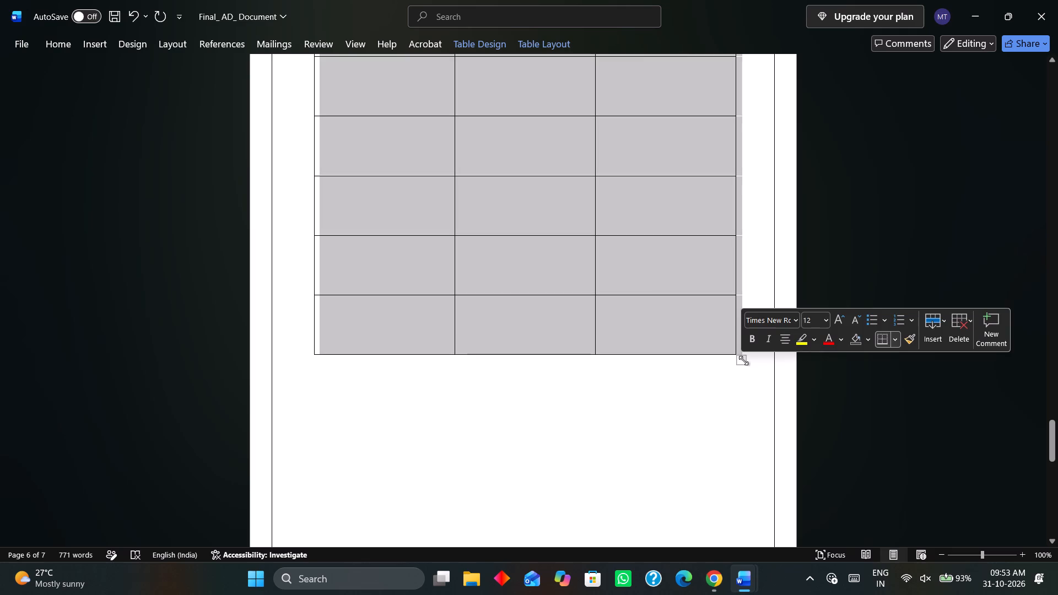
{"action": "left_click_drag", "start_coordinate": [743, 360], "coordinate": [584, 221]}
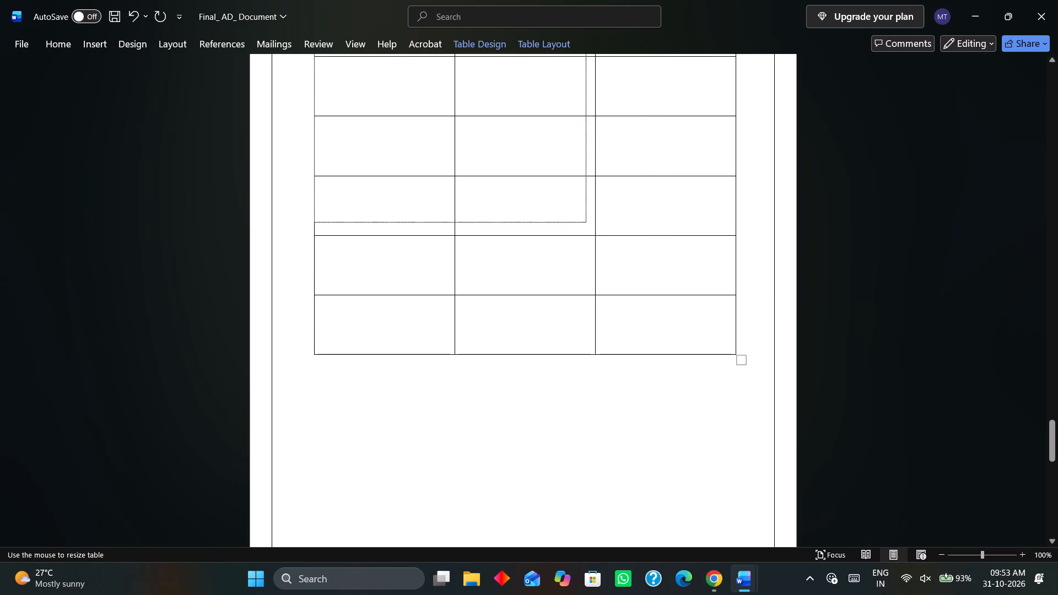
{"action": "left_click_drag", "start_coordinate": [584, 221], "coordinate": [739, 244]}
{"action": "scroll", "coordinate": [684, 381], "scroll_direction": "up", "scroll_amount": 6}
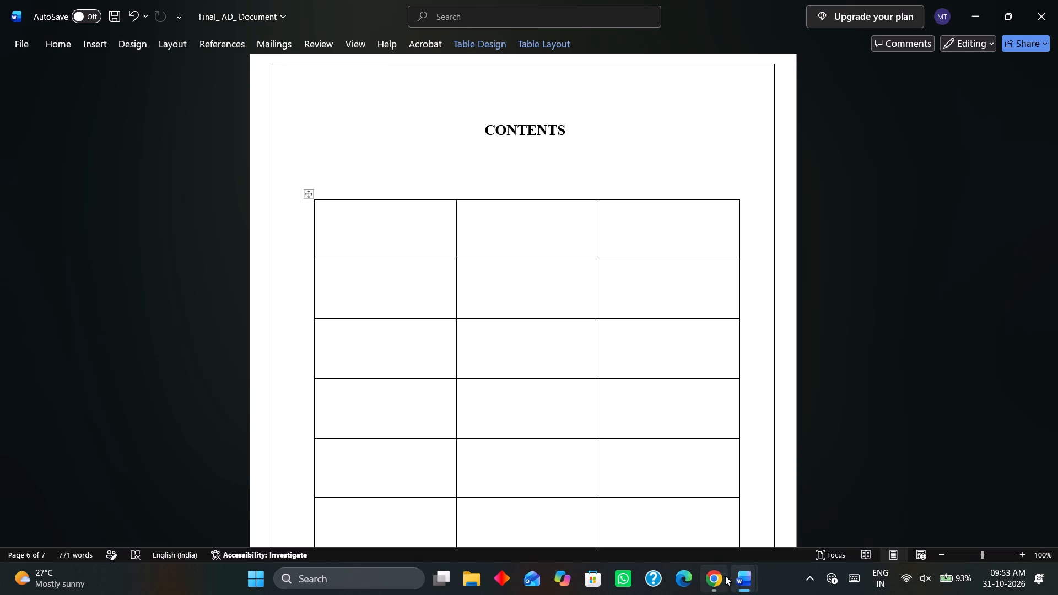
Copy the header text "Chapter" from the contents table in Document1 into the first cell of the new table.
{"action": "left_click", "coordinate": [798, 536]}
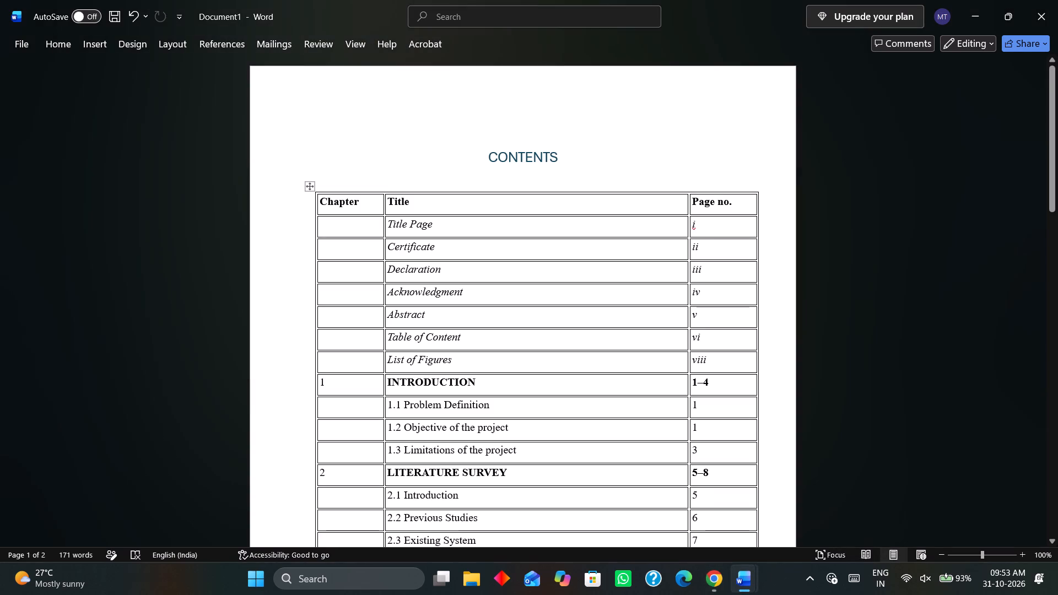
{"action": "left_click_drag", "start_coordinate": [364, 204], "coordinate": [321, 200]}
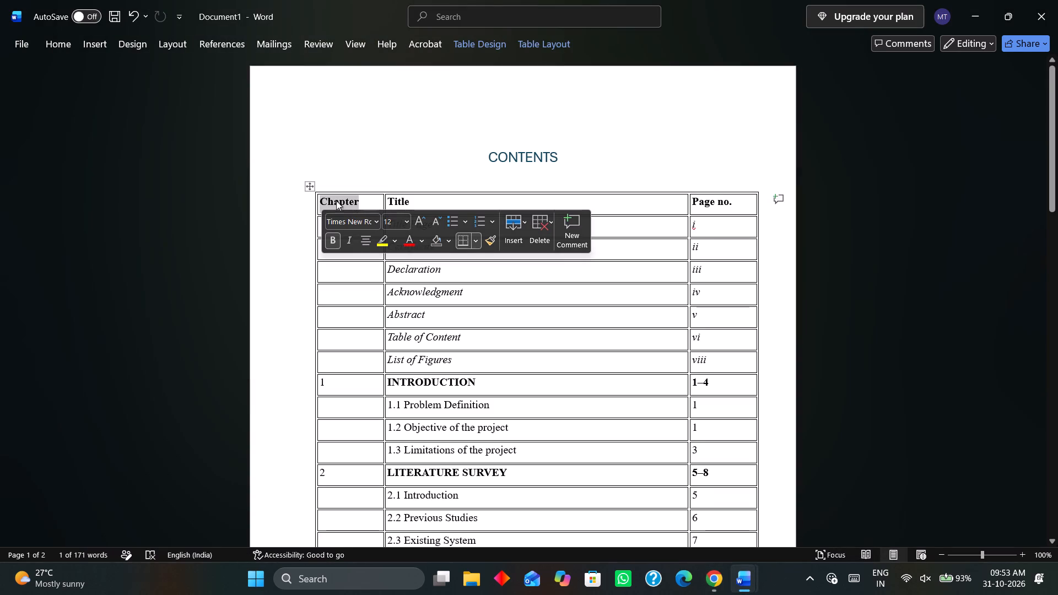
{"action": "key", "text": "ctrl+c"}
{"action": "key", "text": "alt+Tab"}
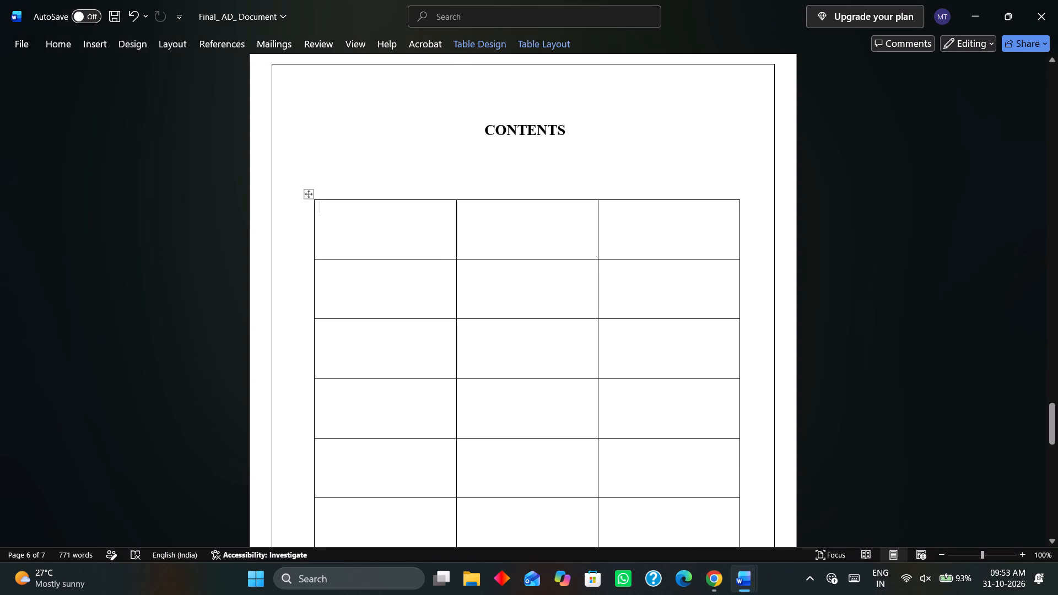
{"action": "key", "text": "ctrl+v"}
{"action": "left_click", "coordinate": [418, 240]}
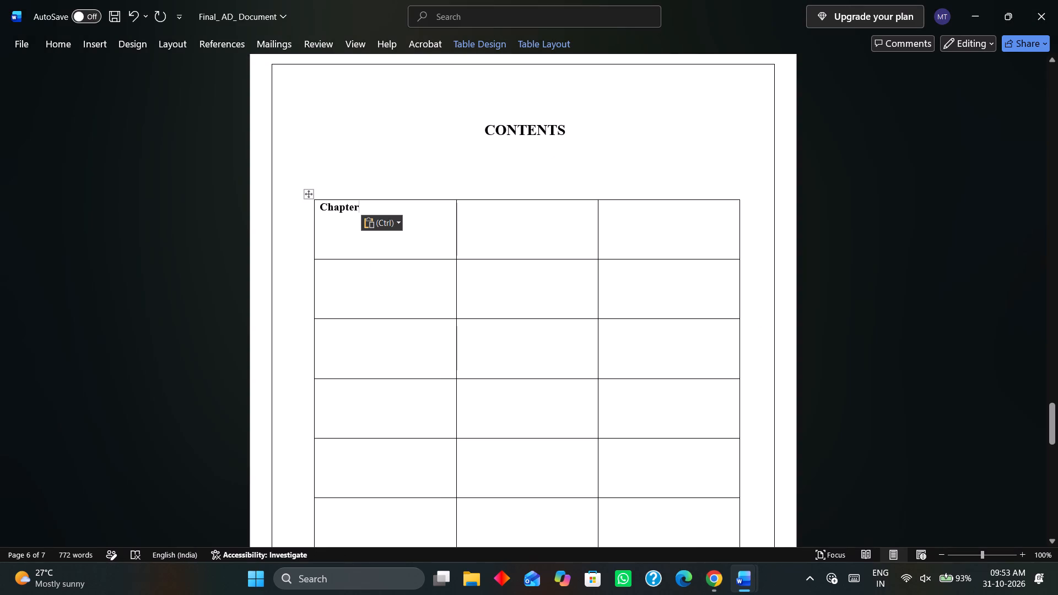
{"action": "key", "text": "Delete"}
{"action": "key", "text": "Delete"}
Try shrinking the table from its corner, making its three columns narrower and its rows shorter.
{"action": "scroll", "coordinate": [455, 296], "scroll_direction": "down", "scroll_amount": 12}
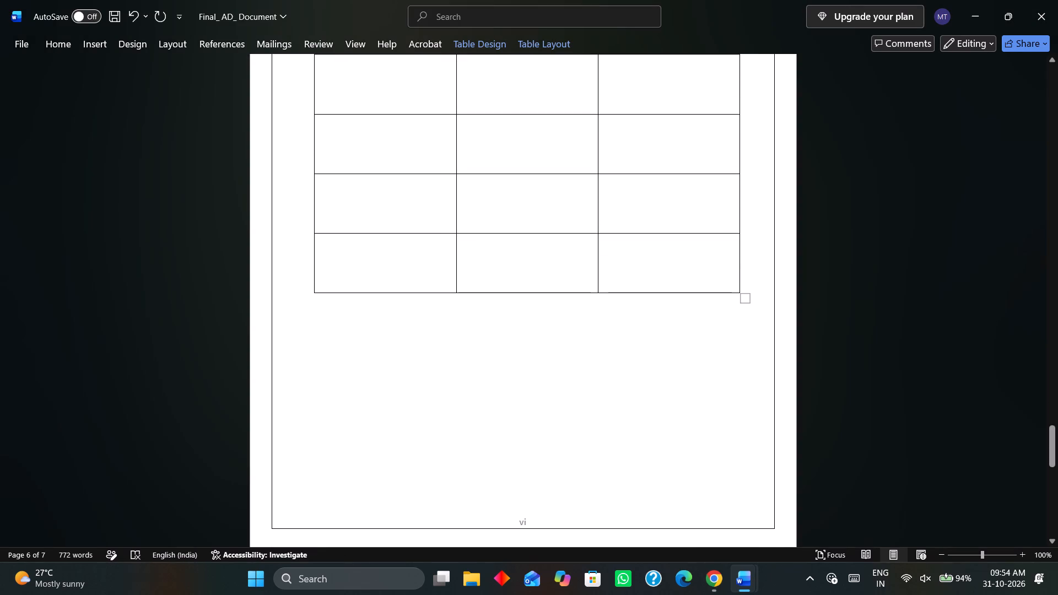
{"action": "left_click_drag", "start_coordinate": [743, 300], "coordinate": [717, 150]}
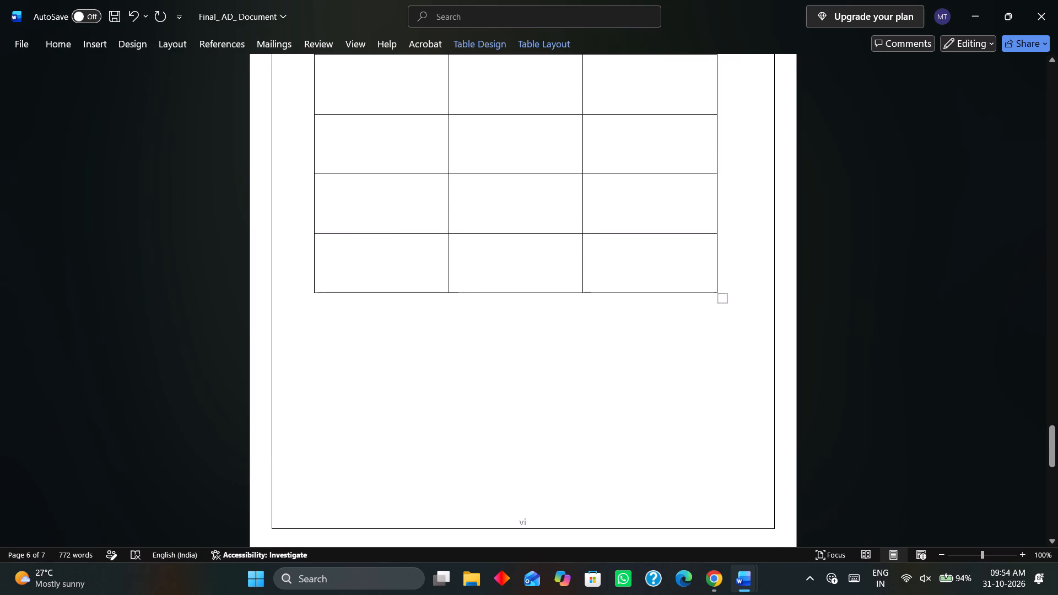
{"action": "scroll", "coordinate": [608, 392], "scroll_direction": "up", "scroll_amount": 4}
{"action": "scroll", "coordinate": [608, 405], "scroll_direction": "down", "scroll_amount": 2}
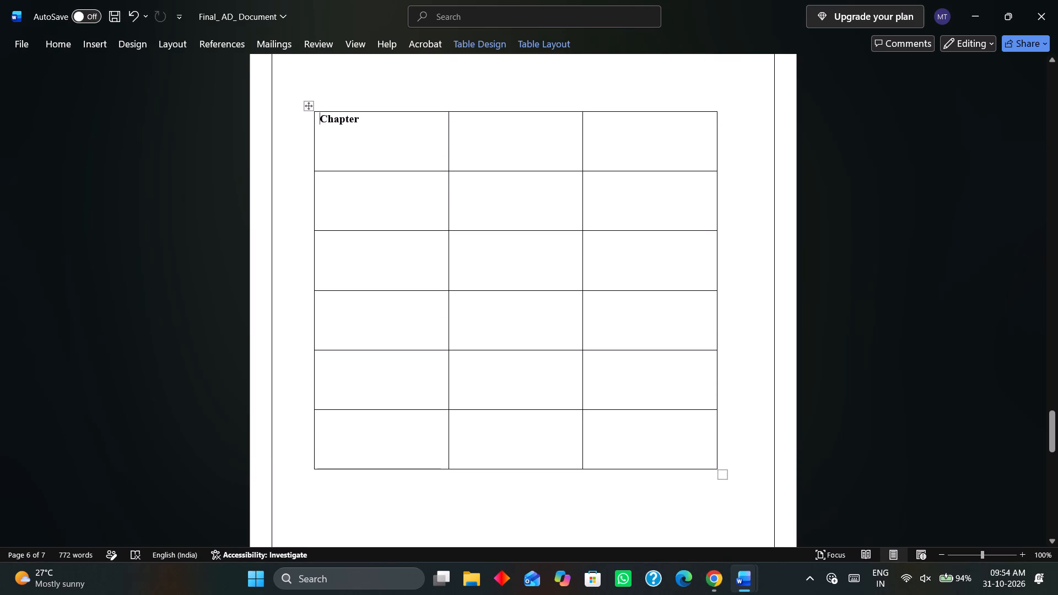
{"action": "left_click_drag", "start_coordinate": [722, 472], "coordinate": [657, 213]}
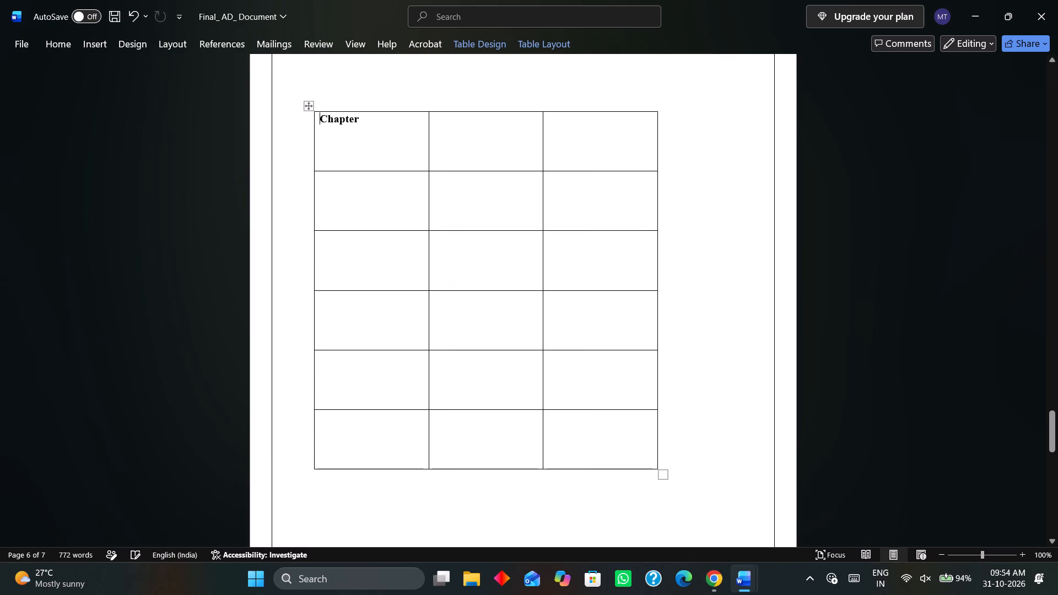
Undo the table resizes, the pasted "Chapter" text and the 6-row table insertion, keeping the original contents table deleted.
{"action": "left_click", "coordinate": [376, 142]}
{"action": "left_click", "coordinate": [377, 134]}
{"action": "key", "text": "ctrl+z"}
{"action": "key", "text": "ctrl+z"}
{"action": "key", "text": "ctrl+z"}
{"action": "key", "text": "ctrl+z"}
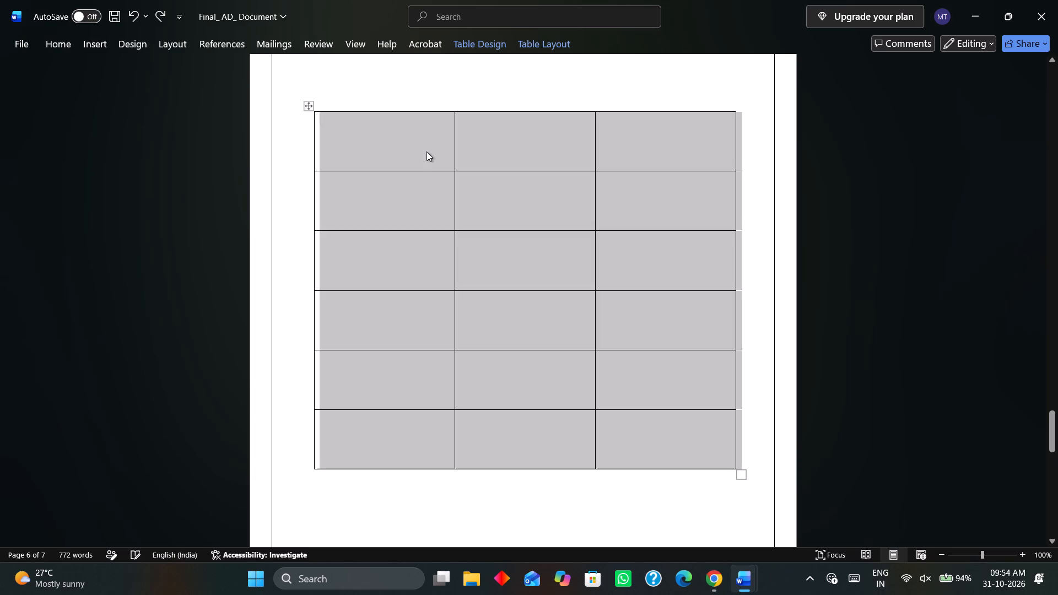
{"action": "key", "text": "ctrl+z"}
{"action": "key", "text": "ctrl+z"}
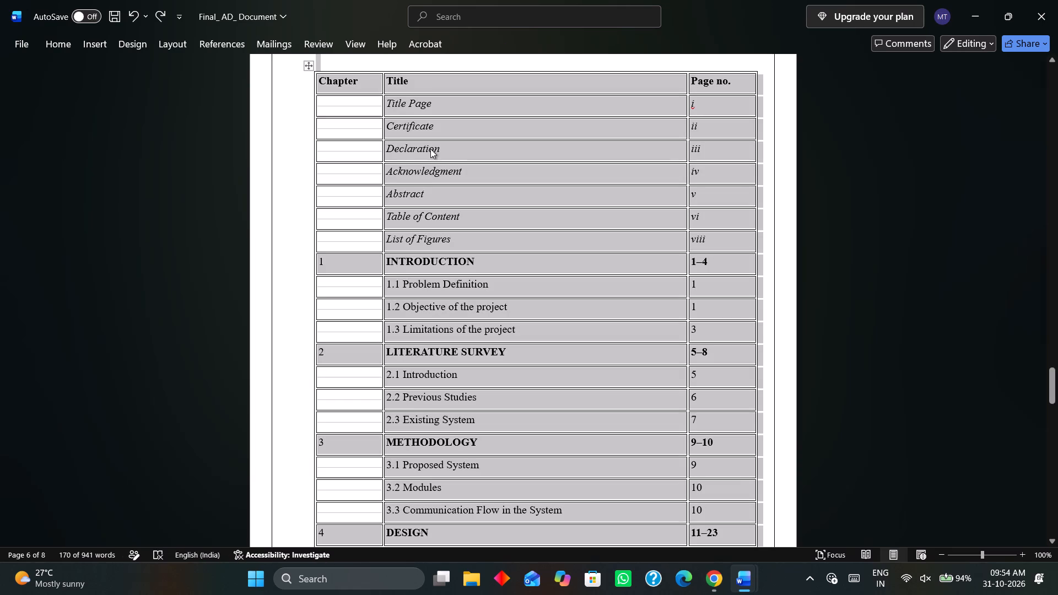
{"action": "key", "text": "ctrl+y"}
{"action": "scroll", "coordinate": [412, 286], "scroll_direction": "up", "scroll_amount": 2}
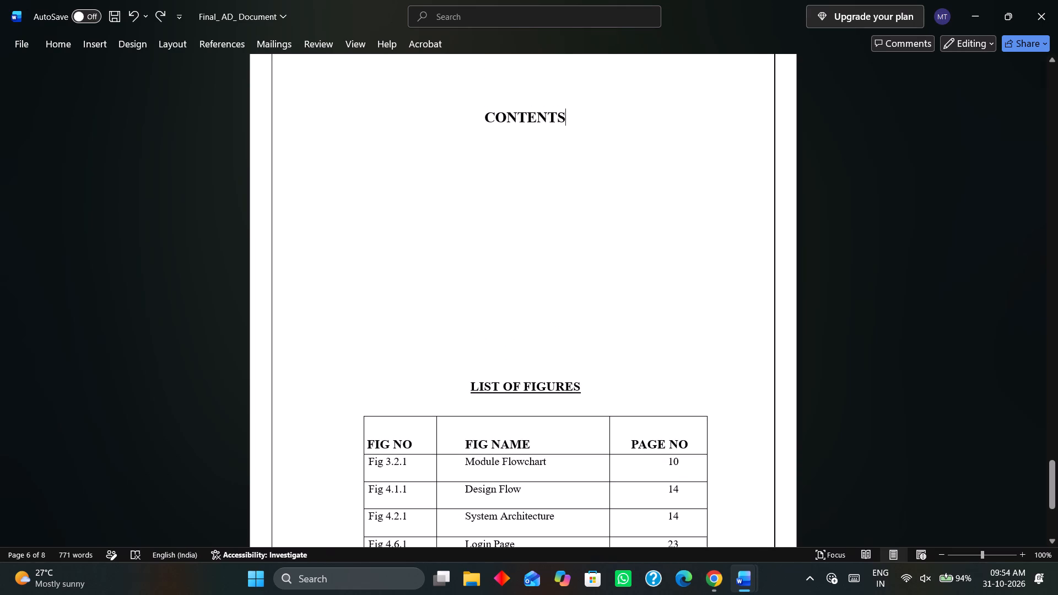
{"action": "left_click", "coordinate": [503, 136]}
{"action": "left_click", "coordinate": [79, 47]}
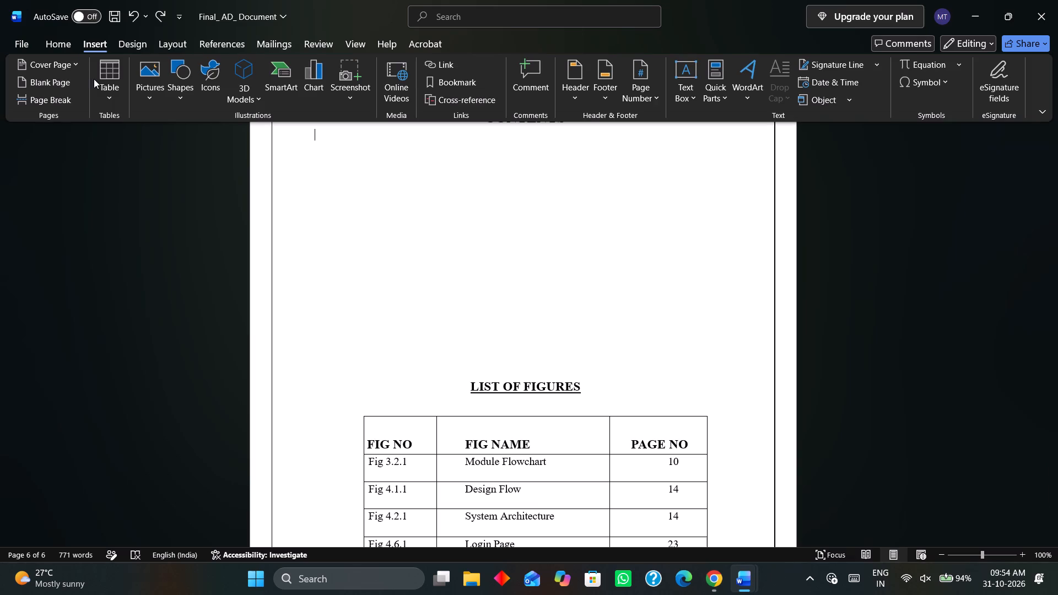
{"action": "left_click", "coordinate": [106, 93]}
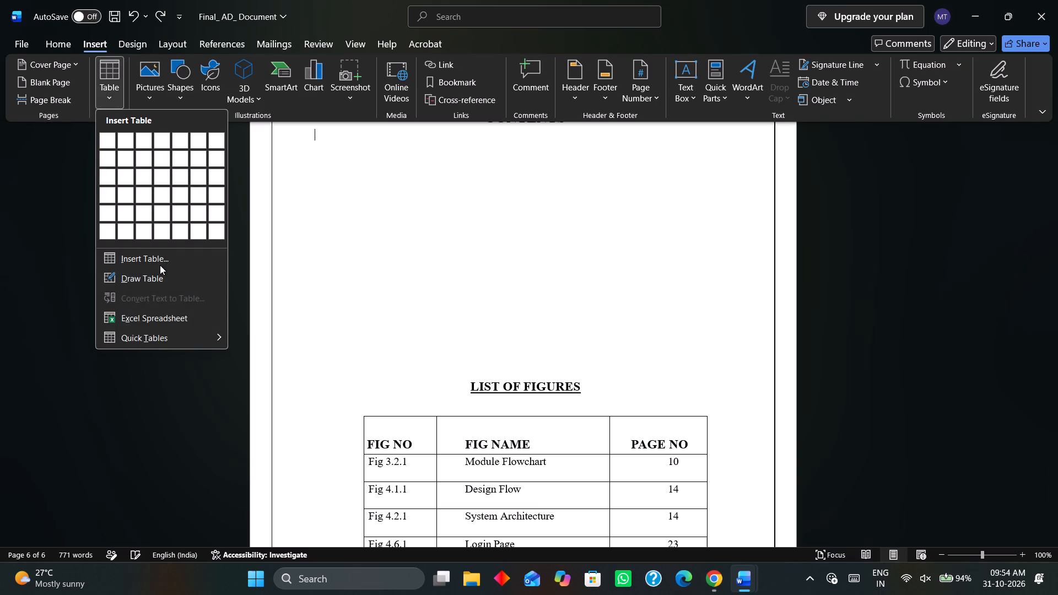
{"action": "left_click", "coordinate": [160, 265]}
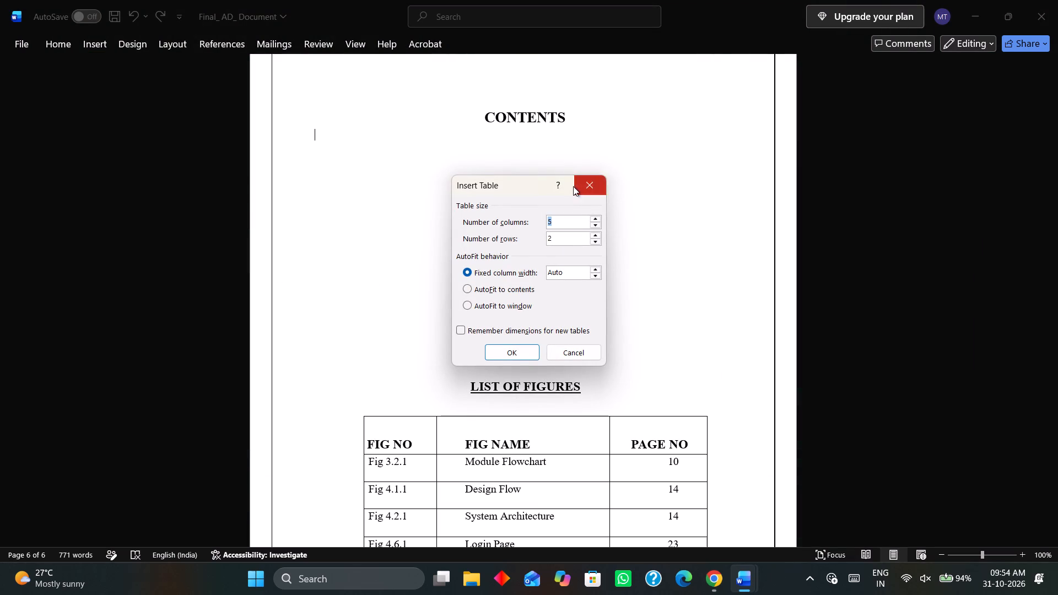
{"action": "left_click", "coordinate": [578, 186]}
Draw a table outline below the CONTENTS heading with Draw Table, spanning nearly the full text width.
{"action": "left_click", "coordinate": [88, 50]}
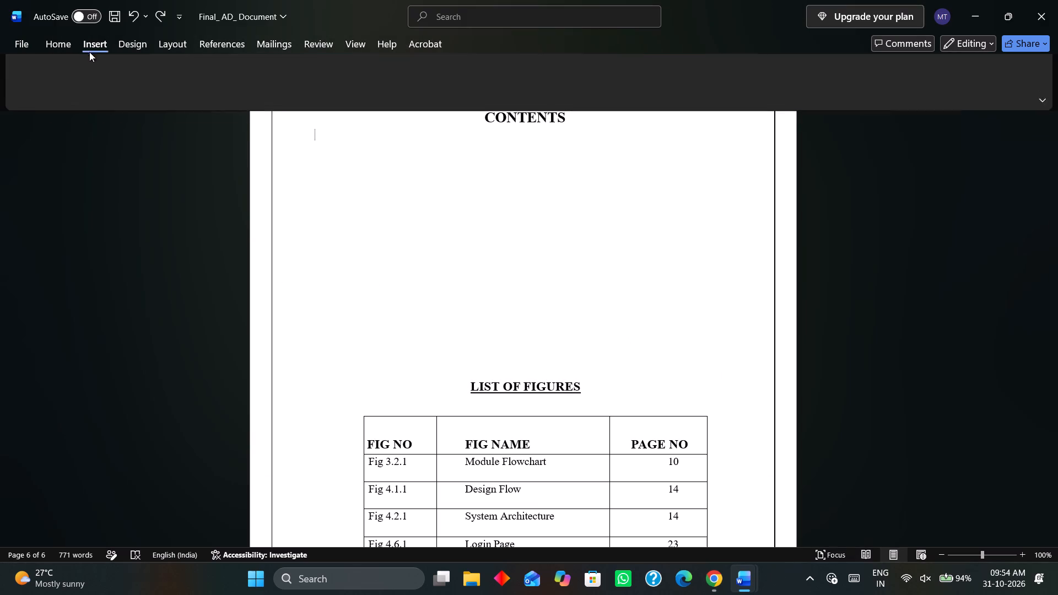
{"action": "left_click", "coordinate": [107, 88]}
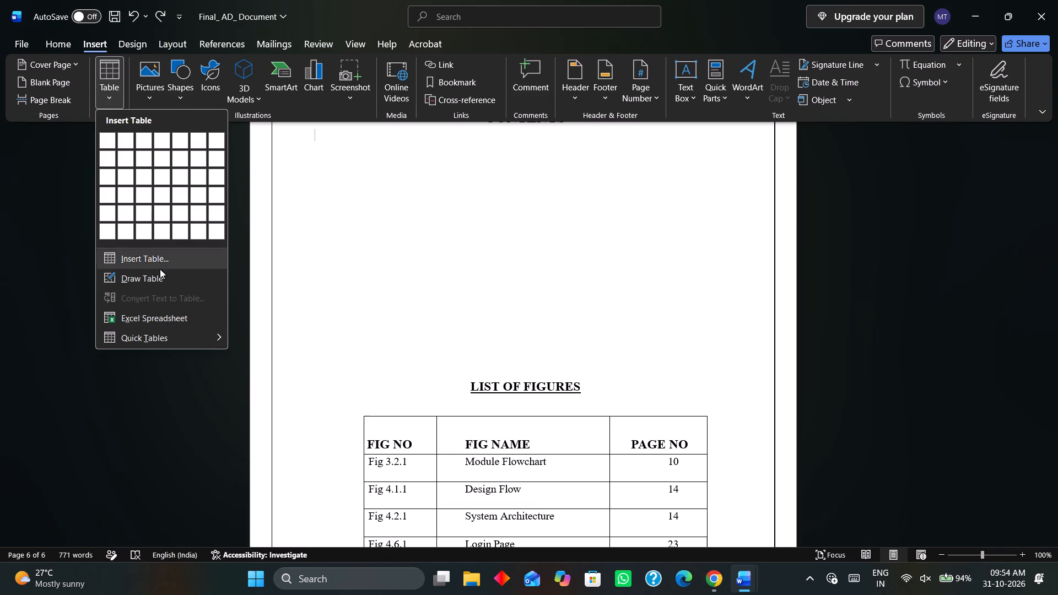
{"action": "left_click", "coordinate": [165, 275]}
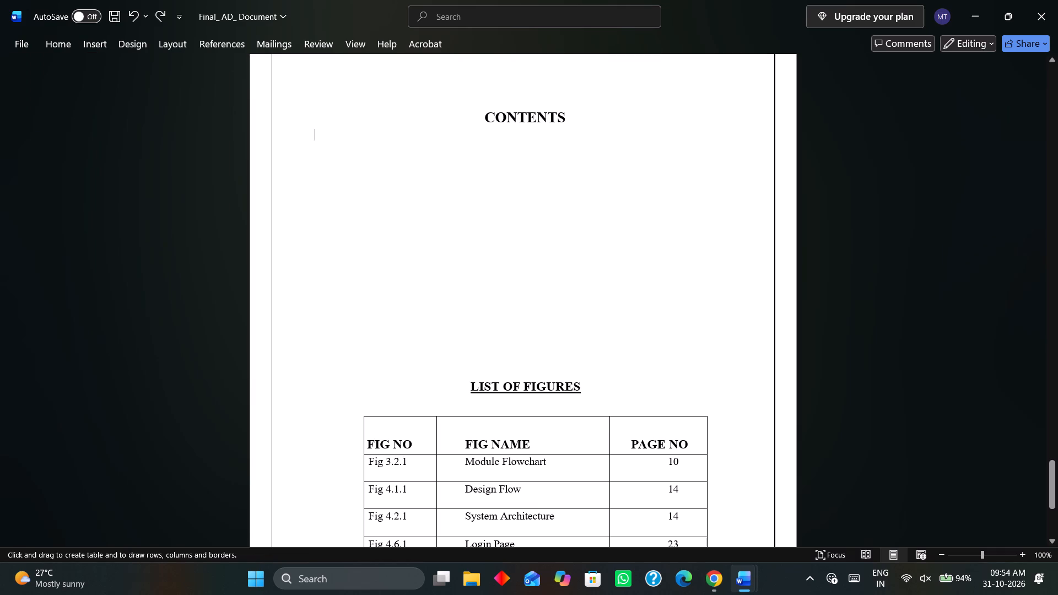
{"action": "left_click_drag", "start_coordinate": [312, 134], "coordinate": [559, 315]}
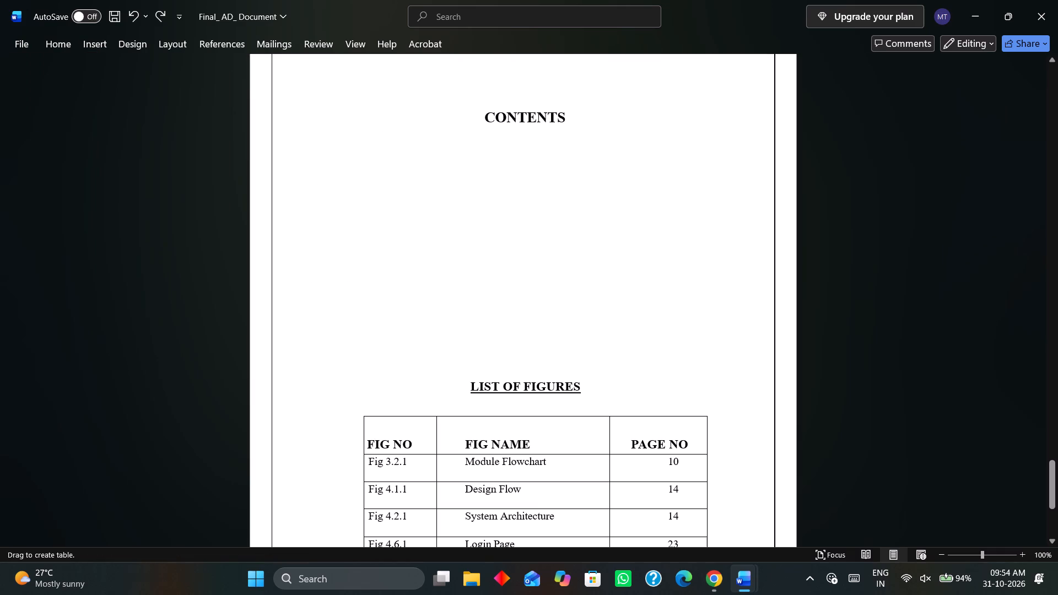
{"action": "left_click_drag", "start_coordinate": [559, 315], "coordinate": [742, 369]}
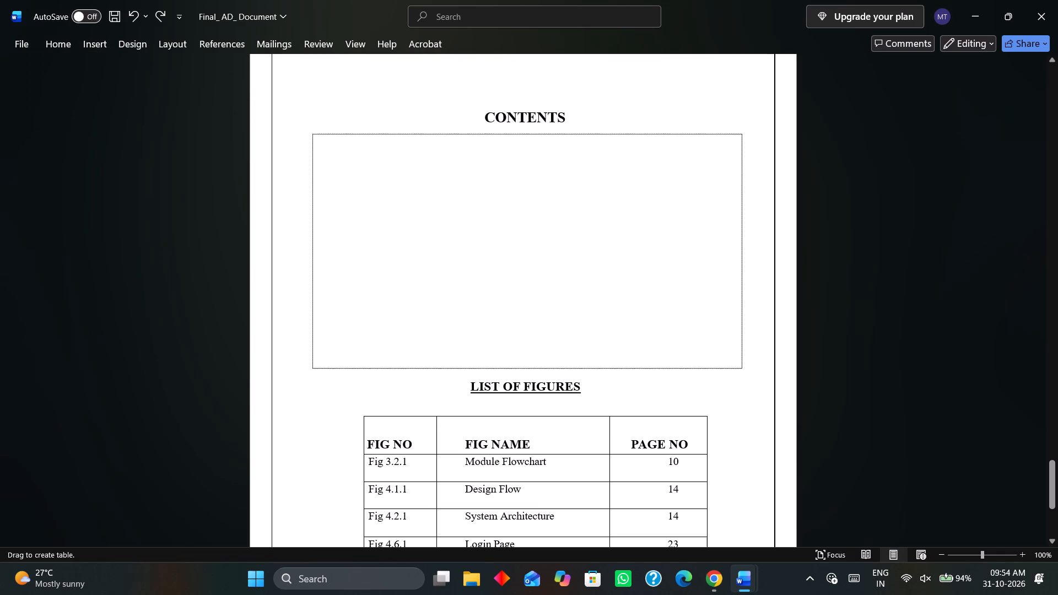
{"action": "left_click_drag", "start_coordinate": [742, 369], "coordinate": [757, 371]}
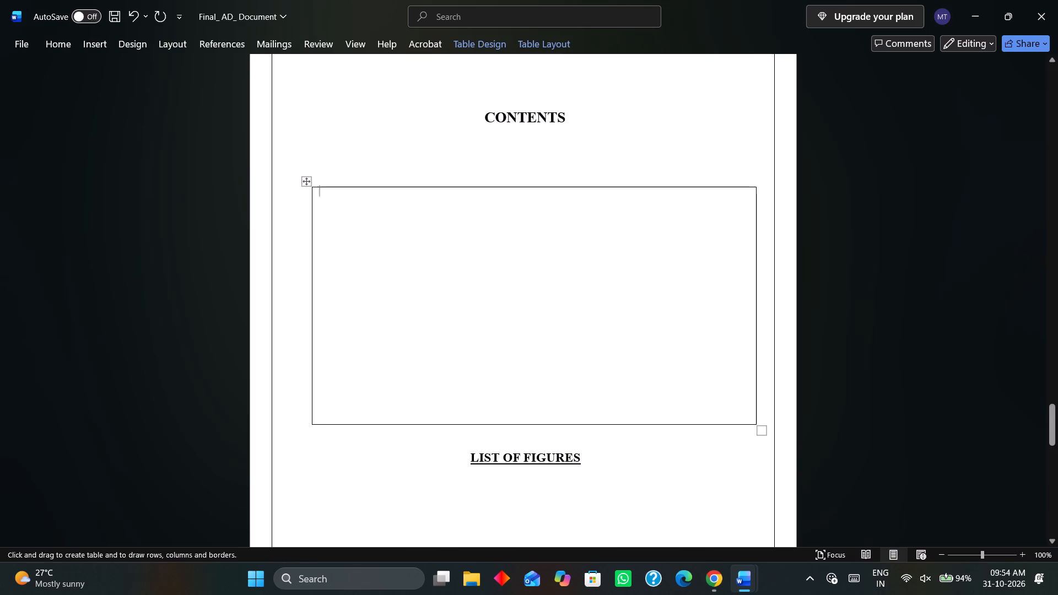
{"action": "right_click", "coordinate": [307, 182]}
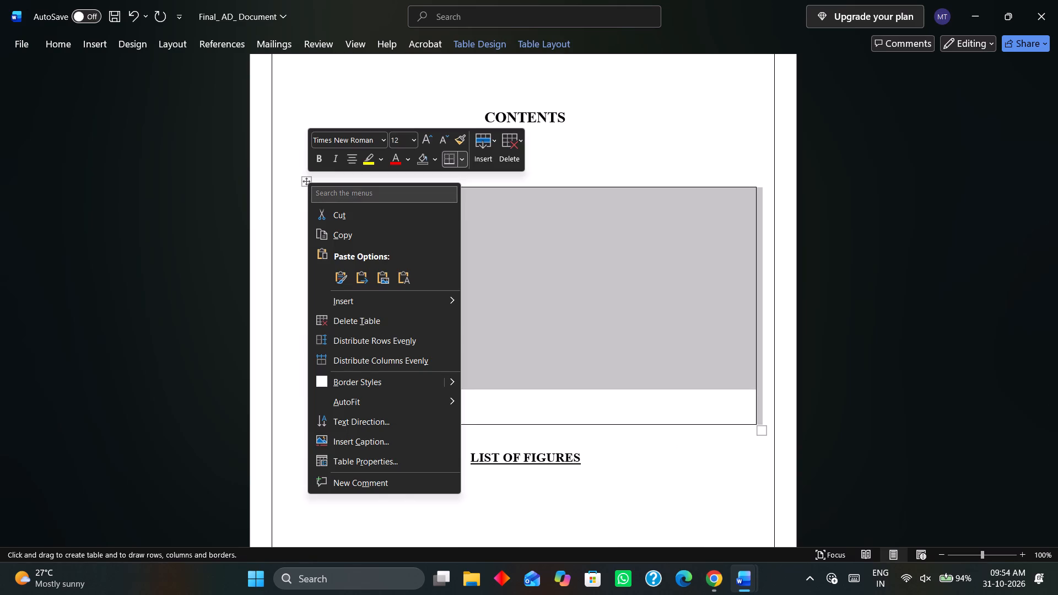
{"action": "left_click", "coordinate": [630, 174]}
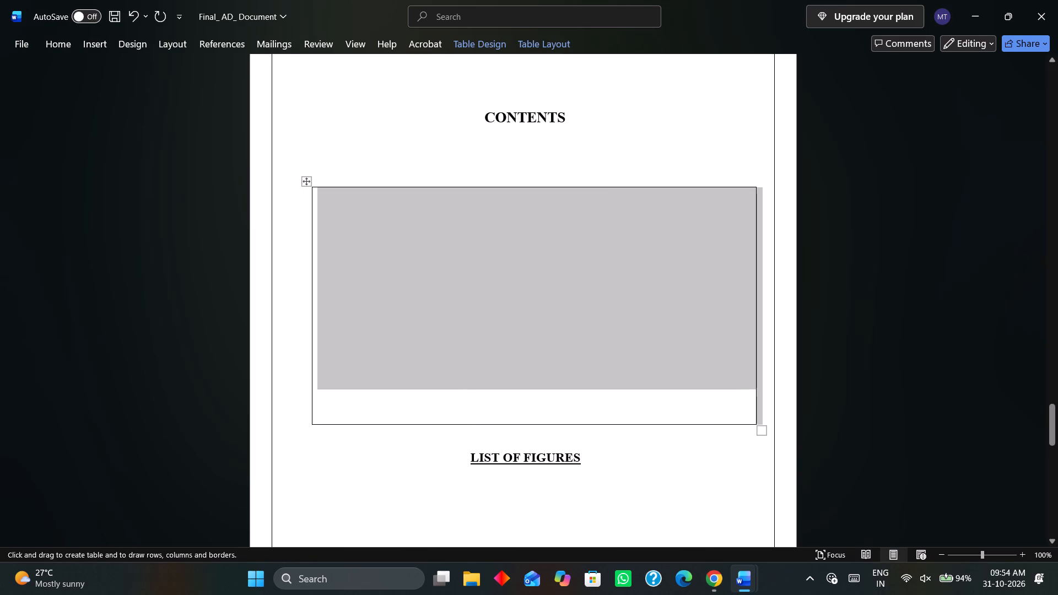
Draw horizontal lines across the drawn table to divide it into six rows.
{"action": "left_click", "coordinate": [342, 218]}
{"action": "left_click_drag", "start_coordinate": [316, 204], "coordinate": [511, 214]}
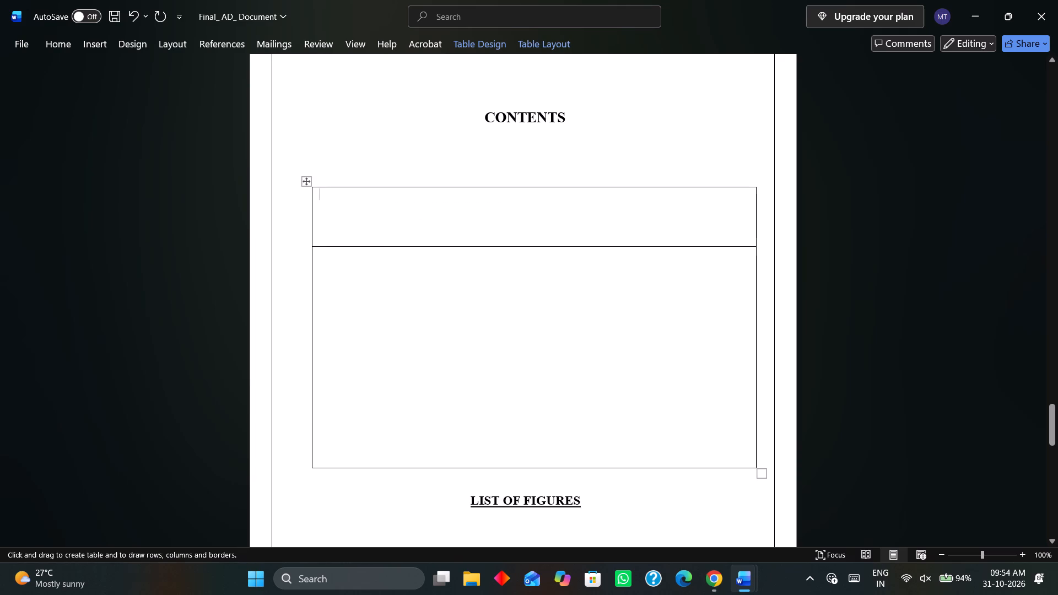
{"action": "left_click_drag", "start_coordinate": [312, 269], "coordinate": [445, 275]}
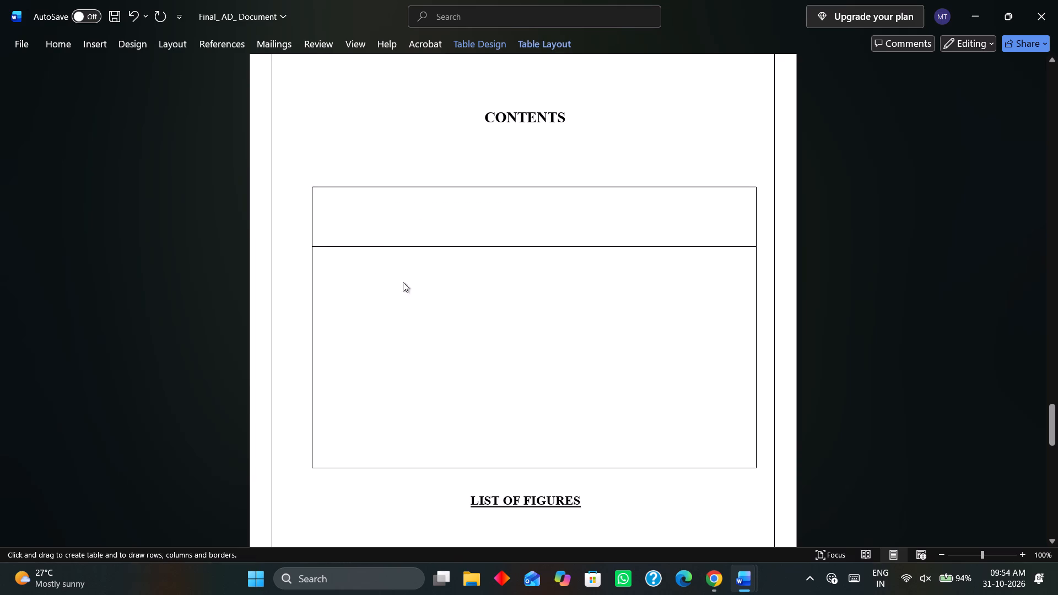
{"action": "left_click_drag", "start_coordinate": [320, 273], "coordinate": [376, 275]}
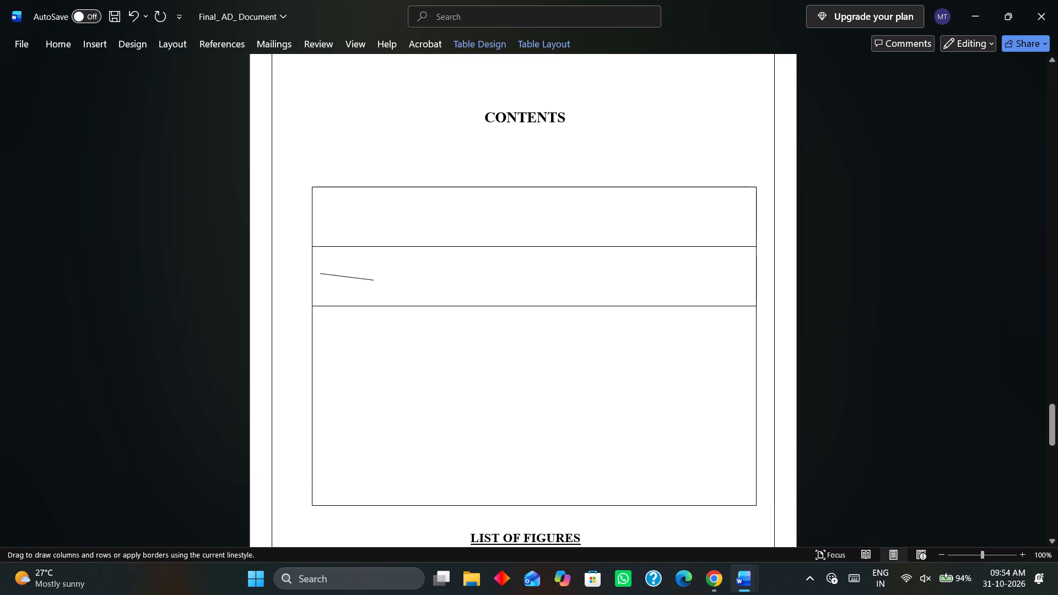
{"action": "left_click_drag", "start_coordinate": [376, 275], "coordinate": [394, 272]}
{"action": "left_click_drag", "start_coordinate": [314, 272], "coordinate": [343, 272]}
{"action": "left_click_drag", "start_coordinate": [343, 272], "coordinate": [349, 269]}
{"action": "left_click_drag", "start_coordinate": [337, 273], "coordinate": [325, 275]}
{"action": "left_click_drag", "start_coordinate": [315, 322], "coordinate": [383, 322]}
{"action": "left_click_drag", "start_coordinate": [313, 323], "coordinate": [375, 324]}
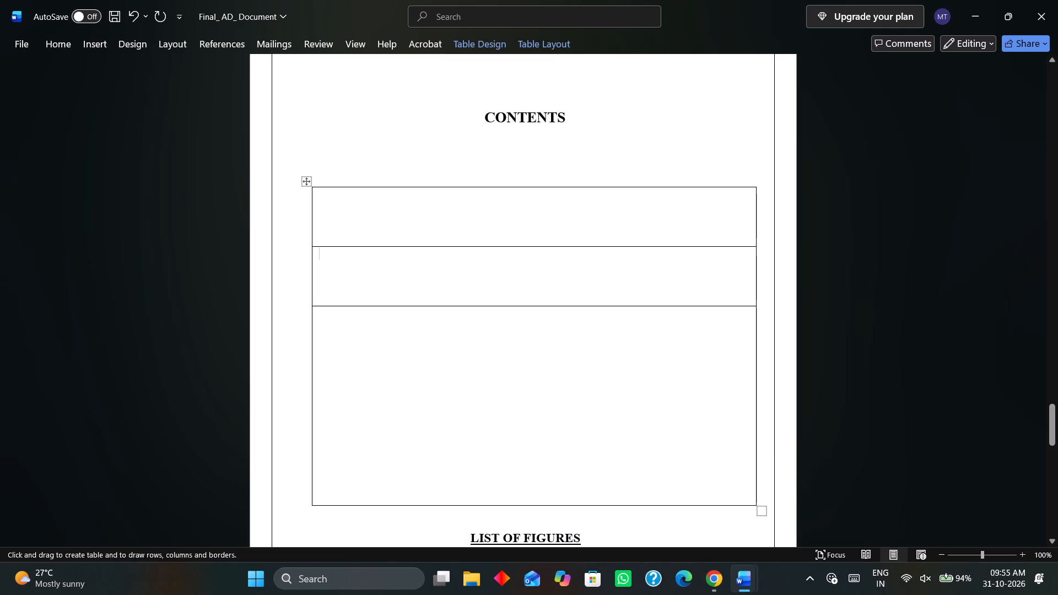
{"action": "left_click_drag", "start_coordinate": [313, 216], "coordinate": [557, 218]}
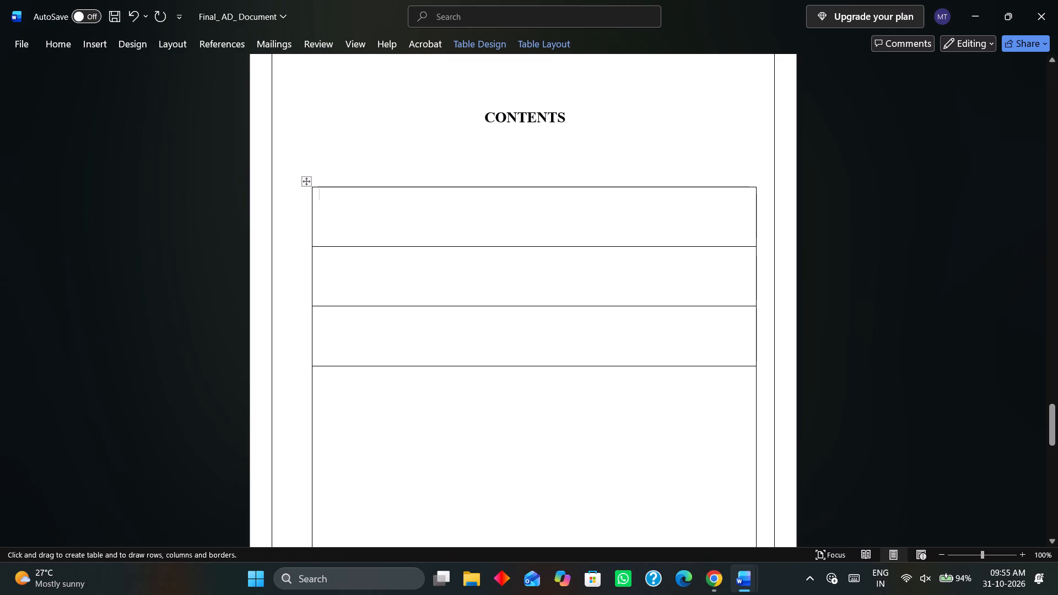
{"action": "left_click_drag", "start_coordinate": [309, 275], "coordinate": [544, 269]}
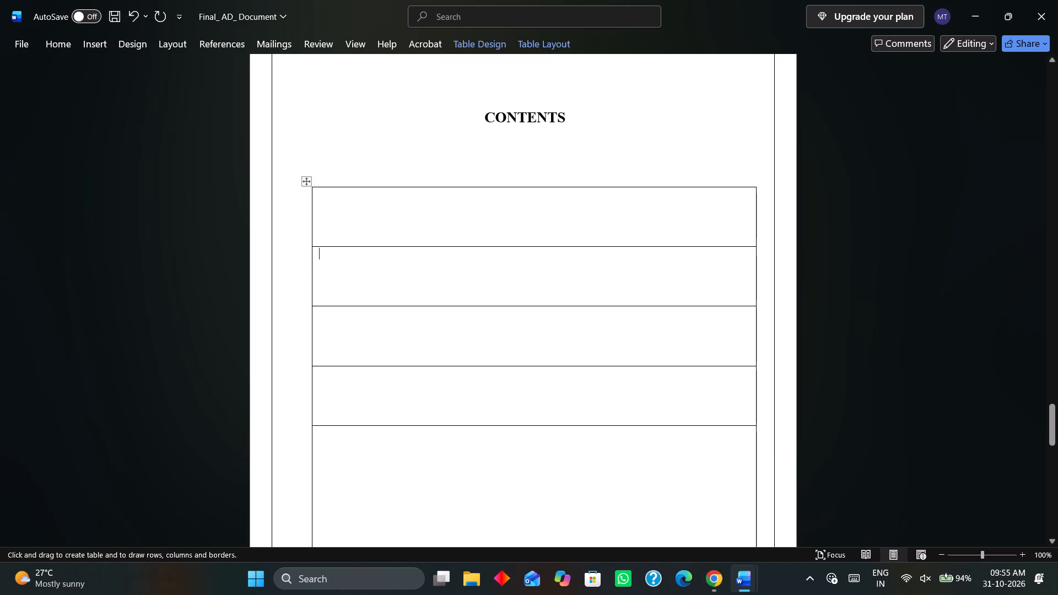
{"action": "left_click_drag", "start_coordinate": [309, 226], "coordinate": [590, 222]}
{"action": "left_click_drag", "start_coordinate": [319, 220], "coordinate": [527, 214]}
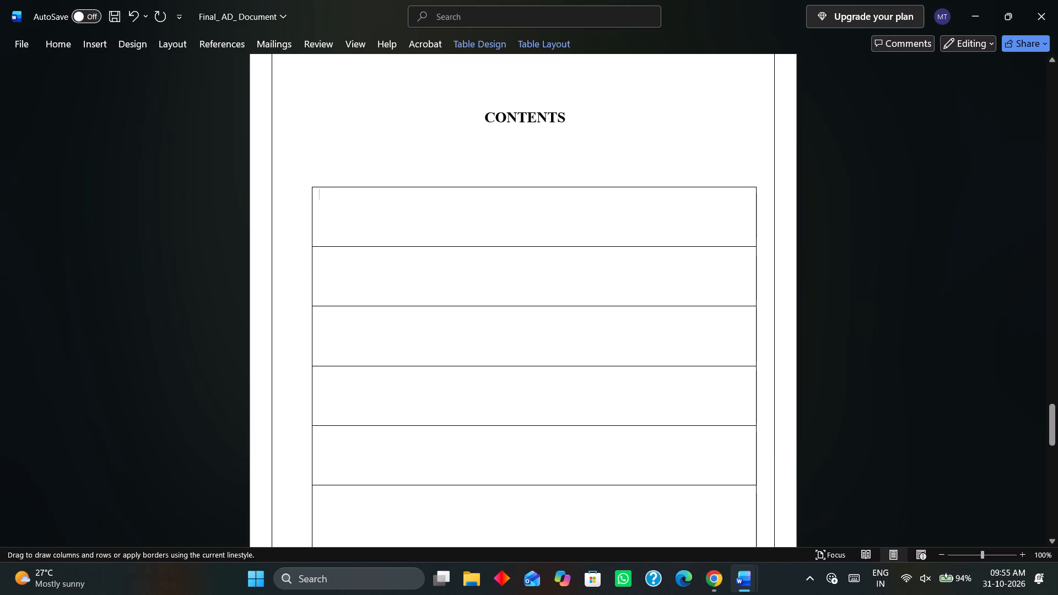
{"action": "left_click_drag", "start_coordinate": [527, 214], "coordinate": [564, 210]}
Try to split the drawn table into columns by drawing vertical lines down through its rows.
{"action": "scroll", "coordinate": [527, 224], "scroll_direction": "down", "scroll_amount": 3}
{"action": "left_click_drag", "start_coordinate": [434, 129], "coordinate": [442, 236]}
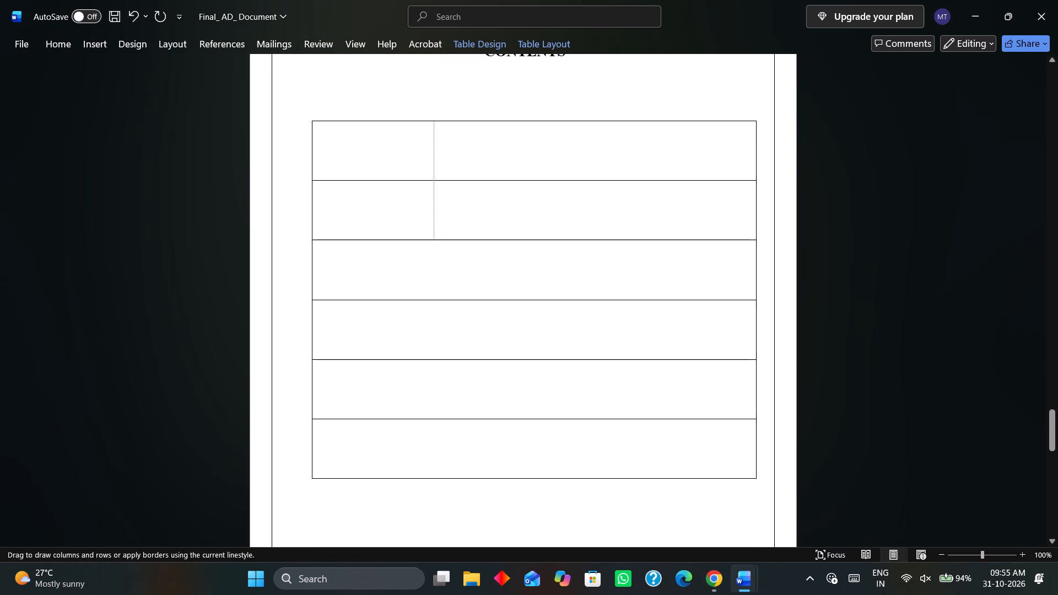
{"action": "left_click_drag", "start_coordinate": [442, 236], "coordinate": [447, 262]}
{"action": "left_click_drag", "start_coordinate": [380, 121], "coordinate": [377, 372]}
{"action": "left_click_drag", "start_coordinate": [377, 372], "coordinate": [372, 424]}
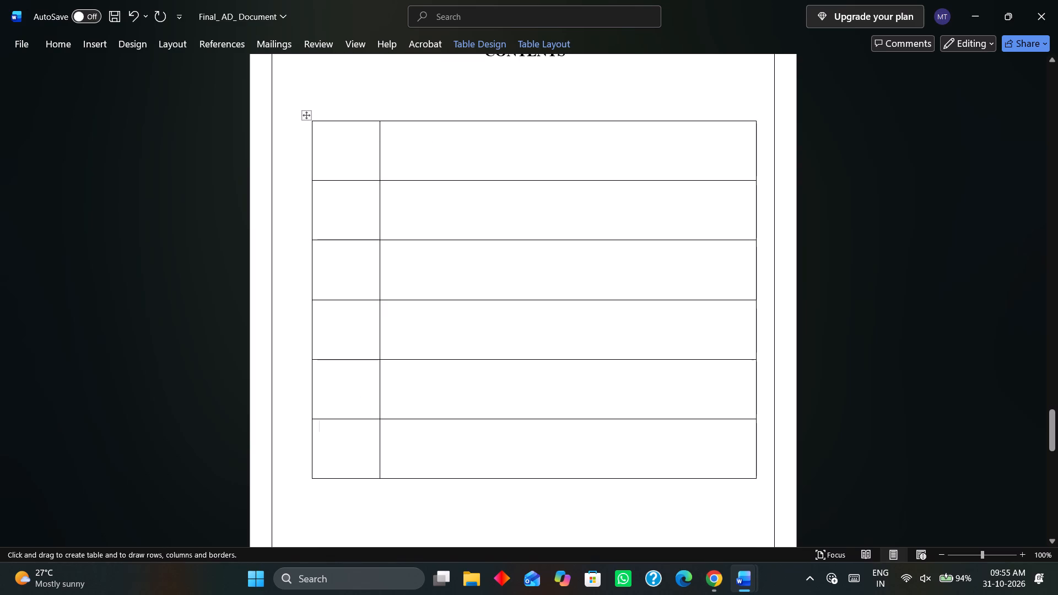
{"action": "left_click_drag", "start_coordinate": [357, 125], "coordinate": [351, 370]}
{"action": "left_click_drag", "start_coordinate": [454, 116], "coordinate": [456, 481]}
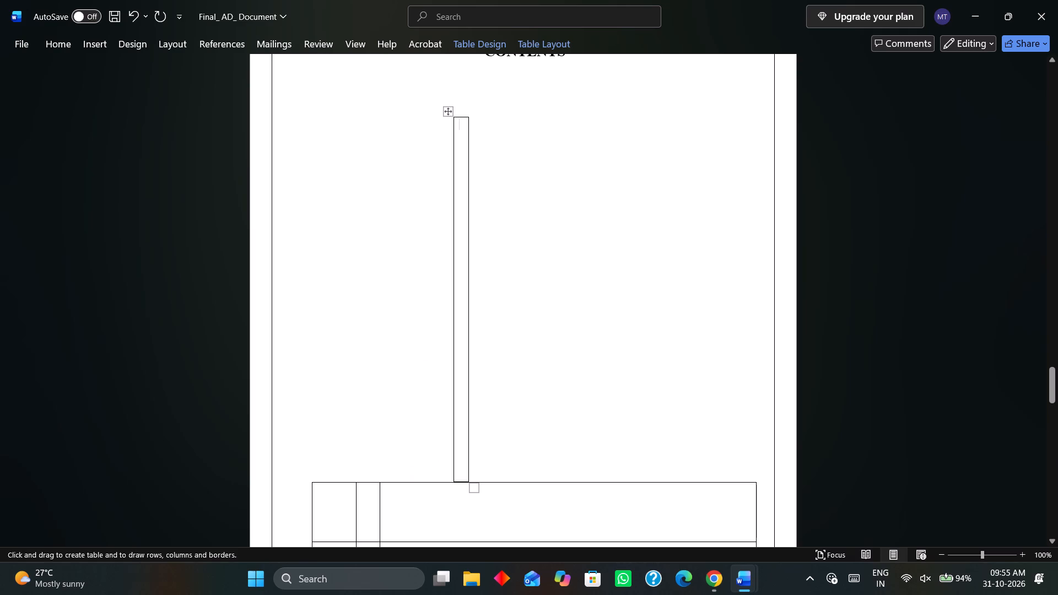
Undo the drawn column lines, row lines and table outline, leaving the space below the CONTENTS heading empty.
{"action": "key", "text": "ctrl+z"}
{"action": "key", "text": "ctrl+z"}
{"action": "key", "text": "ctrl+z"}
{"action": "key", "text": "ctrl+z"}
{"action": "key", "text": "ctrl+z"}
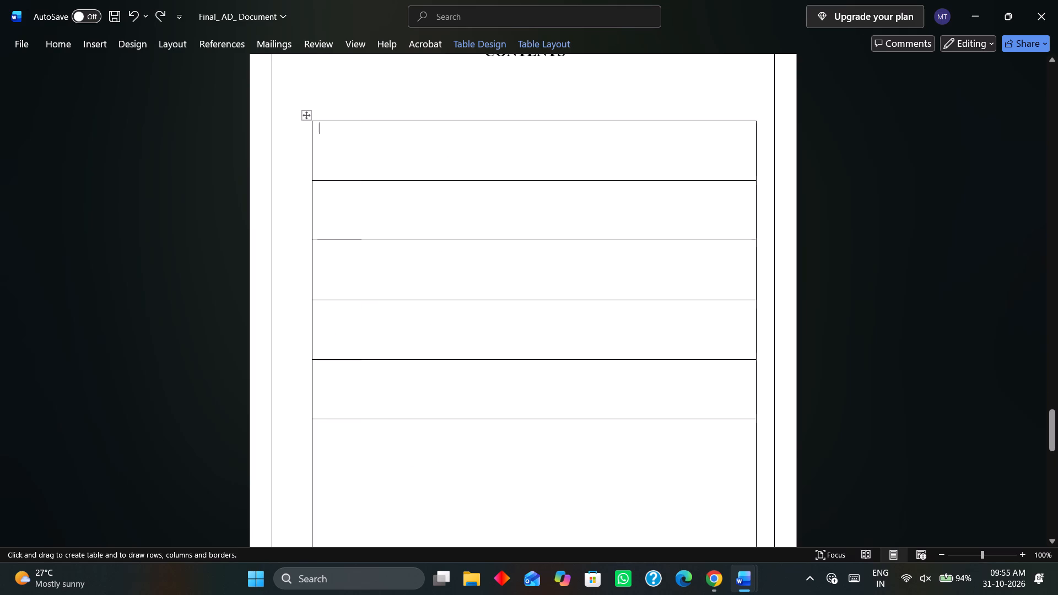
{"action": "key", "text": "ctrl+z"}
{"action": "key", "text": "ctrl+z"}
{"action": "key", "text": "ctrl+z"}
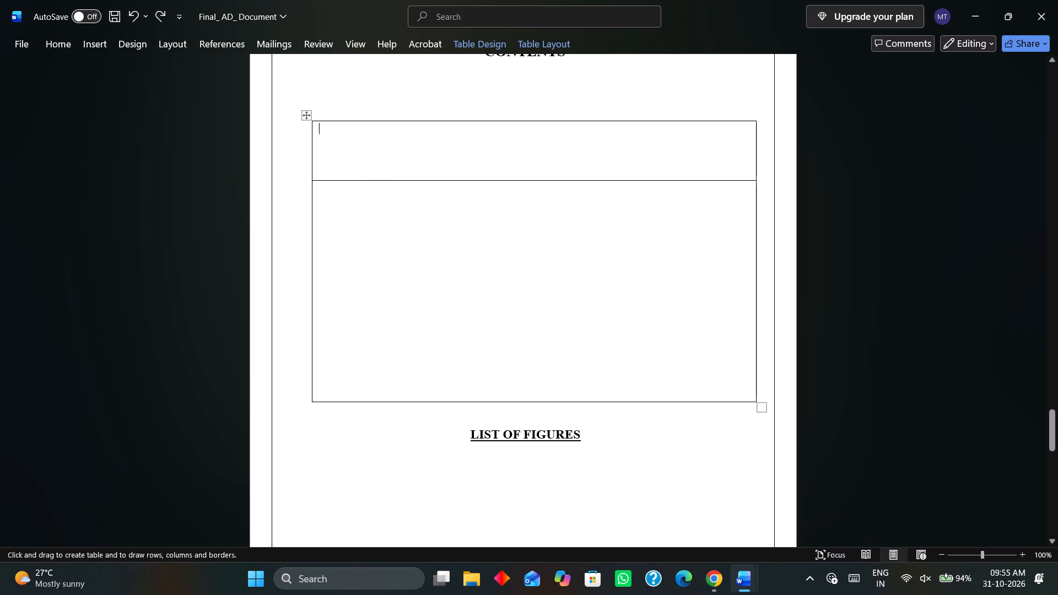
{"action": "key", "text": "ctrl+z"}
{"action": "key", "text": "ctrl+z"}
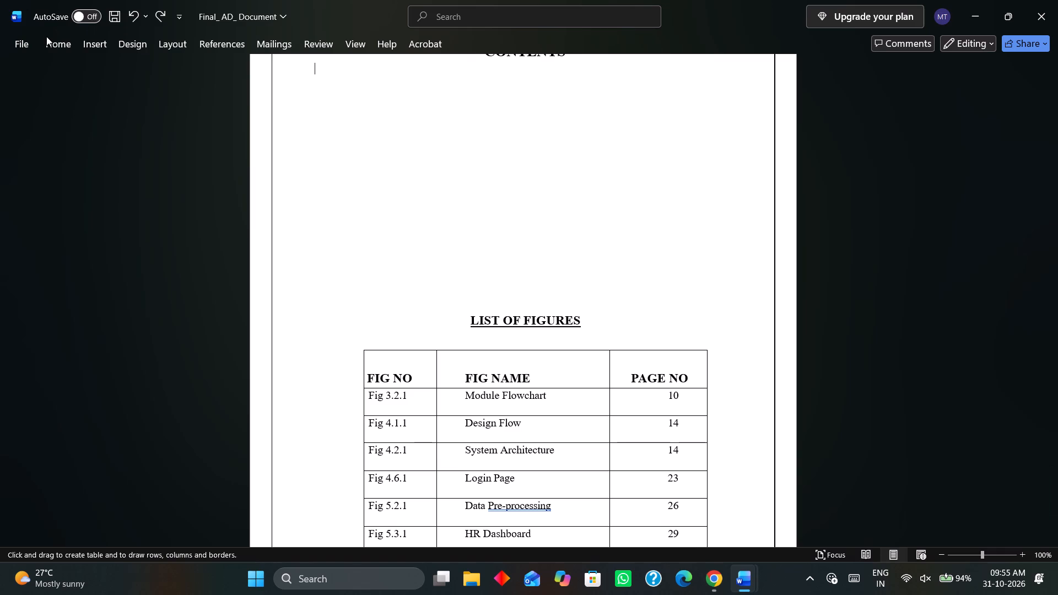
Examine the built-in Quick Tables designs for a layout suitable for the contents table.
{"action": "left_click", "coordinate": [51, 48]}
{"action": "left_click", "coordinate": [105, 40]}
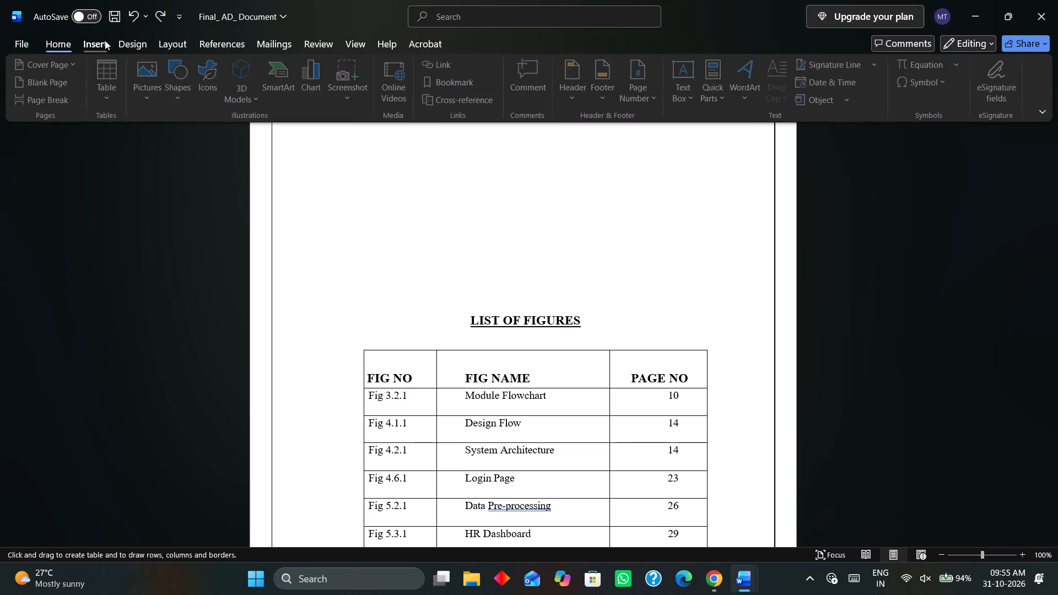
{"action": "left_click", "coordinate": [114, 104]}
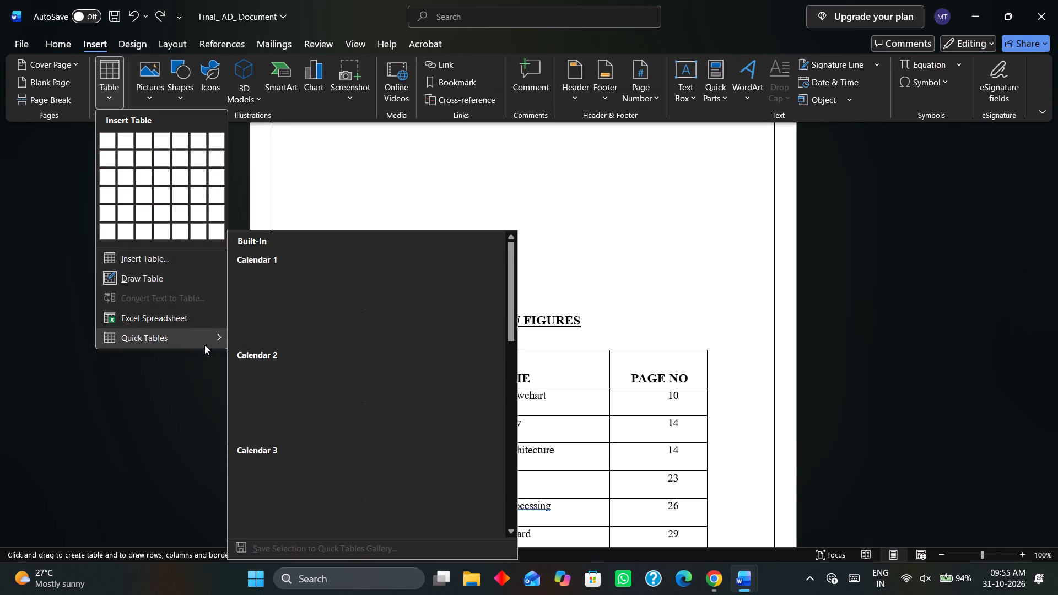
{"action": "scroll", "coordinate": [299, 304], "scroll_direction": "down", "scroll_amount": 1}
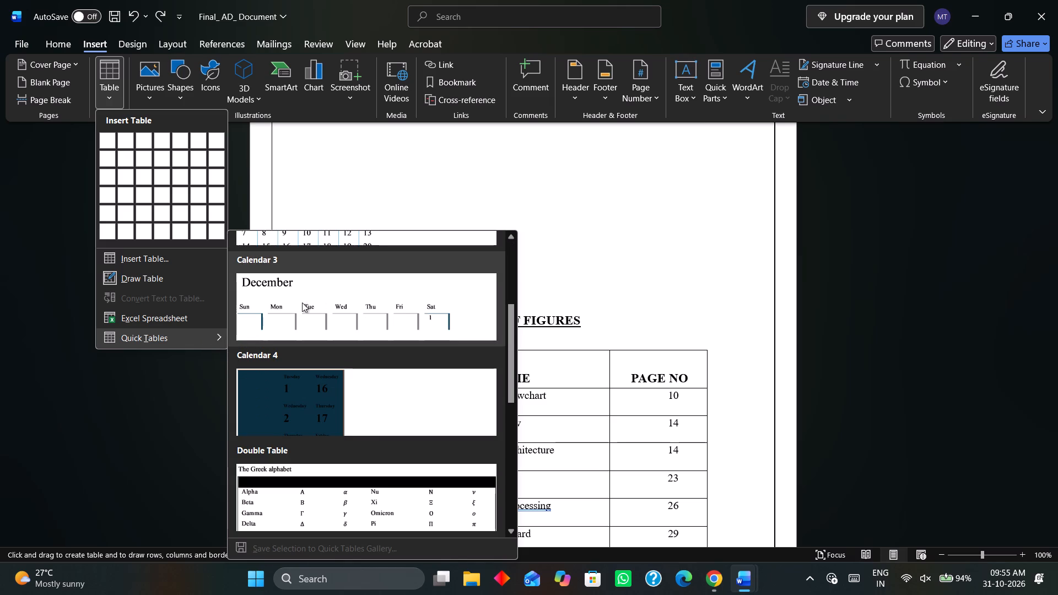
{"action": "scroll", "coordinate": [331, 291], "scroll_direction": "down", "scroll_amount": 2}
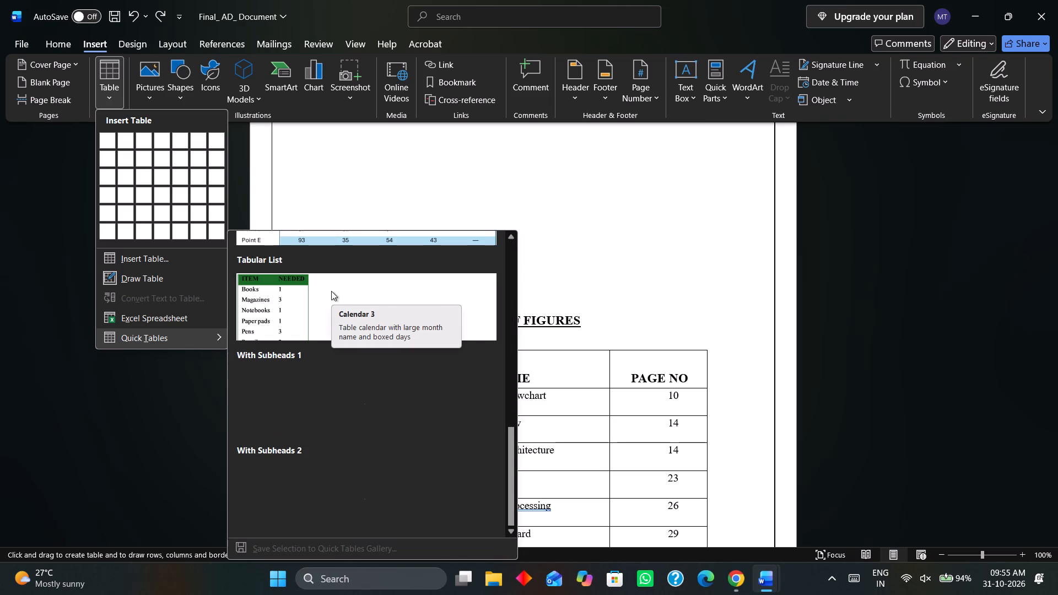
{"action": "scroll", "coordinate": [331, 291], "scroll_direction": "down", "scroll_amount": 2}
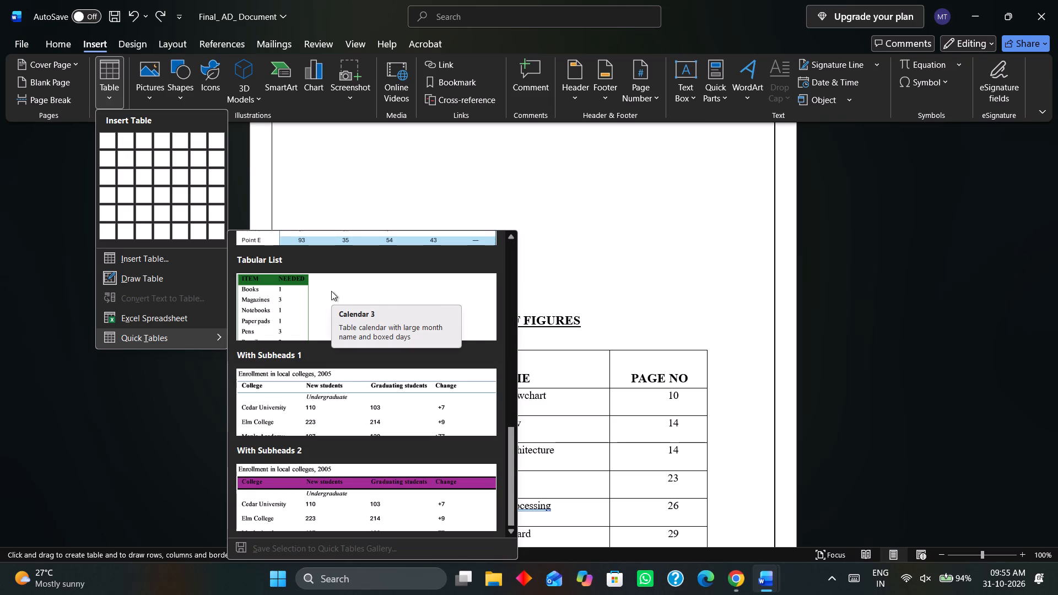
{"action": "scroll", "coordinate": [359, 422], "scroll_direction": "down", "scroll_amount": 1}
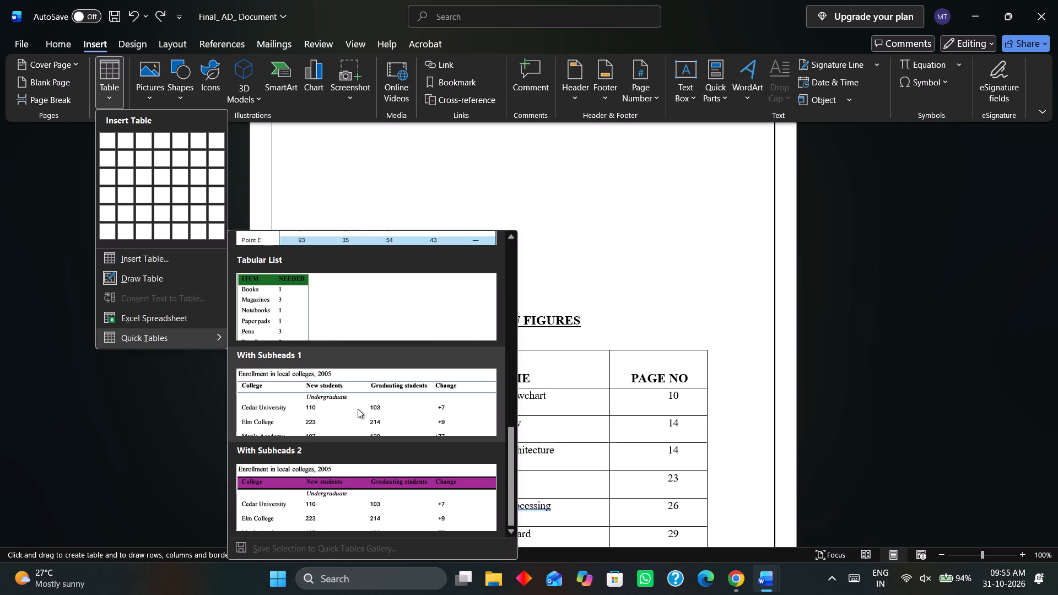
{"action": "scroll", "coordinate": [358, 404], "scroll_direction": "up", "scroll_amount": 3}
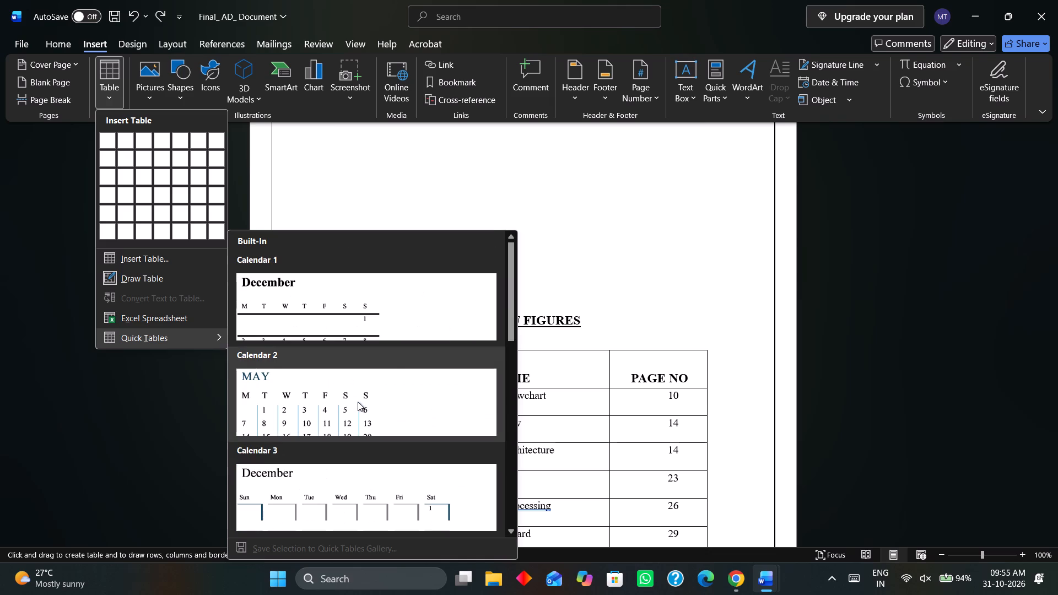
{"action": "scroll", "coordinate": [358, 401], "scroll_direction": "up", "scroll_amount": 1}
{"action": "scroll", "coordinate": [358, 391], "scroll_direction": "down", "scroll_amount": 2}
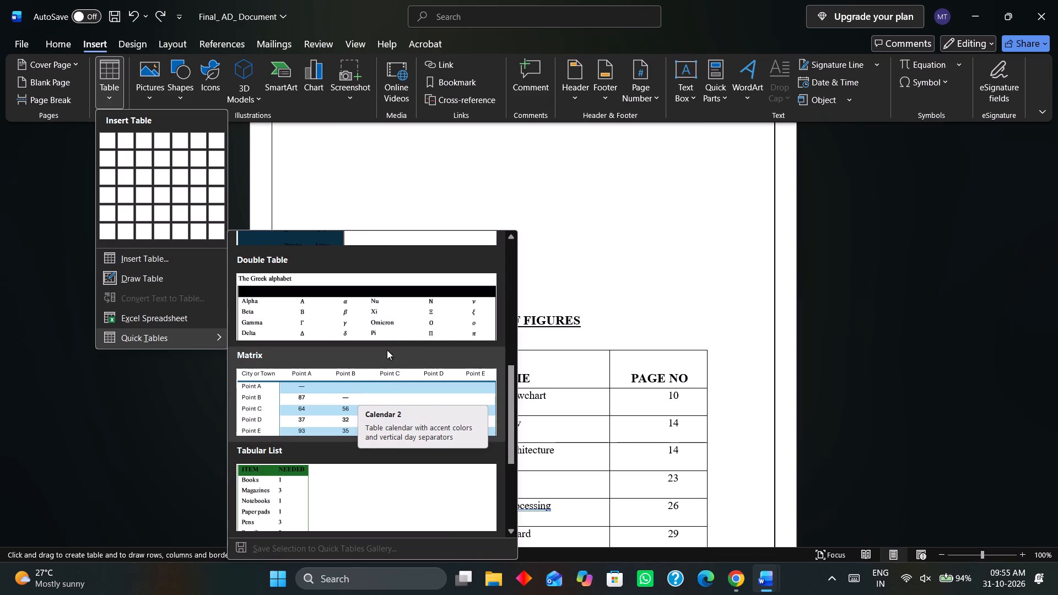
{"action": "scroll", "coordinate": [411, 331], "scroll_direction": "down", "scroll_amount": 2}
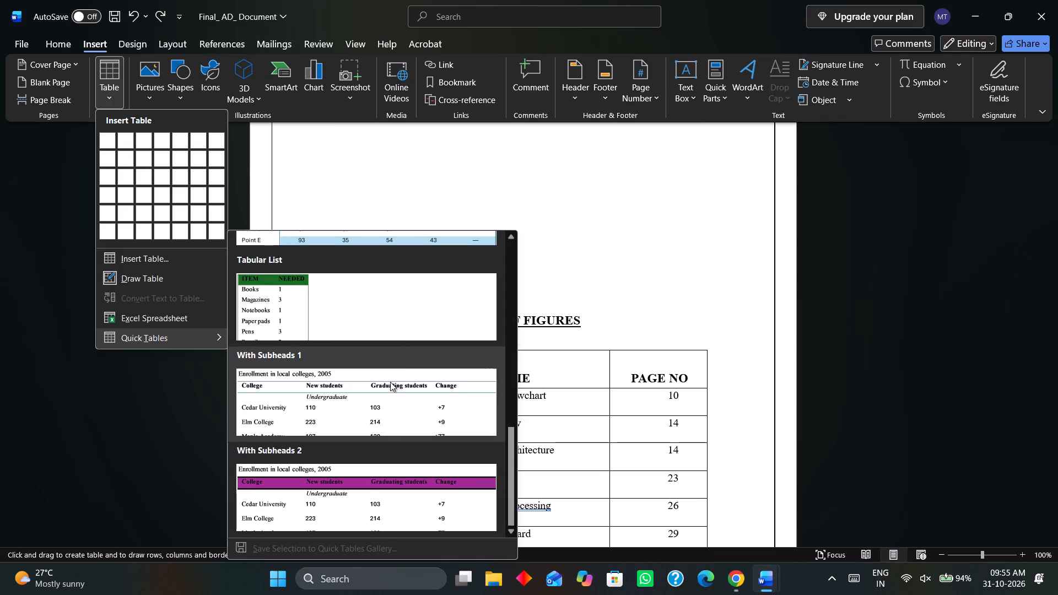
{"action": "scroll", "coordinate": [396, 379], "scroll_direction": "up", "scroll_amount": 1}
{"action": "scroll", "coordinate": [396, 379], "scroll_direction": "down", "scroll_amount": 2}
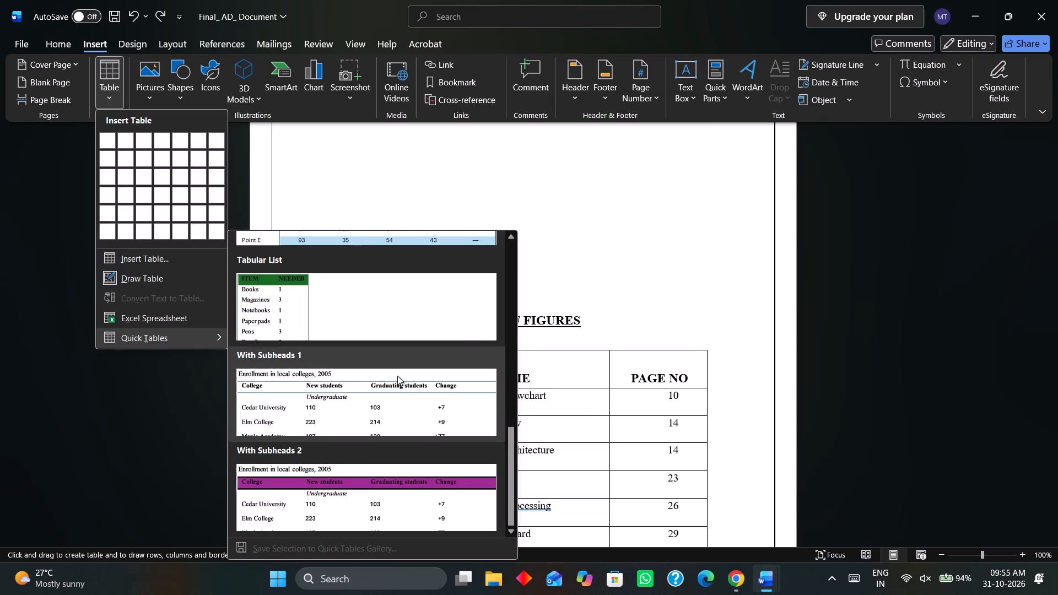
{"action": "scroll", "coordinate": [397, 376], "scroll_direction": "up", "scroll_amount": 3}
{"action": "scroll", "coordinate": [397, 376], "scroll_direction": "down", "scroll_amount": 1}
{"action": "scroll", "coordinate": [393, 375], "scroll_direction": "up", "scroll_amount": 1}
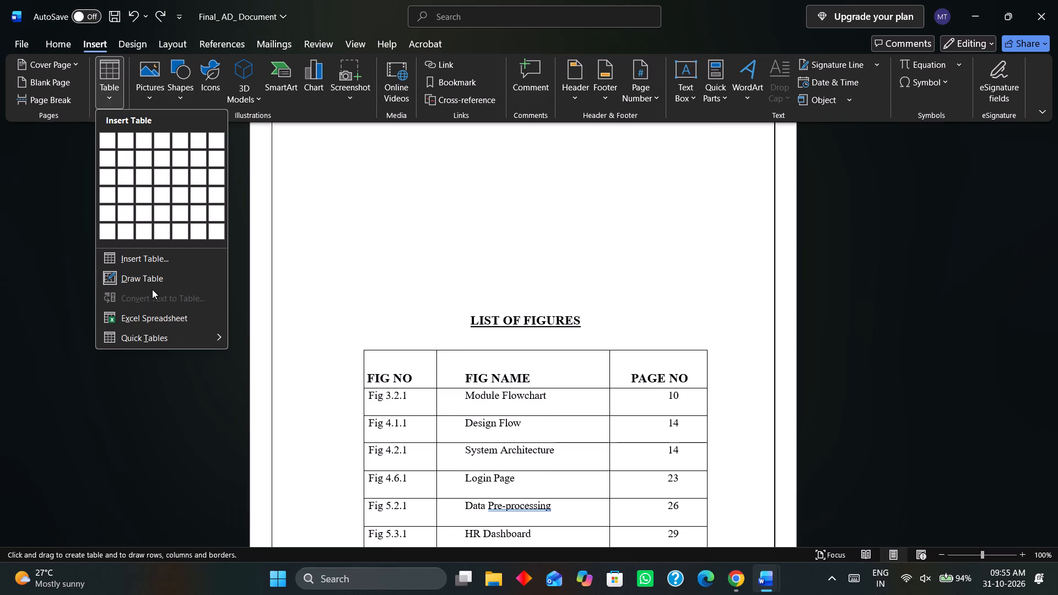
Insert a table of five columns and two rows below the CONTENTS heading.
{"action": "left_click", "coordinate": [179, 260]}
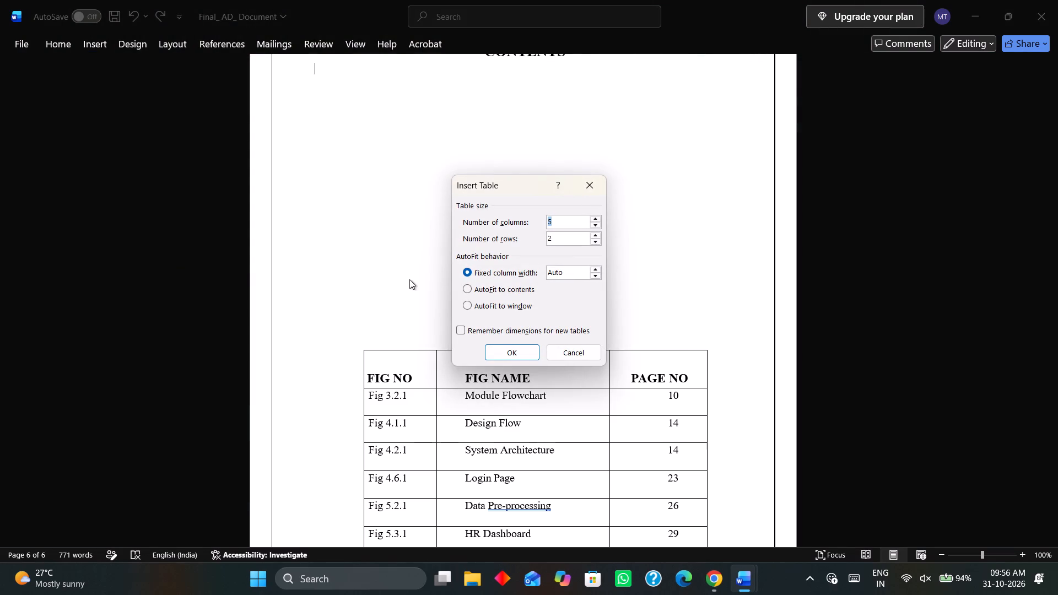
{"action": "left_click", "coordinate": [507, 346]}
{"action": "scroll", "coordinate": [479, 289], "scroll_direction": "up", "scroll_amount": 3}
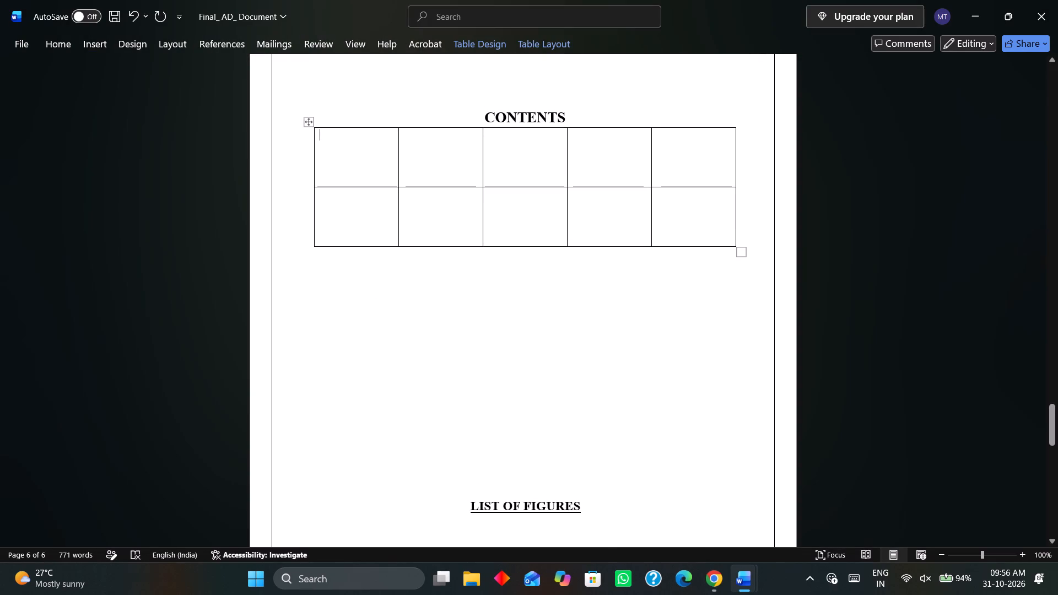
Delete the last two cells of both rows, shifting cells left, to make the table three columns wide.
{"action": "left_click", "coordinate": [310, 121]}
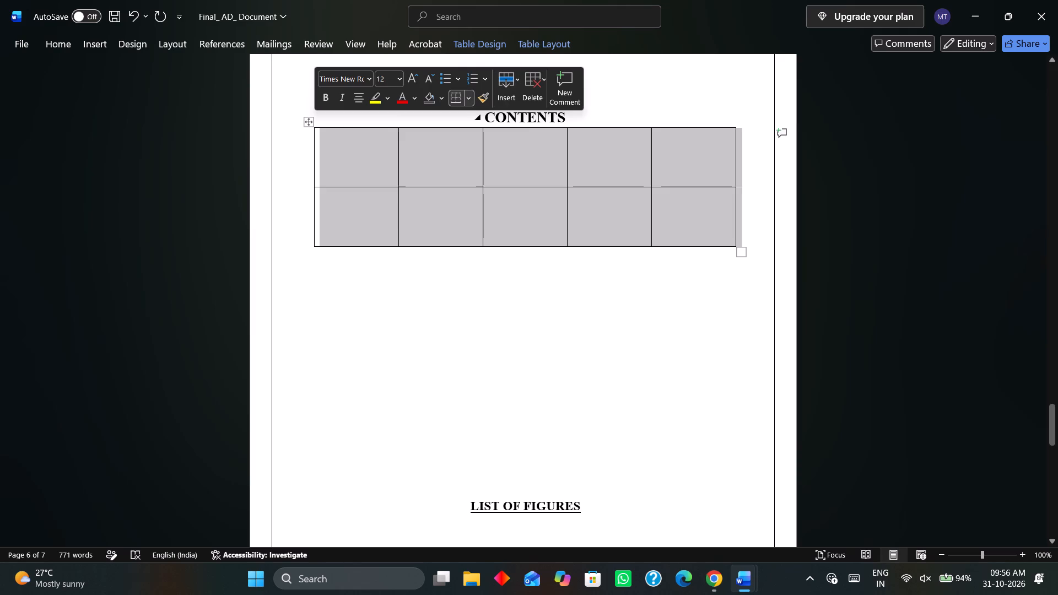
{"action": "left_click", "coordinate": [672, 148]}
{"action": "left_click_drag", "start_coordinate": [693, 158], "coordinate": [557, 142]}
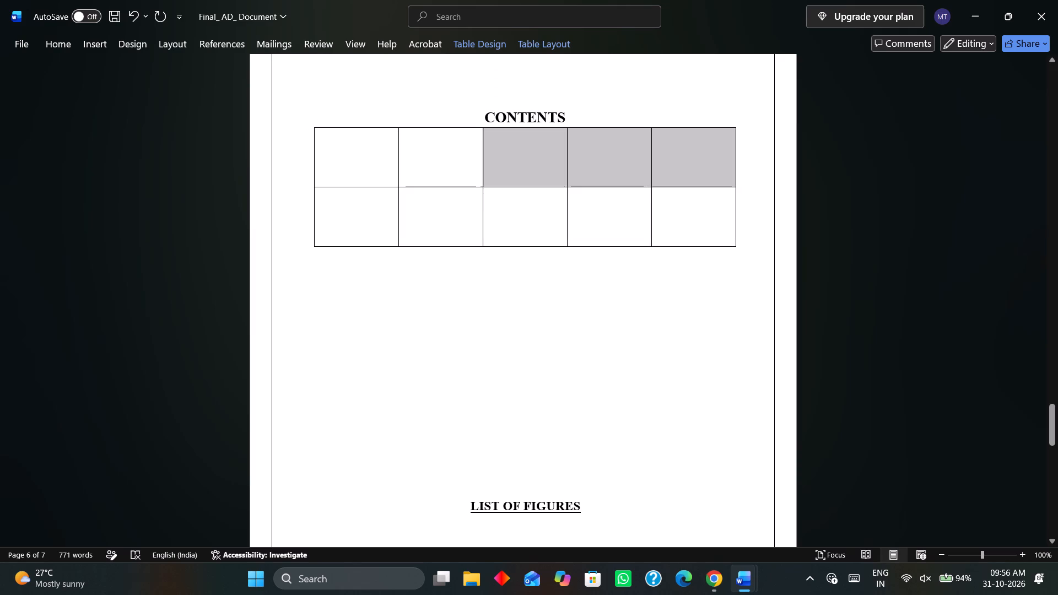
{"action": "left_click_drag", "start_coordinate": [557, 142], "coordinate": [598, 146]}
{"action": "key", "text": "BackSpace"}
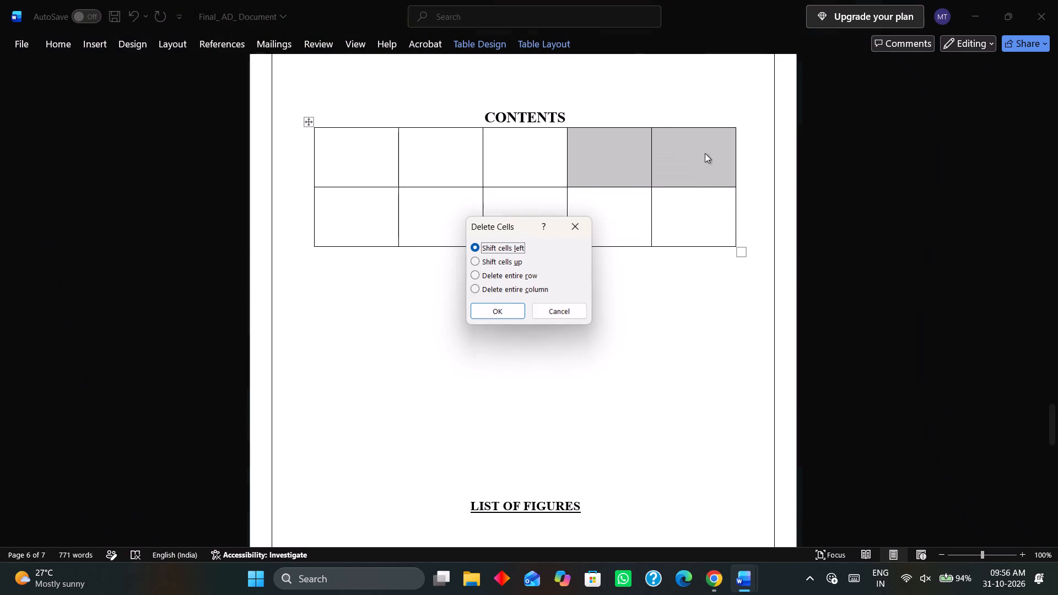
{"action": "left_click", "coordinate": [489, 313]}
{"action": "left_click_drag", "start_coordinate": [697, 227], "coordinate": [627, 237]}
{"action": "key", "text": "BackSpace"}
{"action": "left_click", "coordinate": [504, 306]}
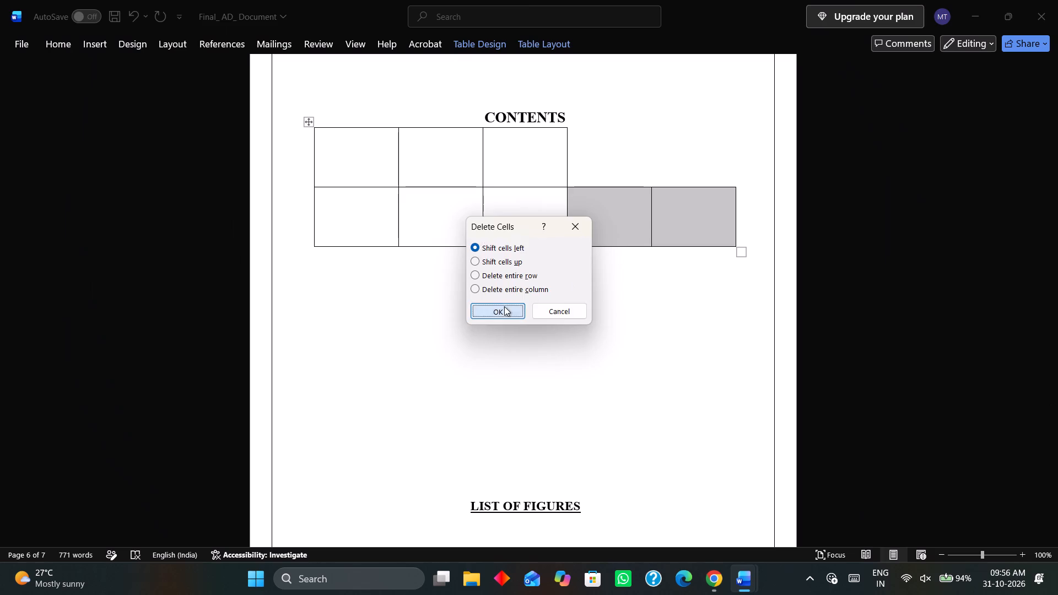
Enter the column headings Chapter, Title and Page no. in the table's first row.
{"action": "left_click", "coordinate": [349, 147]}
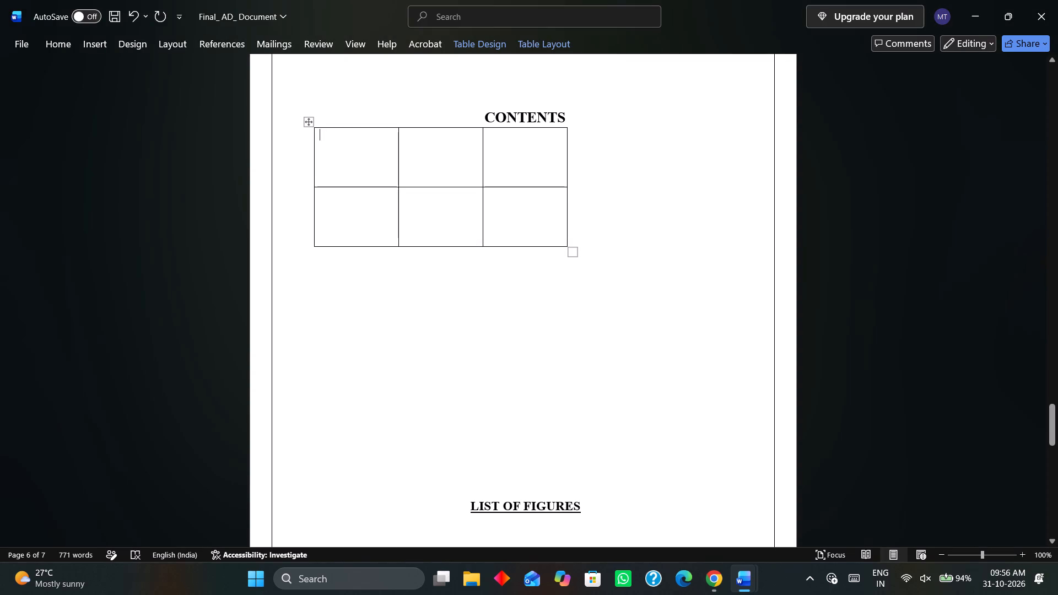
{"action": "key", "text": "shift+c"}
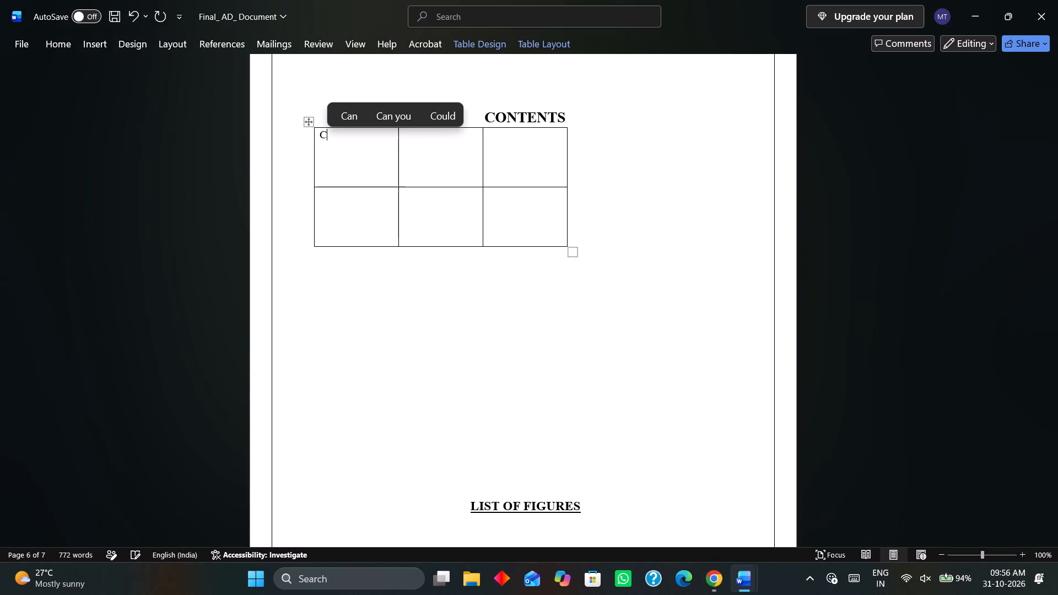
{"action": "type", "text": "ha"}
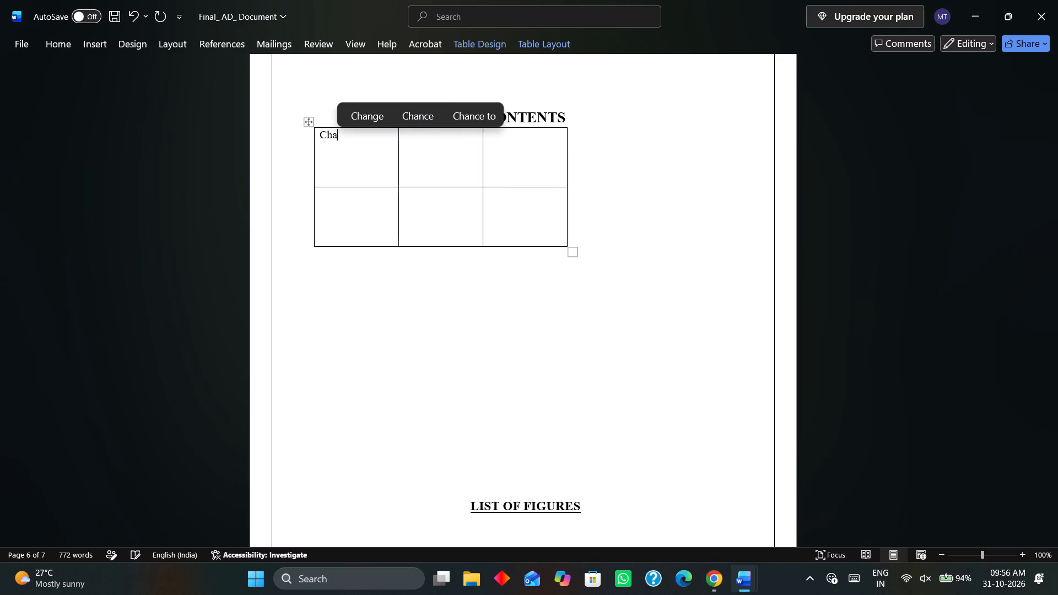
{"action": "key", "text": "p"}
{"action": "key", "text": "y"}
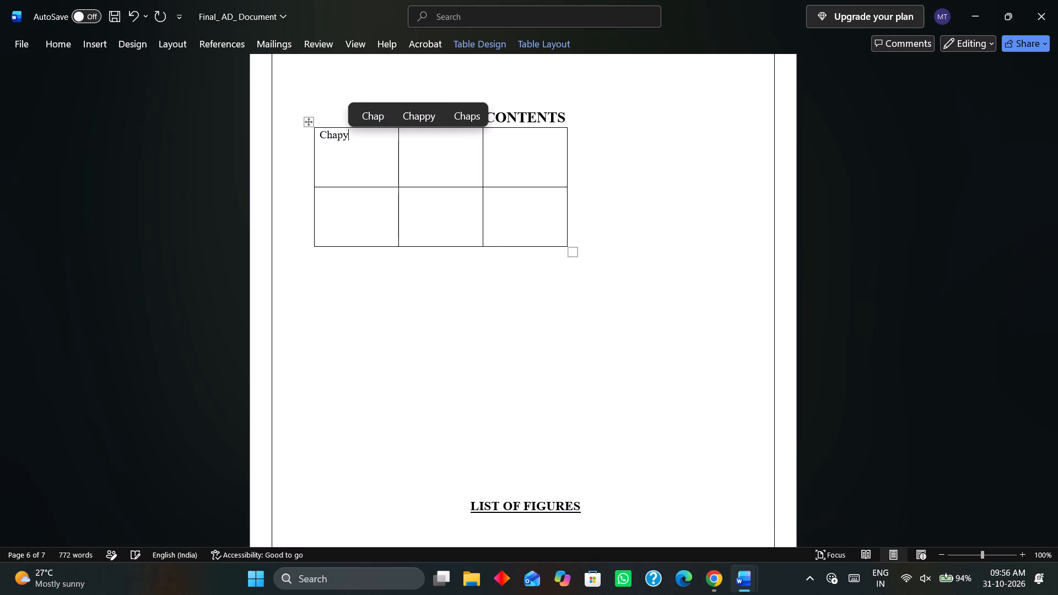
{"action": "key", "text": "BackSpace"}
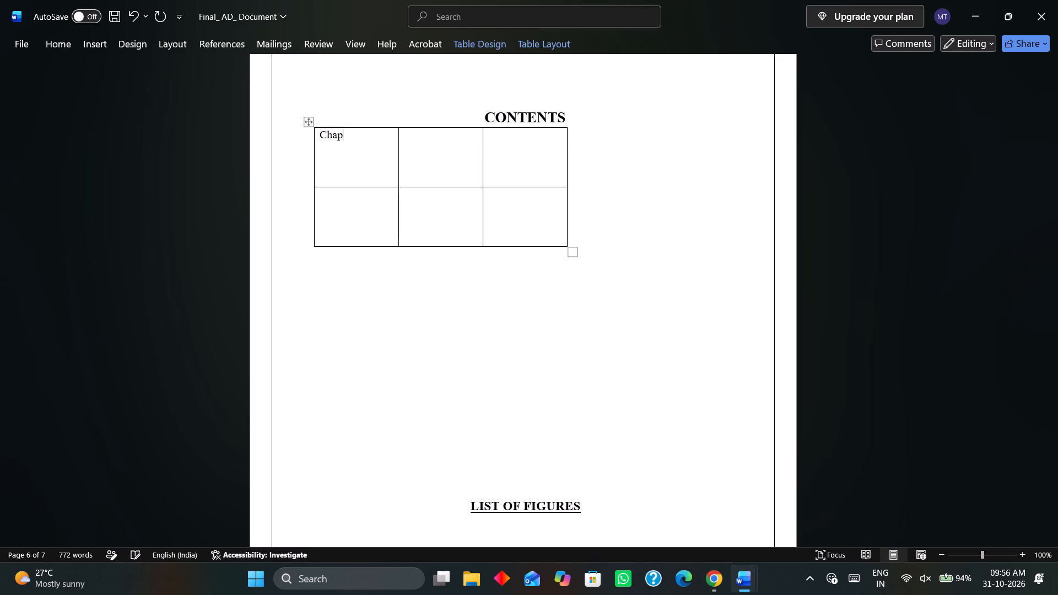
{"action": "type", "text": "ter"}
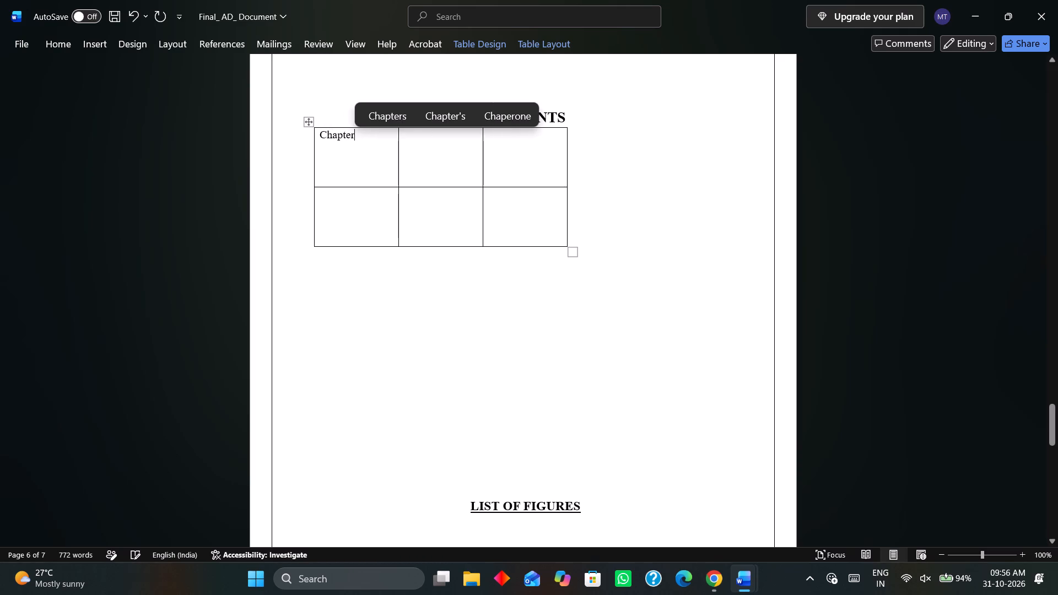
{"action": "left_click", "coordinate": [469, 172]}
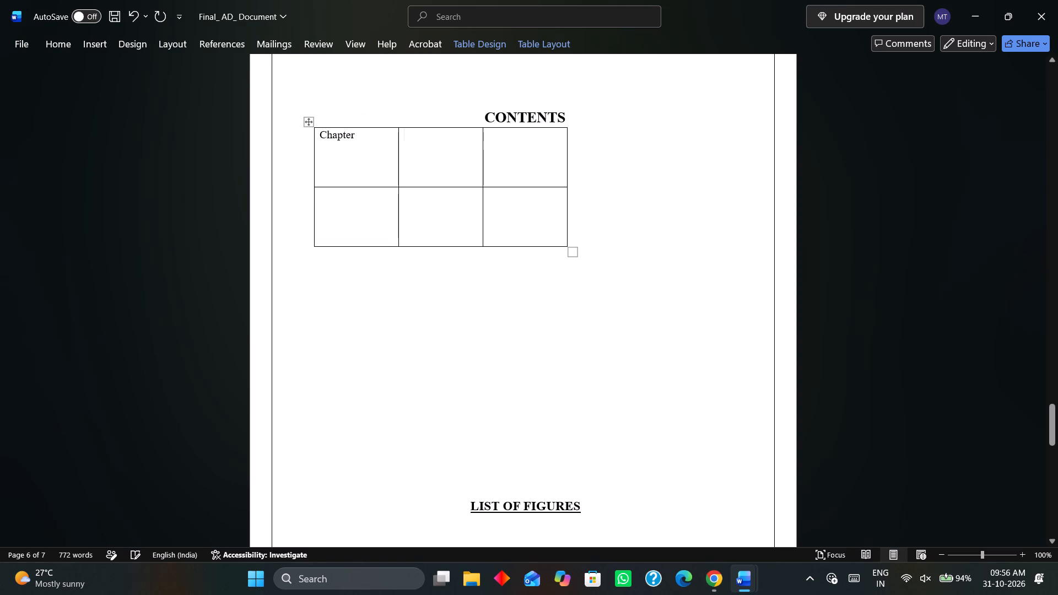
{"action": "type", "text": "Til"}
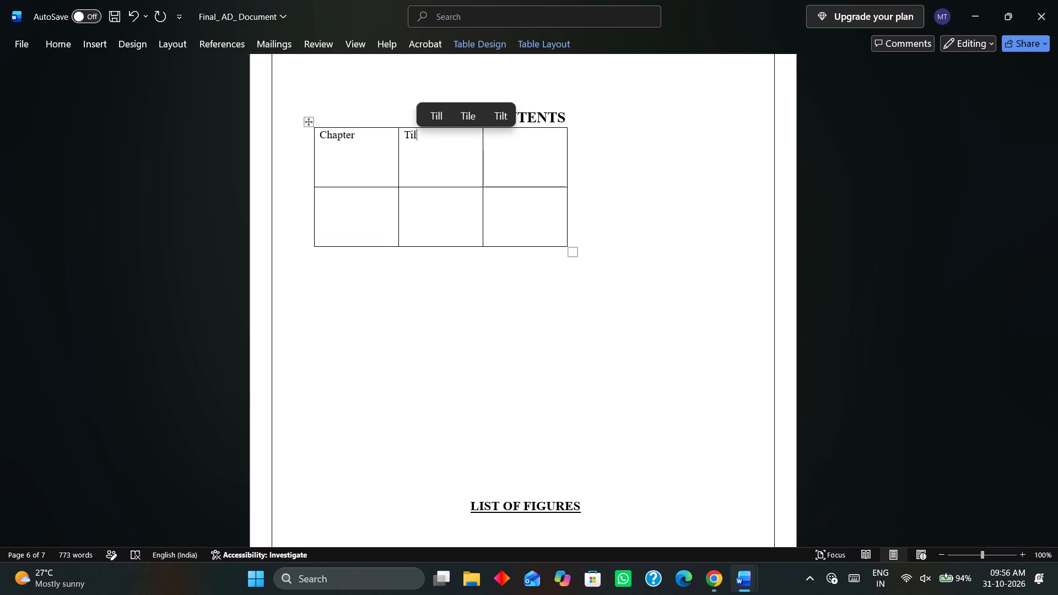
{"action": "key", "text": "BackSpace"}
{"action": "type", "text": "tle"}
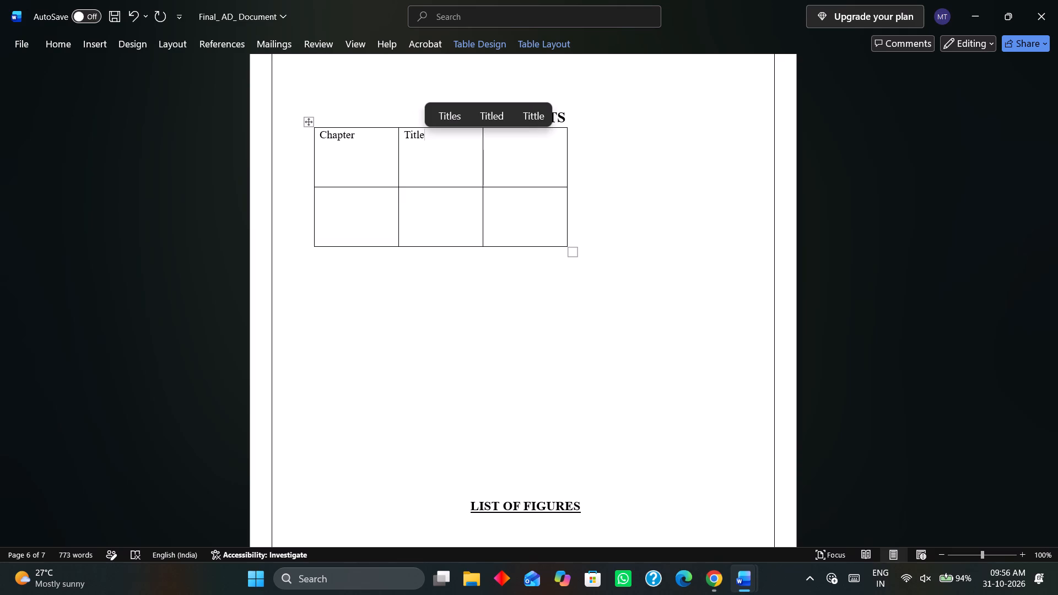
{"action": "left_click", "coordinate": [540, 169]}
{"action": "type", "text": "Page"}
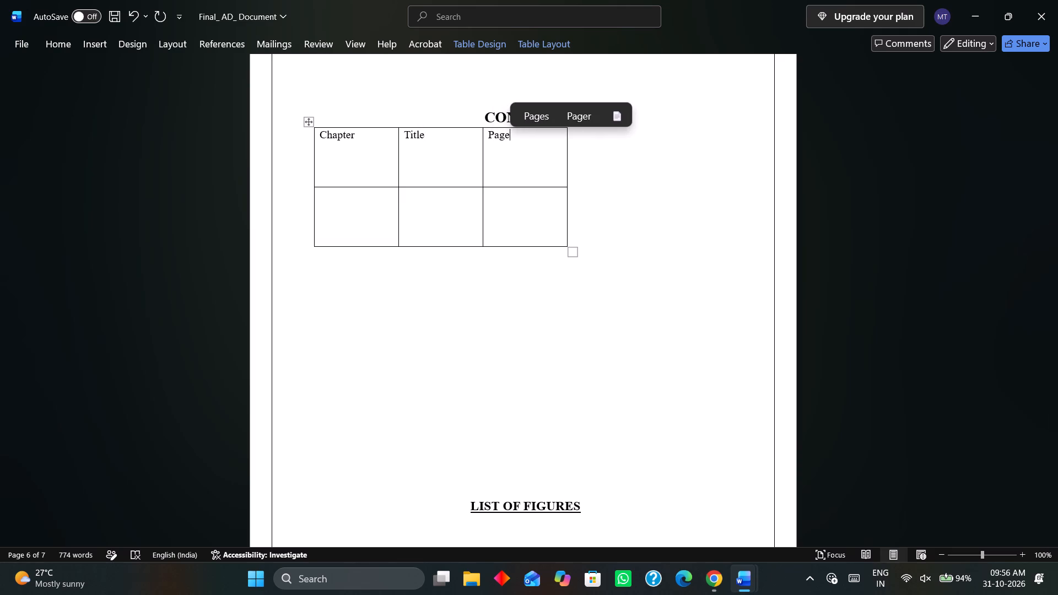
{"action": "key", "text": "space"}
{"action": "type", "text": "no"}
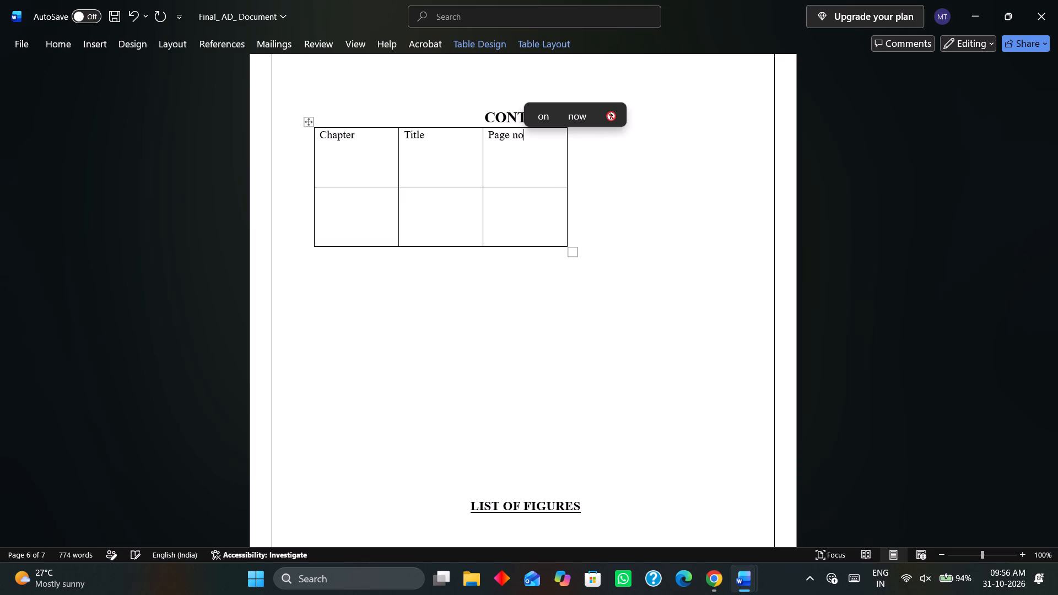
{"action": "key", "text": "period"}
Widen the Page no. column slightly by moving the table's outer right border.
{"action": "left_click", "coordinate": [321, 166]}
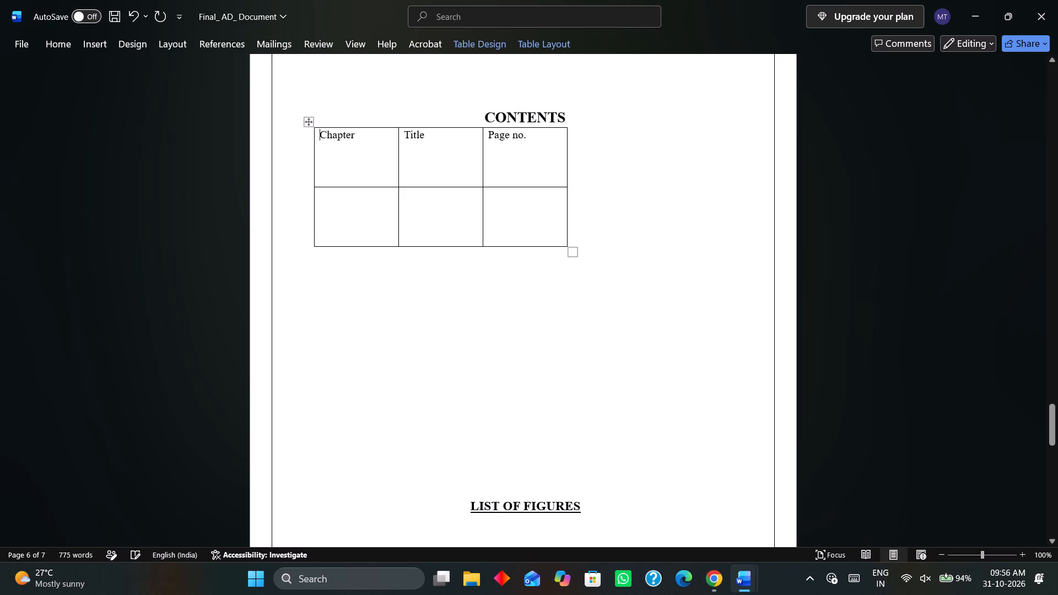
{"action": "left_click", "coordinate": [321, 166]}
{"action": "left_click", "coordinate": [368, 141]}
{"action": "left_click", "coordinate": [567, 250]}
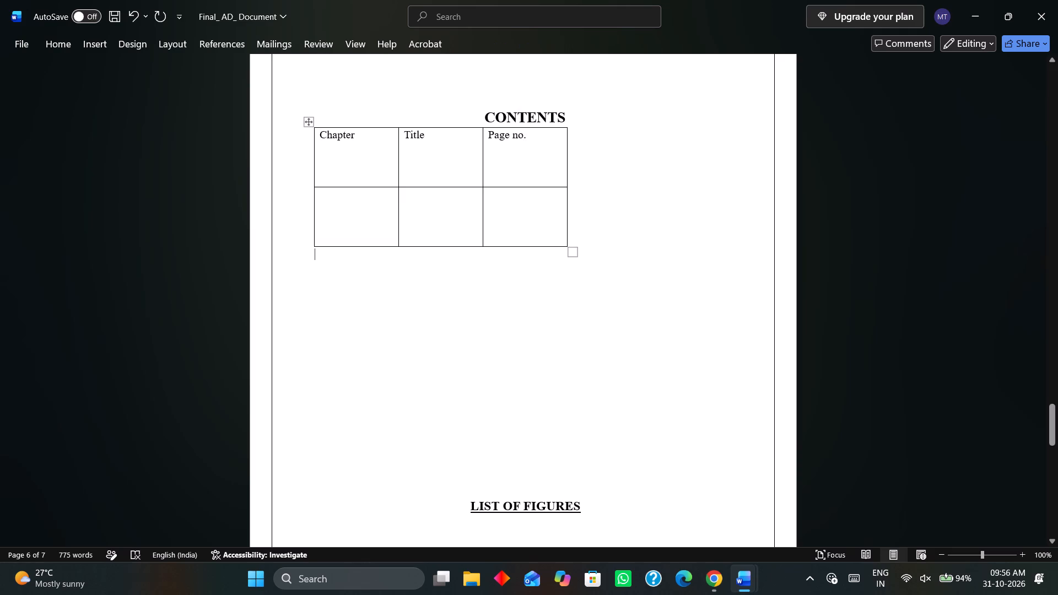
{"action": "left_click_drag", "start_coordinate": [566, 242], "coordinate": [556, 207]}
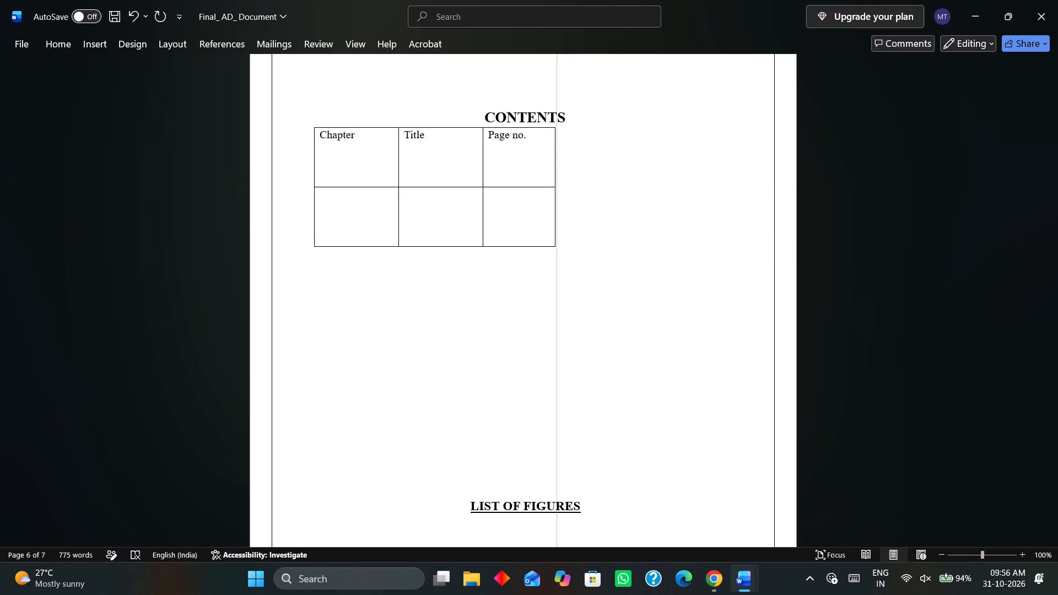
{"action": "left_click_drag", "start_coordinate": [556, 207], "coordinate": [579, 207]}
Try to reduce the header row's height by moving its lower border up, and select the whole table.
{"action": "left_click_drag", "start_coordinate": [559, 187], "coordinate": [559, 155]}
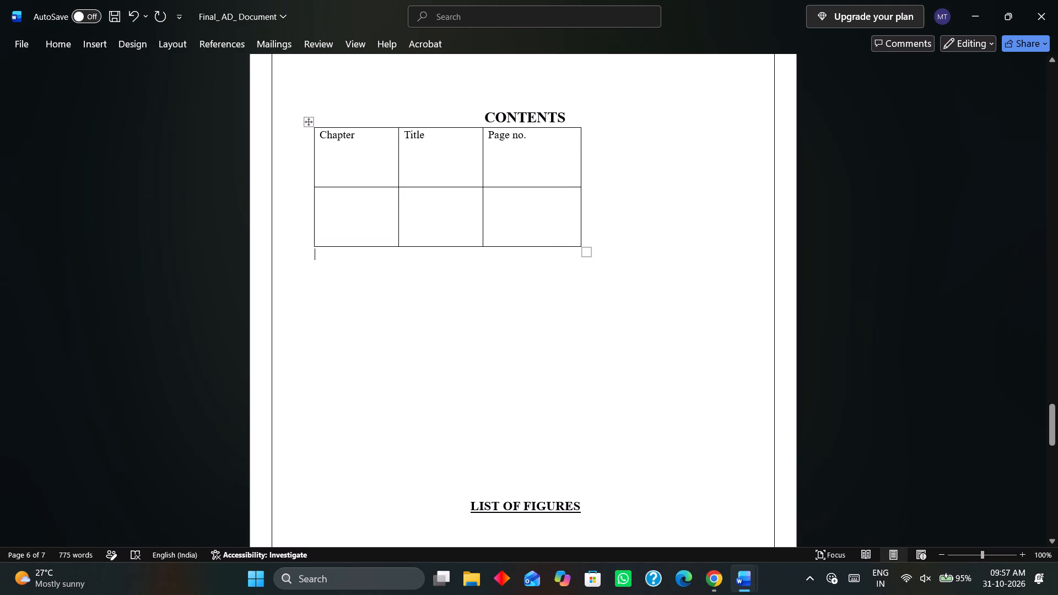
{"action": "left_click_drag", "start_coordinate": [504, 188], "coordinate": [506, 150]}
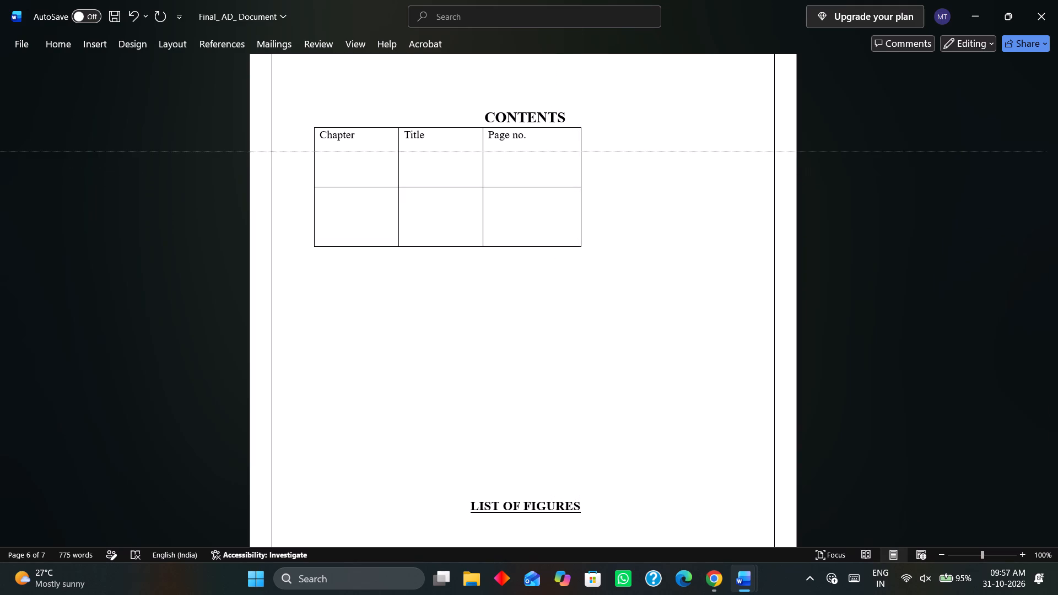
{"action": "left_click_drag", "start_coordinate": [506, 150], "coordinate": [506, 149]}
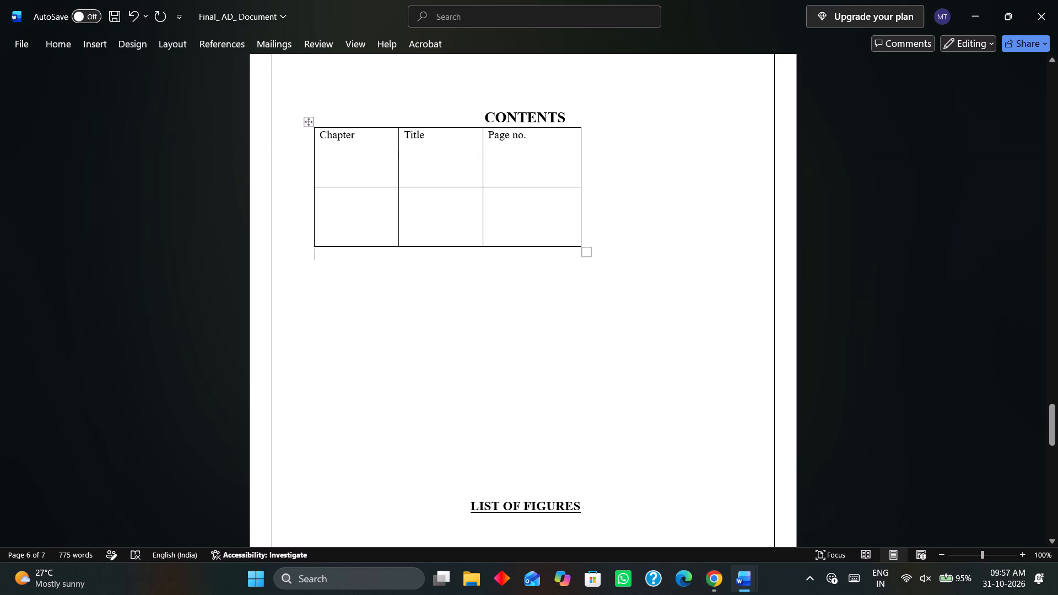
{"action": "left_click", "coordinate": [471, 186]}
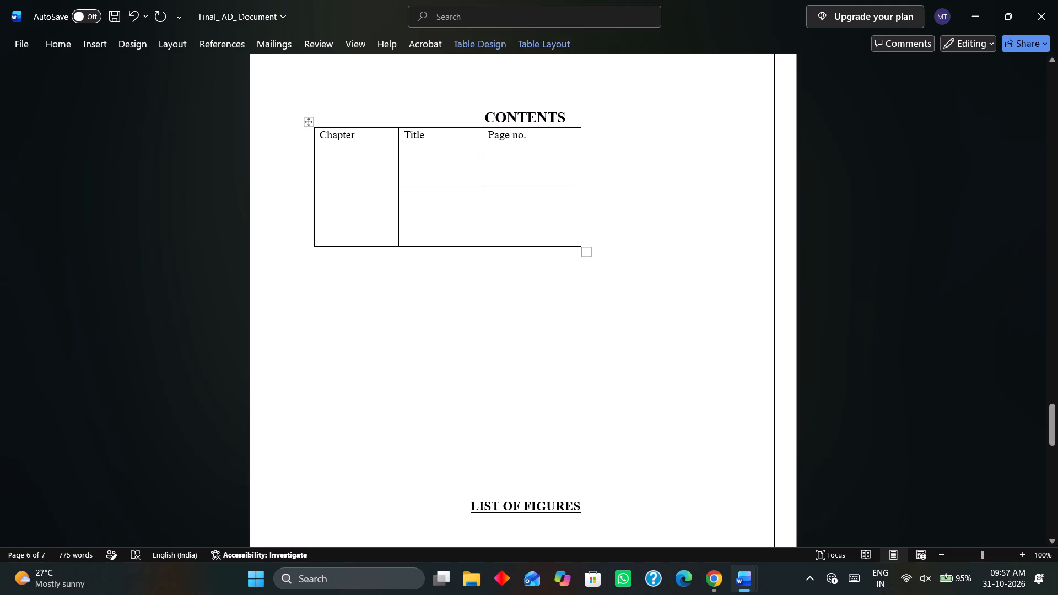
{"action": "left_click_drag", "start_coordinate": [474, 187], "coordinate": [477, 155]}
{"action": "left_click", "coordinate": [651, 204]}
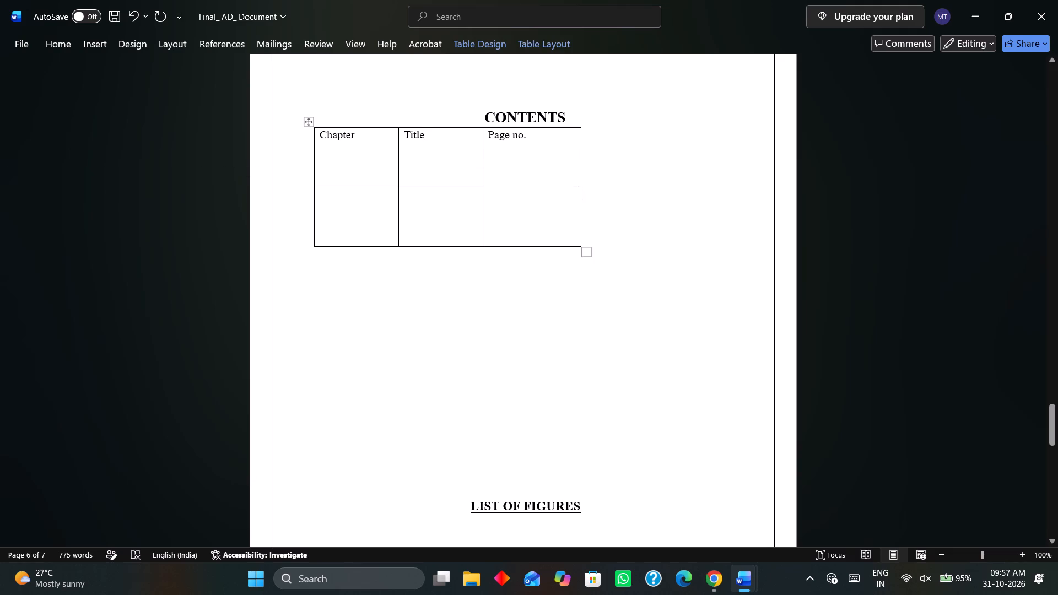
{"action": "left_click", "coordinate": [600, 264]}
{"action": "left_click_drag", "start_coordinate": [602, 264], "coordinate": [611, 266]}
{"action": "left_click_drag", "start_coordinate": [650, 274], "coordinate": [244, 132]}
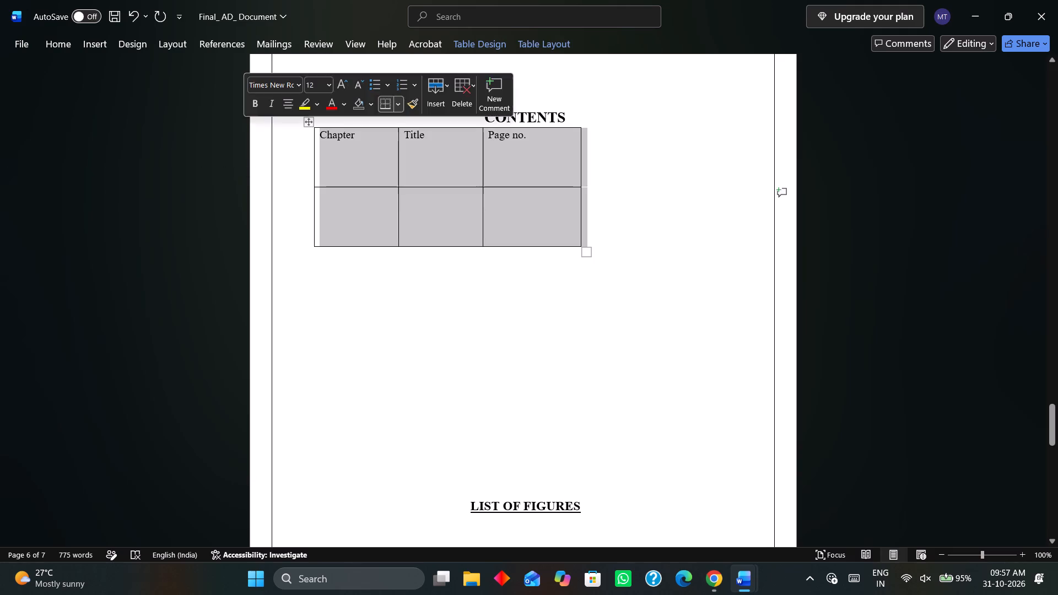
Undo the resizing, heading text, cell deletions and table insertion until the original contents table is back under CONTENTS.
{"action": "key", "text": "ctrl+z"}
{"action": "key", "text": "ctrl+z"}
{"action": "key", "text": "ctrl+z"}
{"action": "key", "text": "ctrl+z"}
{"action": "key", "text": "ctrl+z"}
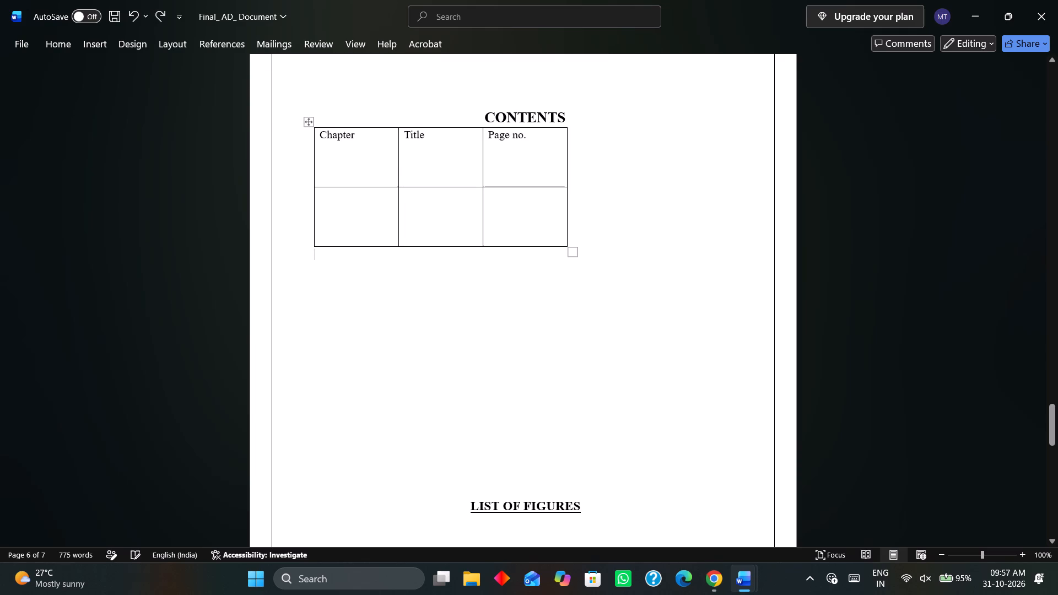
{"action": "key", "text": "ctrl+z"}
{"action": "key", "text": "ctrl+z"}
{"action": "key", "text": "ctrl+z"}
{"action": "key", "text": "ctrl+z"}
{"action": "key", "text": "ctrl+z"}
{"action": "key", "text": "ctrl+z"}
{"action": "key", "text": "ctrl+z"}
{"action": "key", "text": "ctrl+z"}
{"action": "key", "text": "ctrl+z"}
{"action": "key", "text": "ctrl+z"}
{"action": "key", "text": "ctrl+z"}
{"action": "key", "text": "ctrl+z"}
{"action": "key", "text": "ctrl+z"}
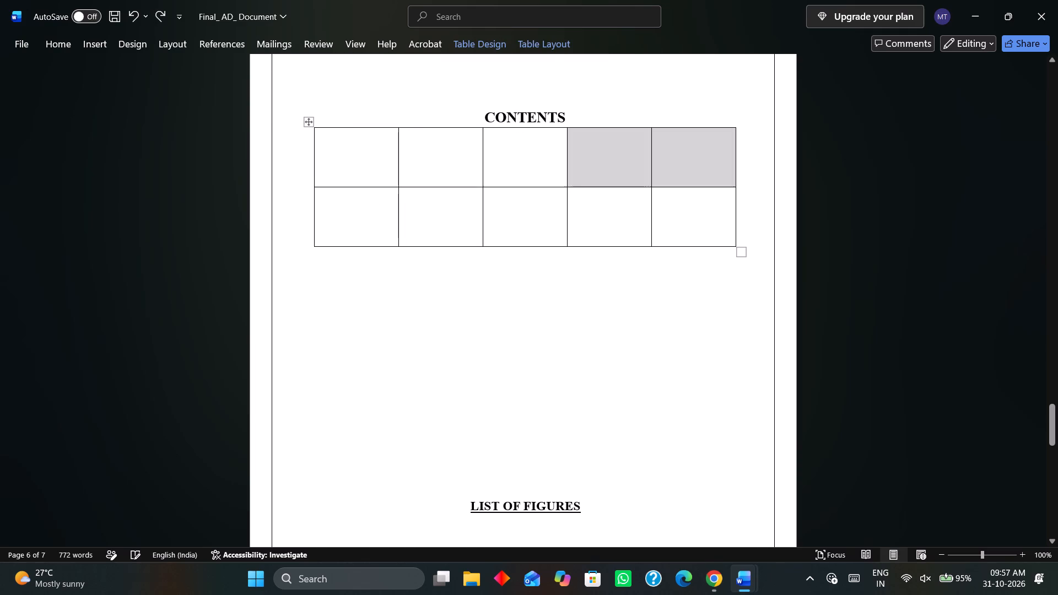
{"action": "key", "text": "ctrl+z"}
{"action": "left_click", "coordinate": [344, 112]}
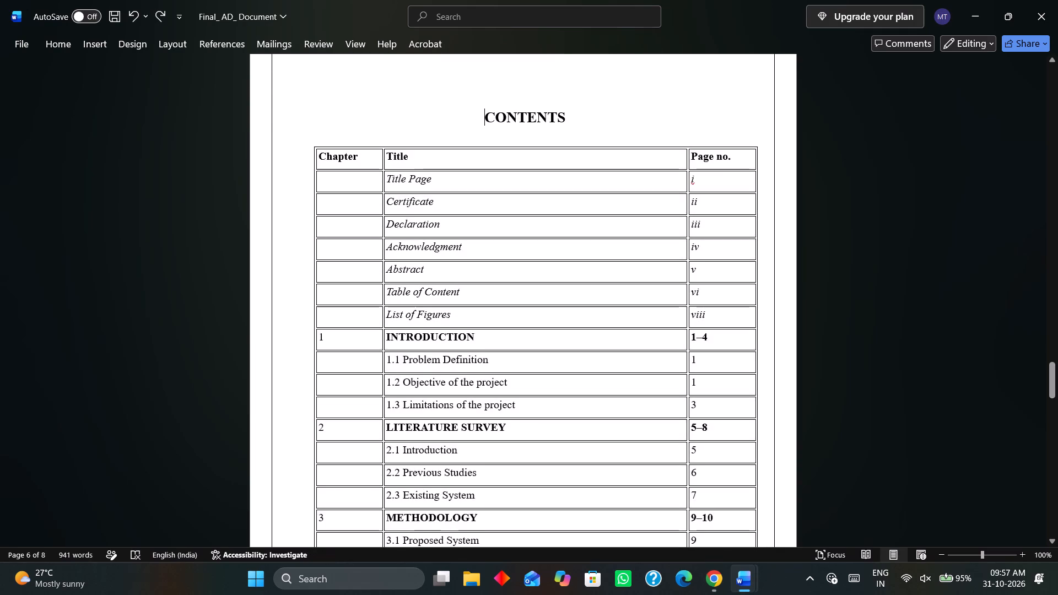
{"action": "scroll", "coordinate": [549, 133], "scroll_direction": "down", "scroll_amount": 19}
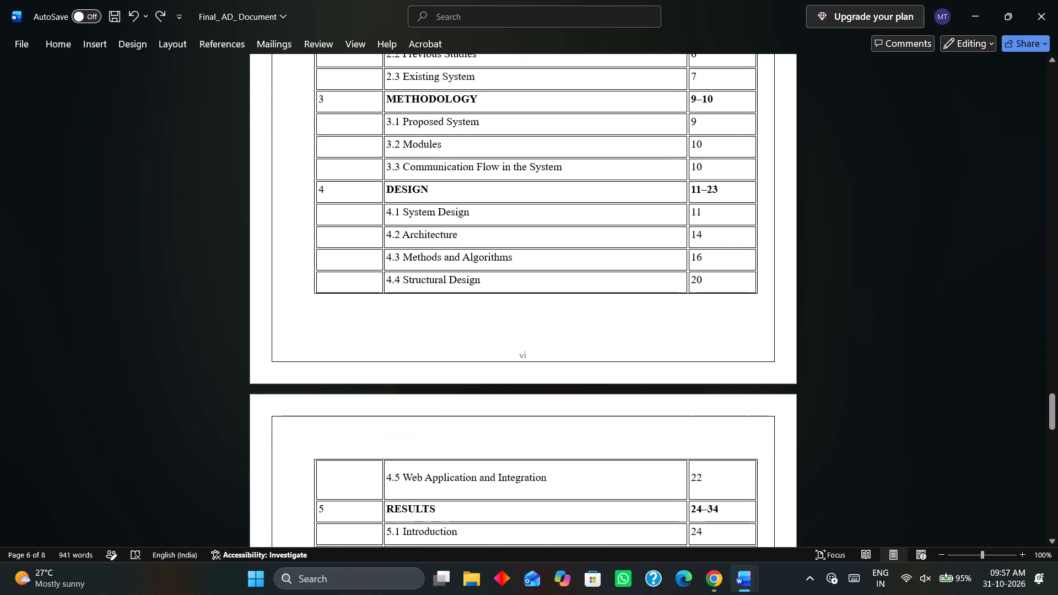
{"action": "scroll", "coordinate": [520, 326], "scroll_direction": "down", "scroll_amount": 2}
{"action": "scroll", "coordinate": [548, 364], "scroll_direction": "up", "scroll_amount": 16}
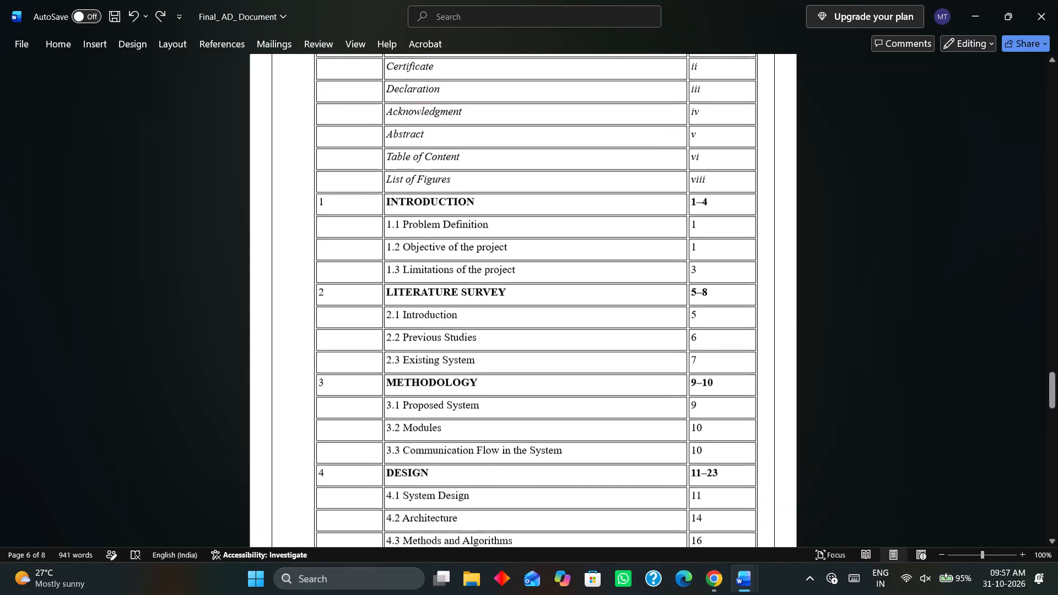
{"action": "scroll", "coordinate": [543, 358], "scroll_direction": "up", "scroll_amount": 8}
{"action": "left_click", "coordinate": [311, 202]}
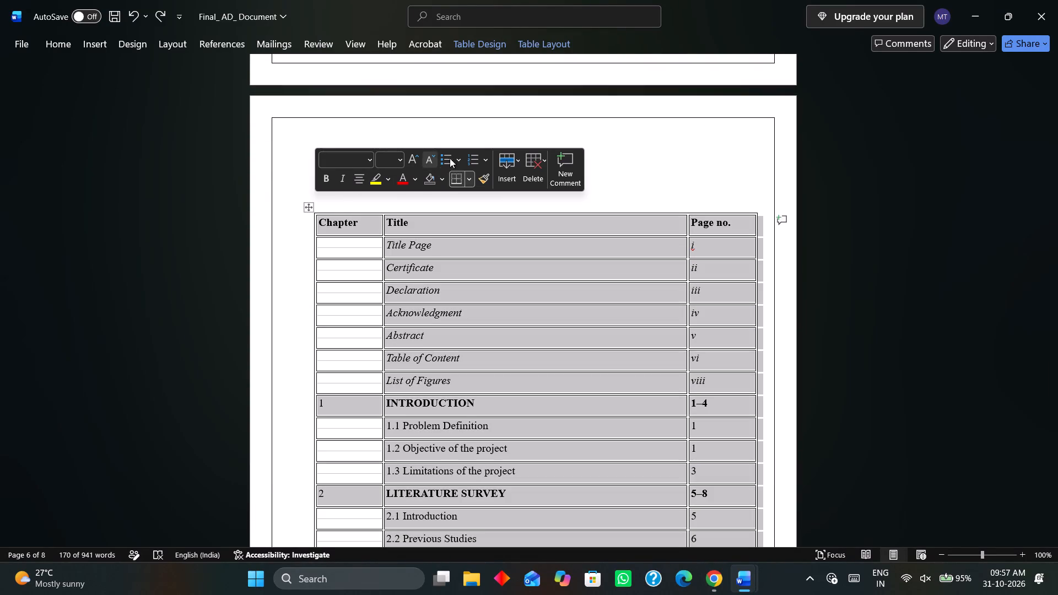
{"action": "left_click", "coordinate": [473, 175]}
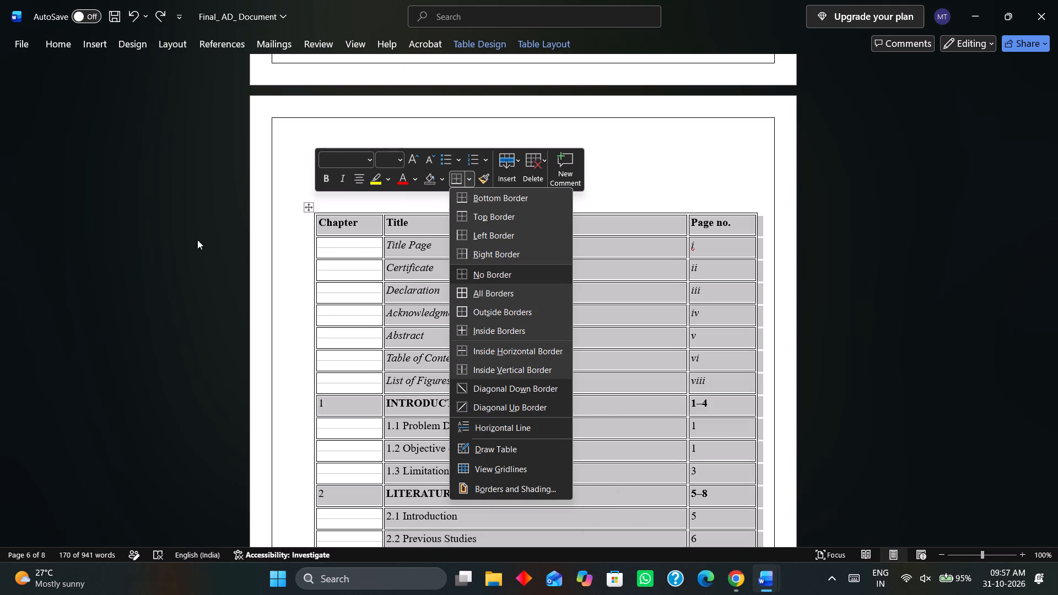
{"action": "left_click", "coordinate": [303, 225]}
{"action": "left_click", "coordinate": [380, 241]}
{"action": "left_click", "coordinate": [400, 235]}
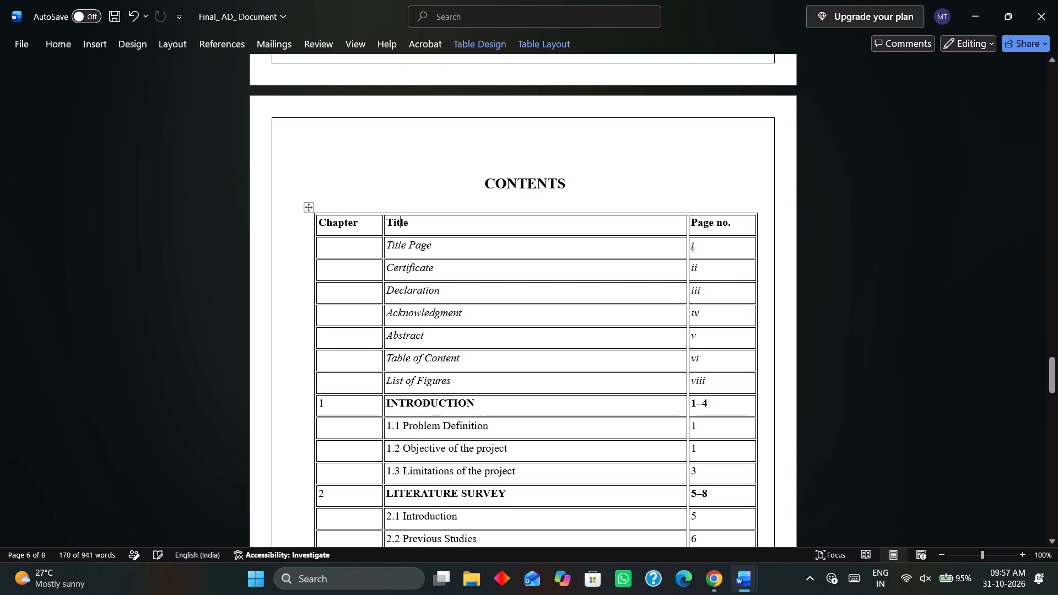
Apply No Border to the Title heading cell in the first row of the contents table.
{"action": "left_click", "coordinate": [384, 232]}
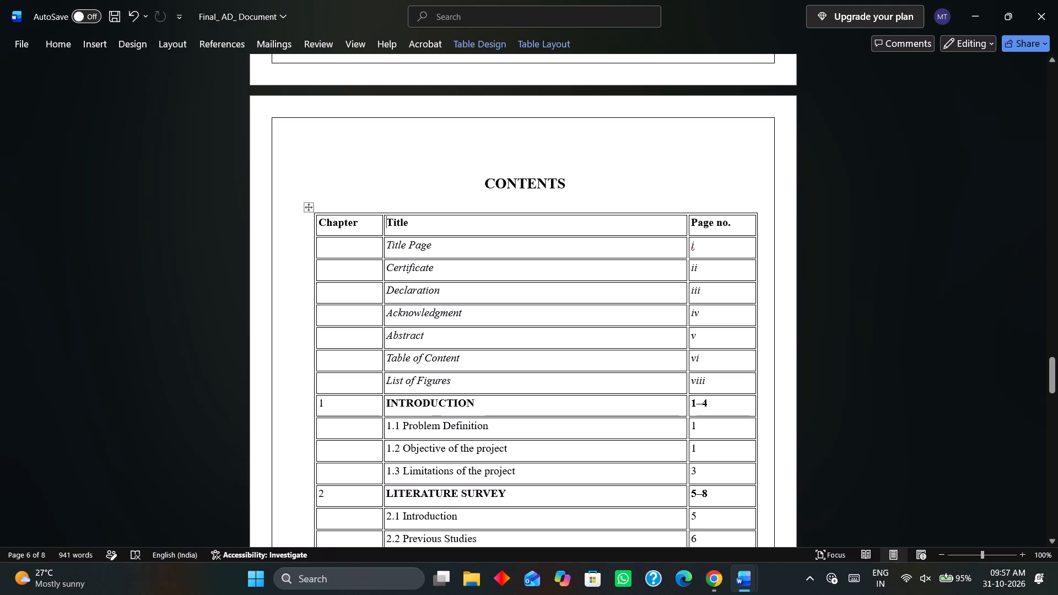
{"action": "left_click", "coordinate": [383, 231]}
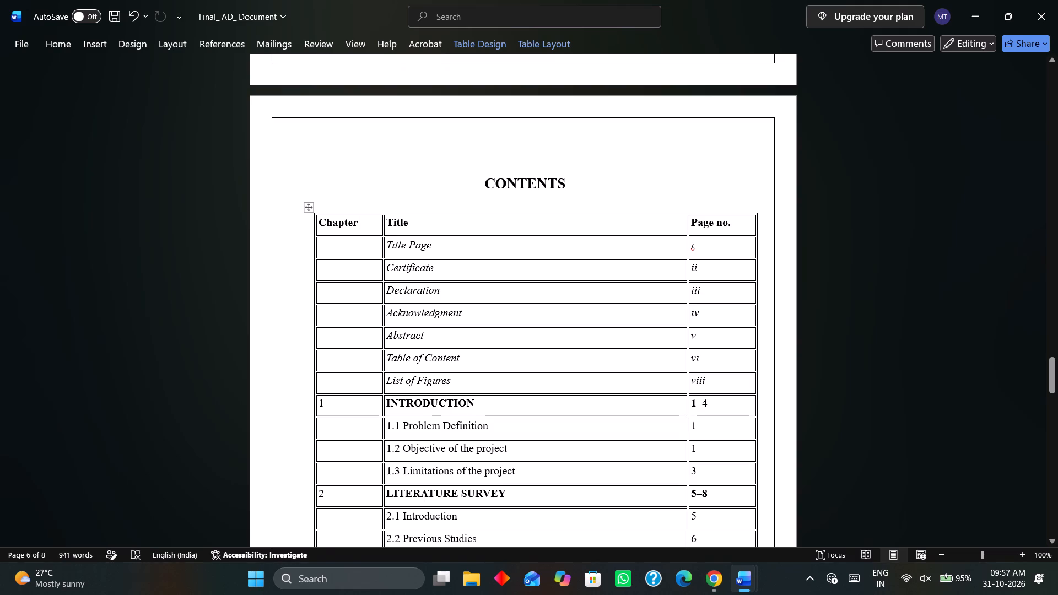
{"action": "left_click", "coordinate": [385, 232]}
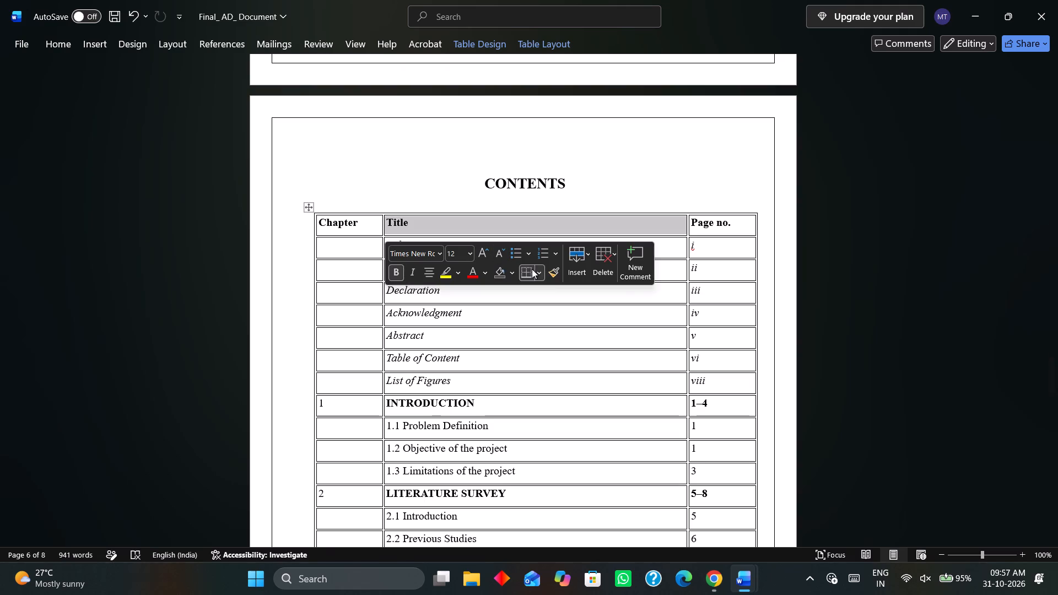
{"action": "left_click", "coordinate": [536, 270]}
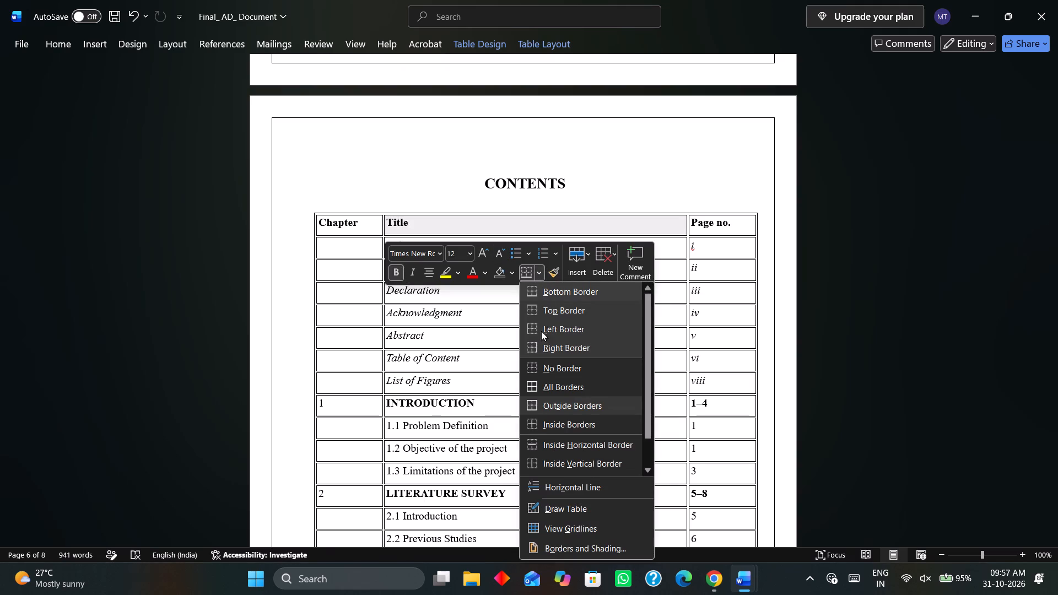
{"action": "left_click", "coordinate": [543, 361]}
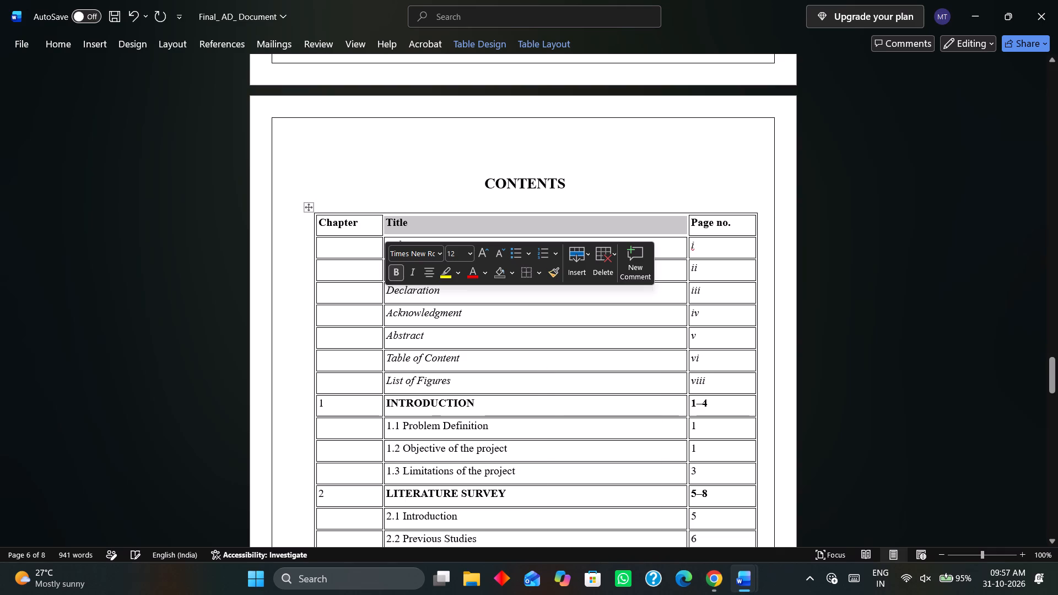
{"action": "left_click", "coordinate": [685, 226]}
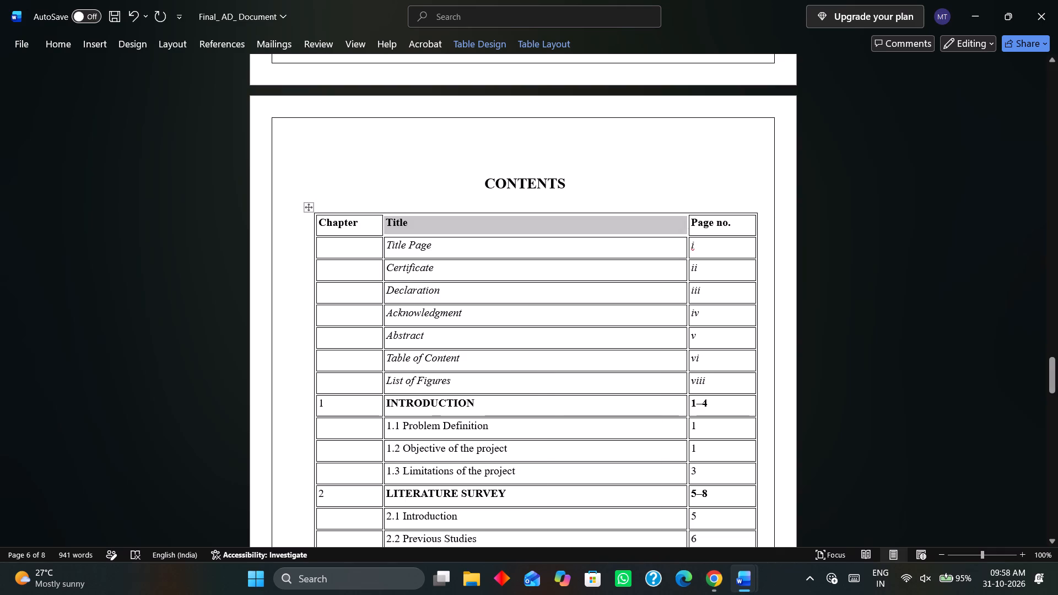
{"action": "left_click", "coordinate": [508, 261]}
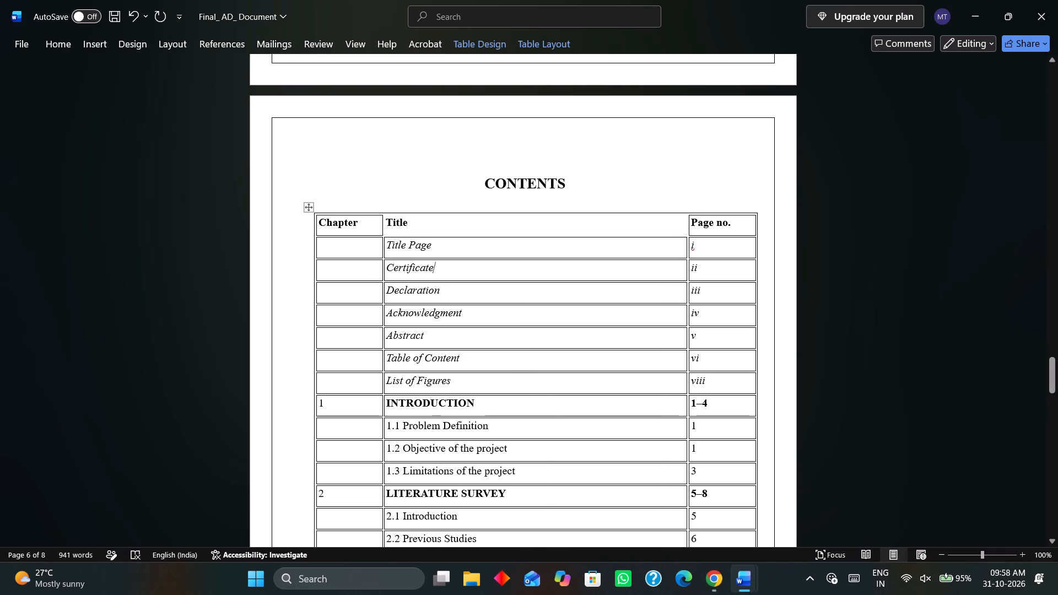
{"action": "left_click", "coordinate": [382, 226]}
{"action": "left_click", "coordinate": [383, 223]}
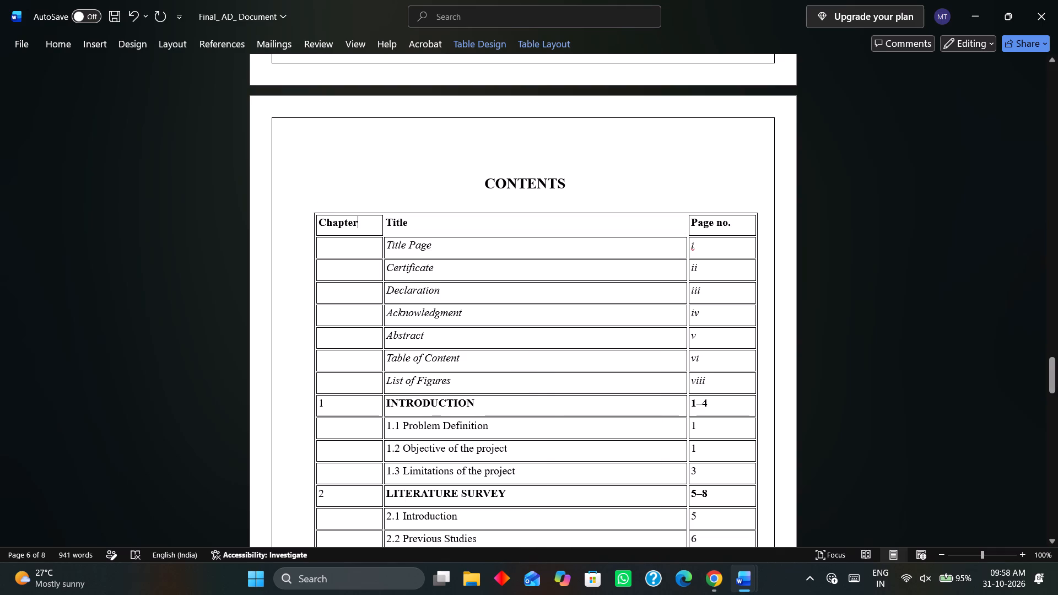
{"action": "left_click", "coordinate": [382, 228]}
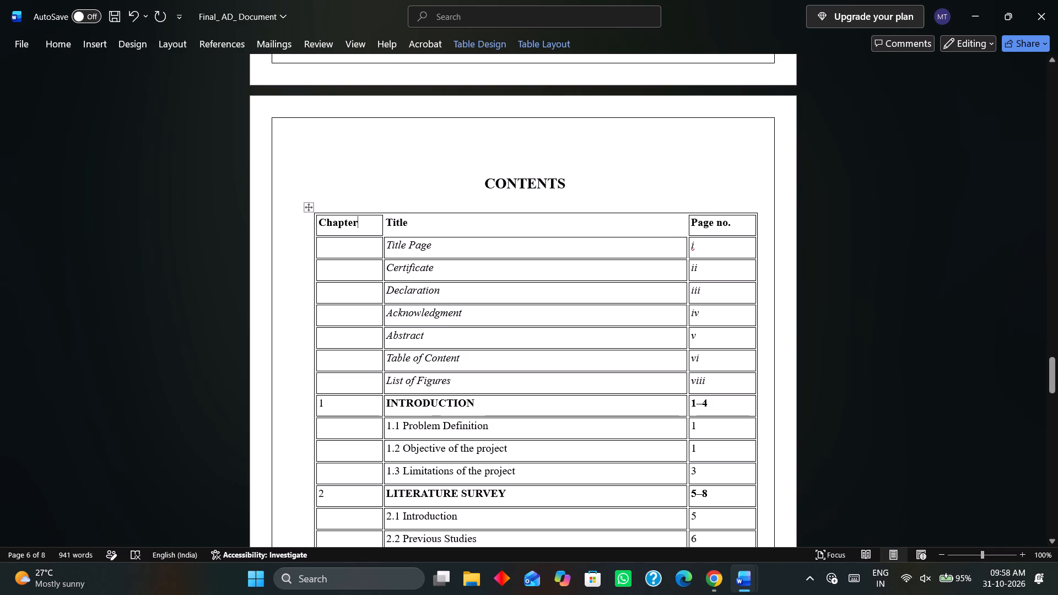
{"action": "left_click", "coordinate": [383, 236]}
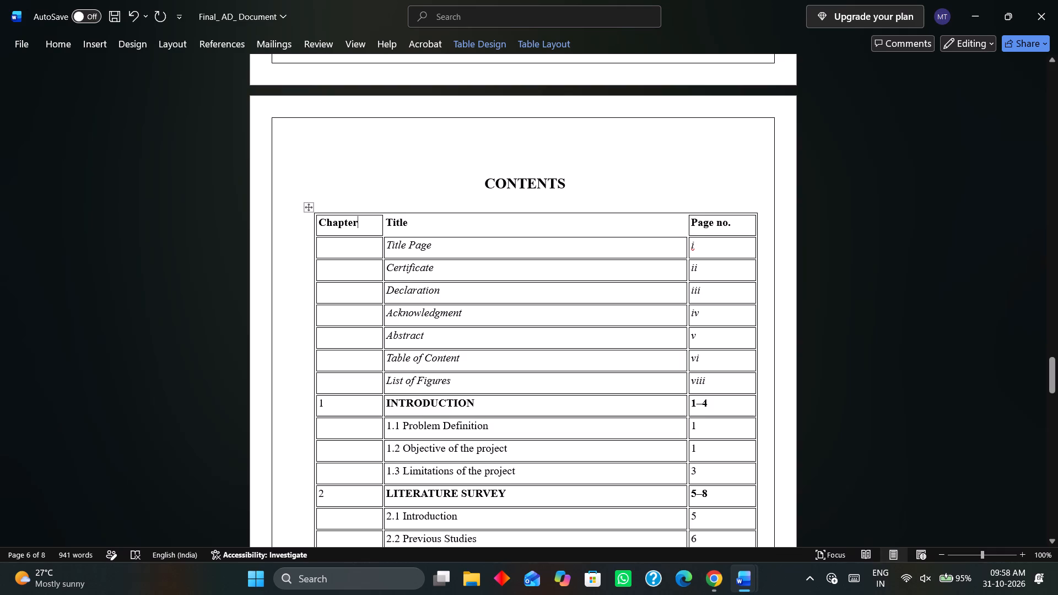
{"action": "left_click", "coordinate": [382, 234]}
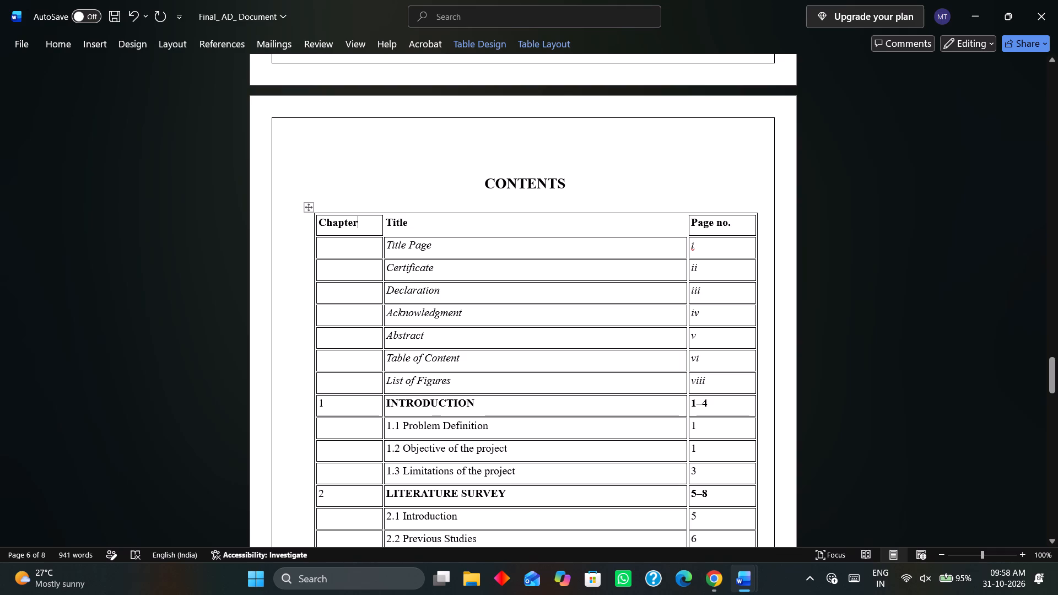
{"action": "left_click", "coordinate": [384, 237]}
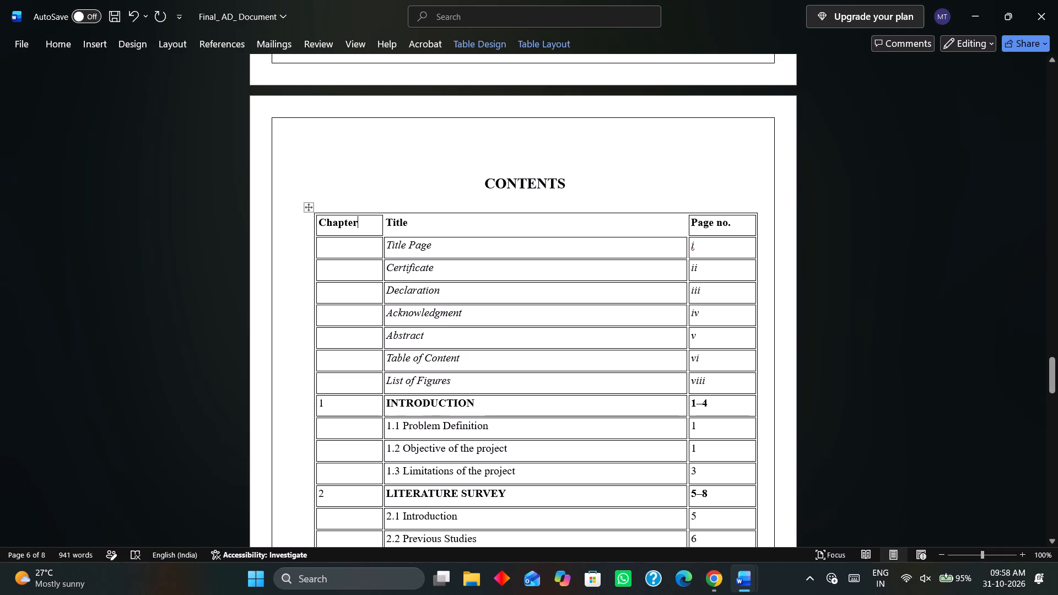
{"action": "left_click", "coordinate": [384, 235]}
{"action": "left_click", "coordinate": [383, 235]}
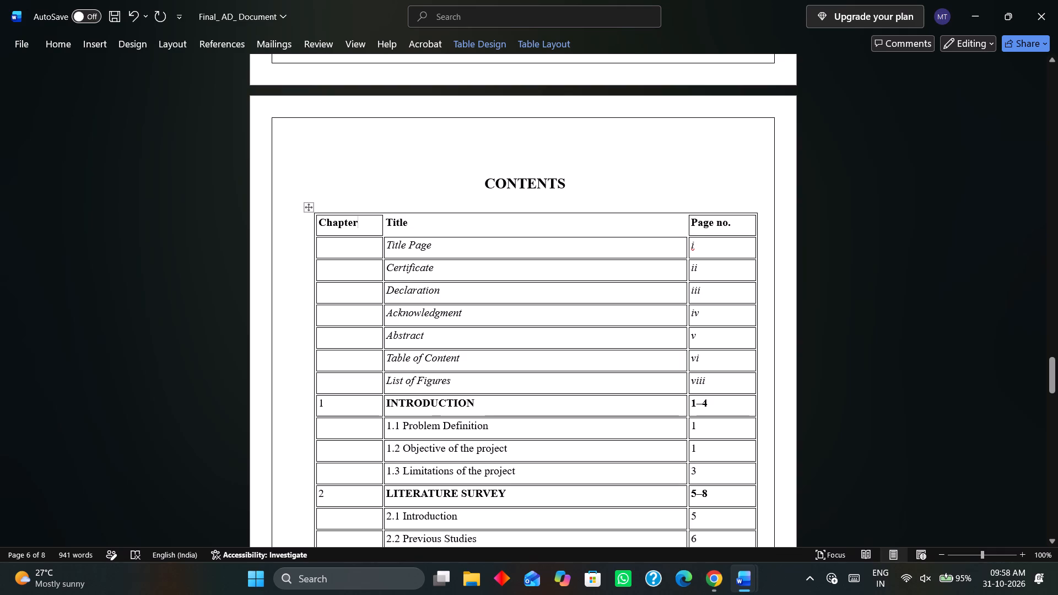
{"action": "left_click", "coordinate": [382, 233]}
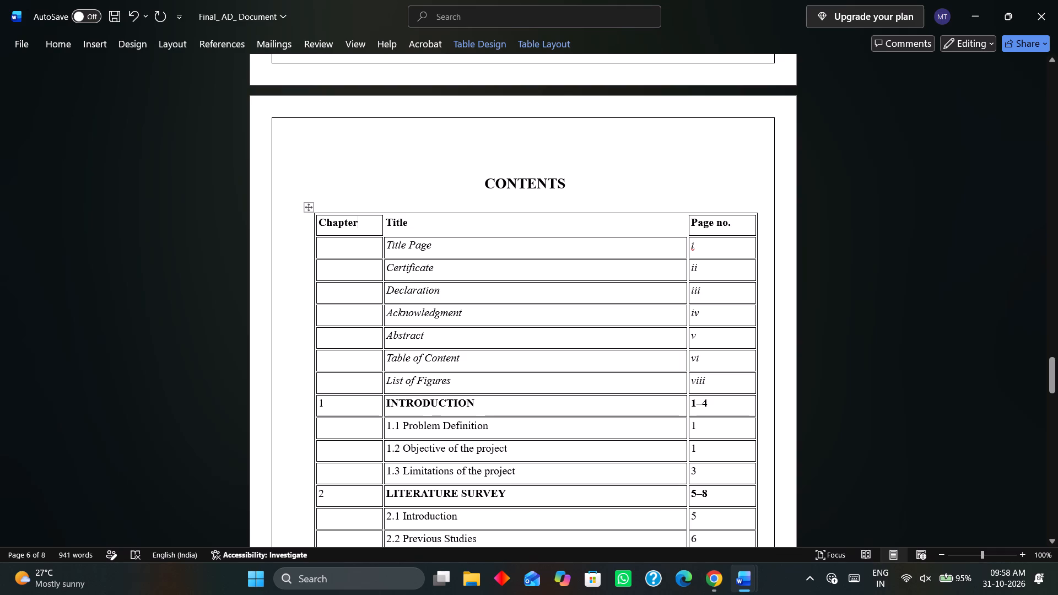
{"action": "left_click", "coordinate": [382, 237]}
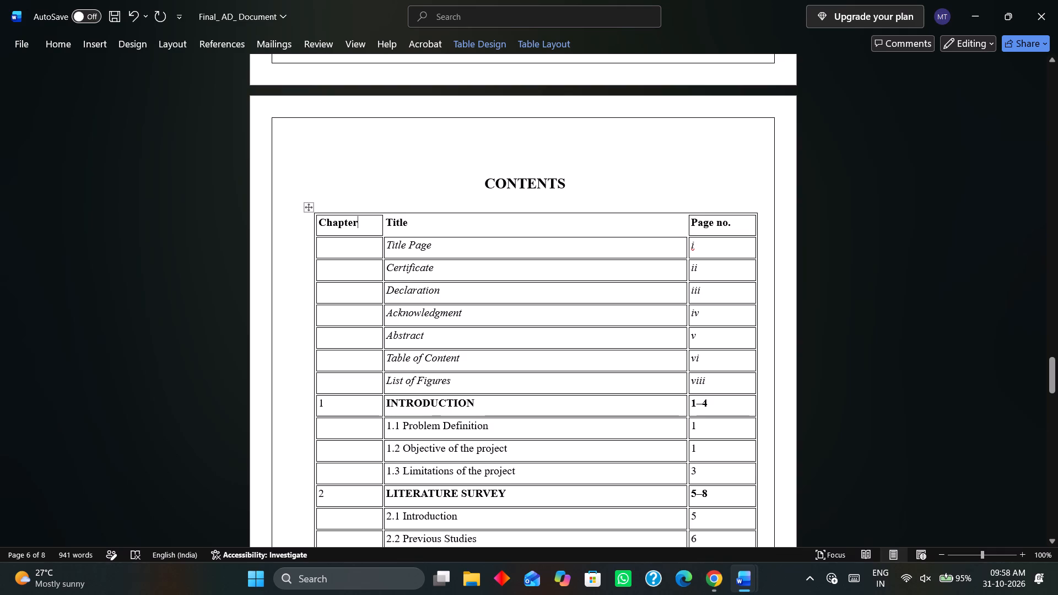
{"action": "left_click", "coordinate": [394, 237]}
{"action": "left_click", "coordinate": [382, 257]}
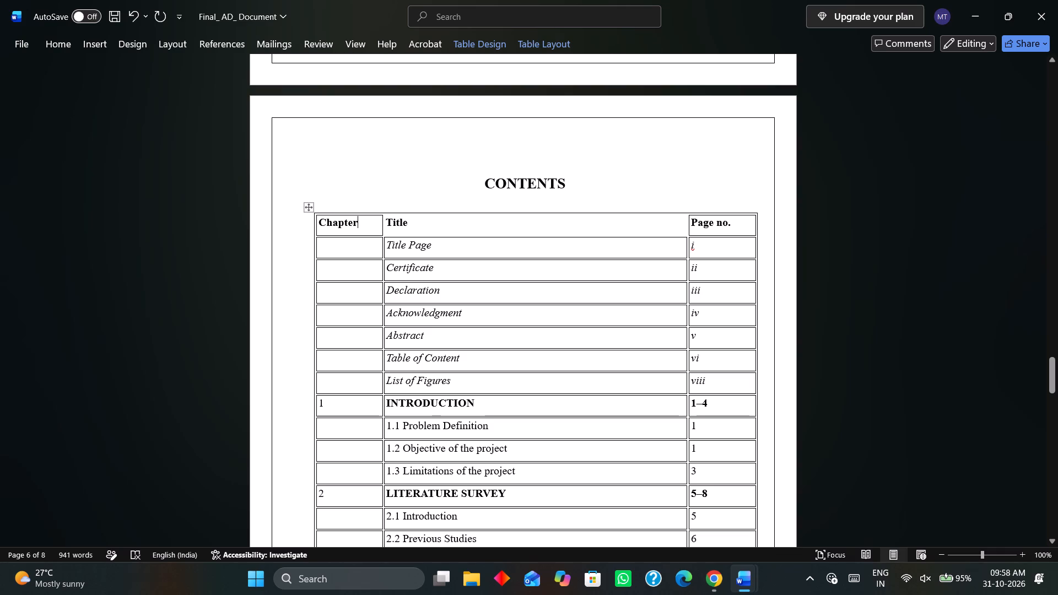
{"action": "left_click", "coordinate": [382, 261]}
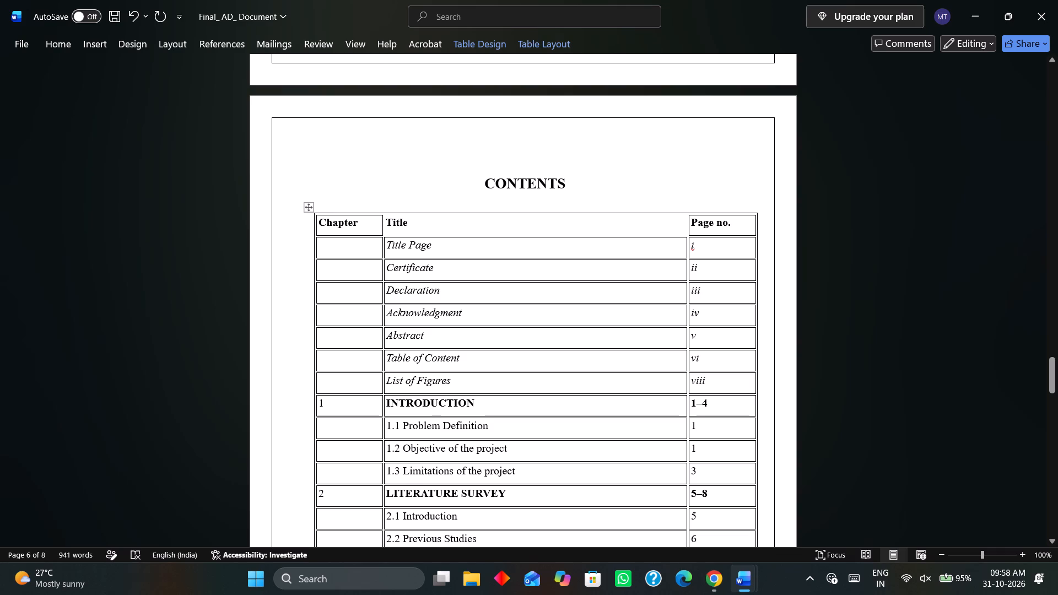
Turn off Outside Borders for the Certificate cell in the Title column.
{"action": "left_click", "coordinate": [385, 267]}
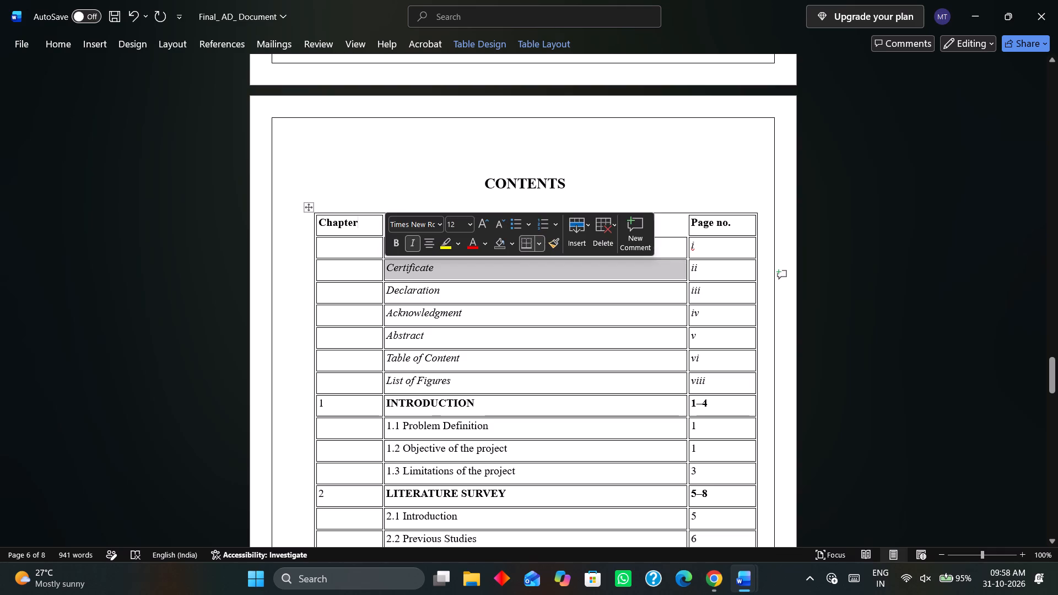
{"action": "left_click", "coordinate": [543, 240]}
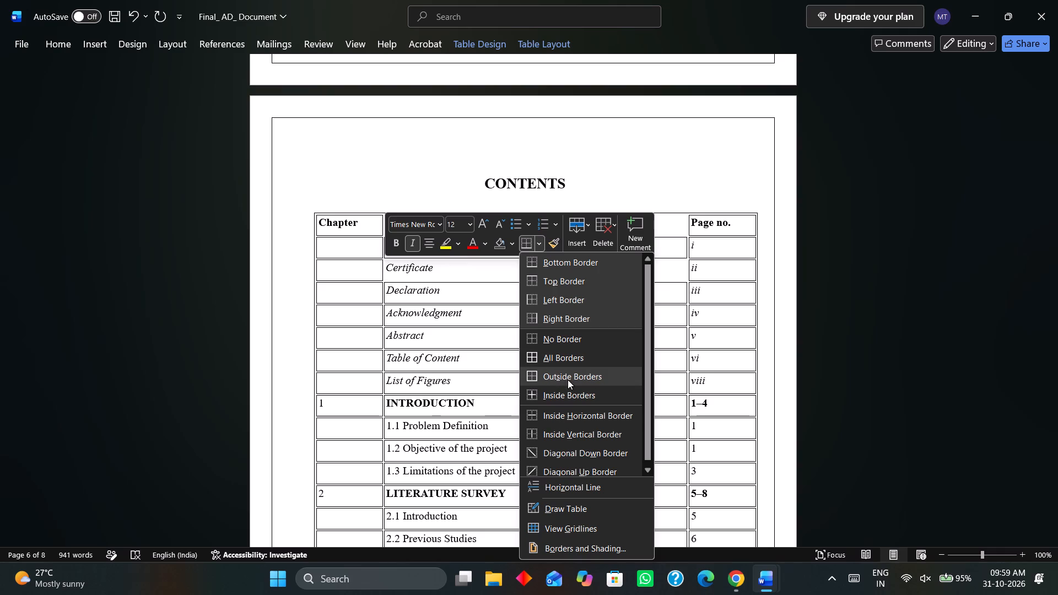
{"action": "left_click", "coordinate": [569, 381]}
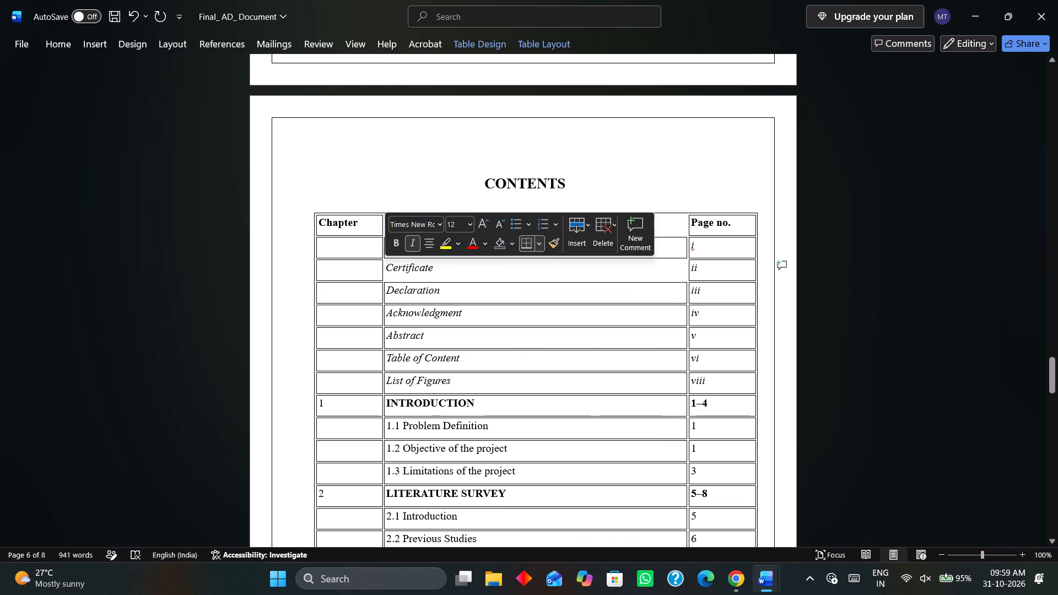
{"action": "left_click", "coordinate": [441, 324]}
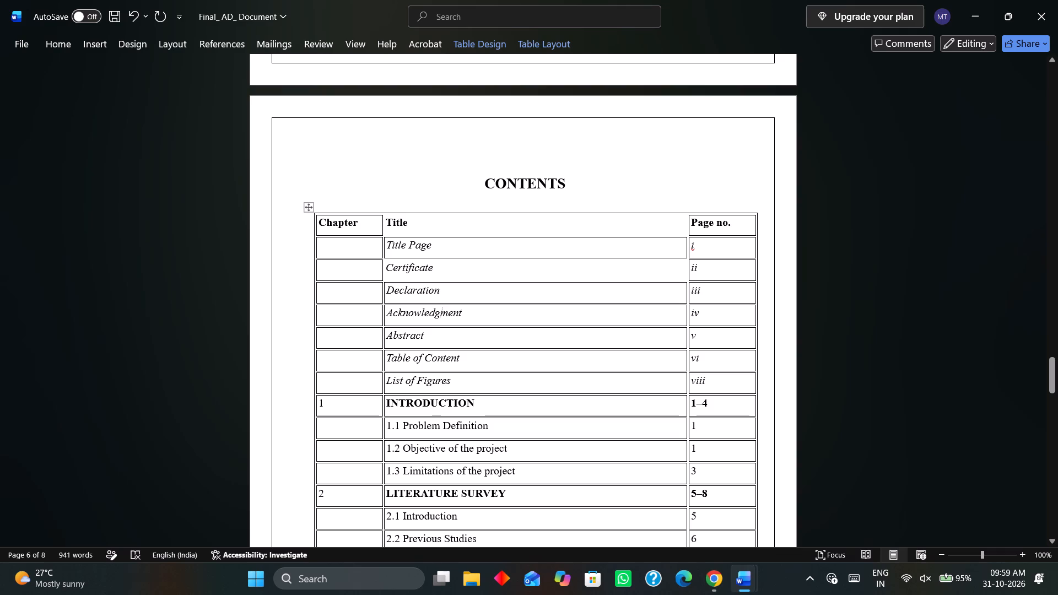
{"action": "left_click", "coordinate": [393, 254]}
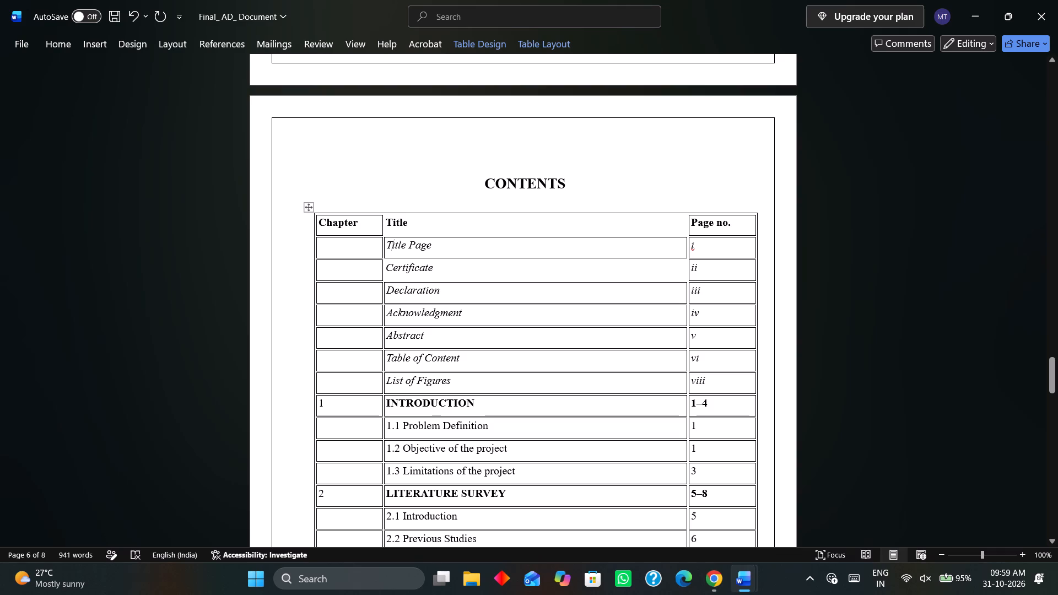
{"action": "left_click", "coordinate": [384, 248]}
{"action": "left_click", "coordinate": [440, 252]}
Review the borders and rows of the contents table across its pages, down to the List of Figures page.
{"action": "scroll", "coordinate": [674, 206], "scroll_direction": "down", "scroll_amount": 20}
{"action": "scroll", "coordinate": [674, 206], "scroll_direction": "down", "scroll_amount": 9}
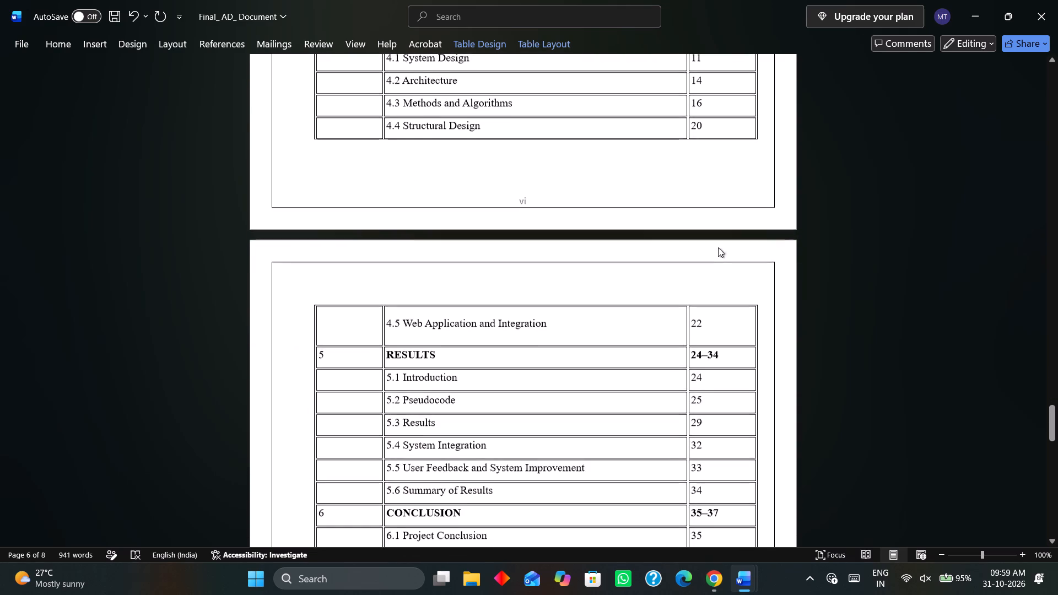
{"action": "scroll", "coordinate": [718, 247], "scroll_direction": "down", "scroll_amount": 20}
{"action": "scroll", "coordinate": [718, 247], "scroll_direction": "down", "scroll_amount": 12}
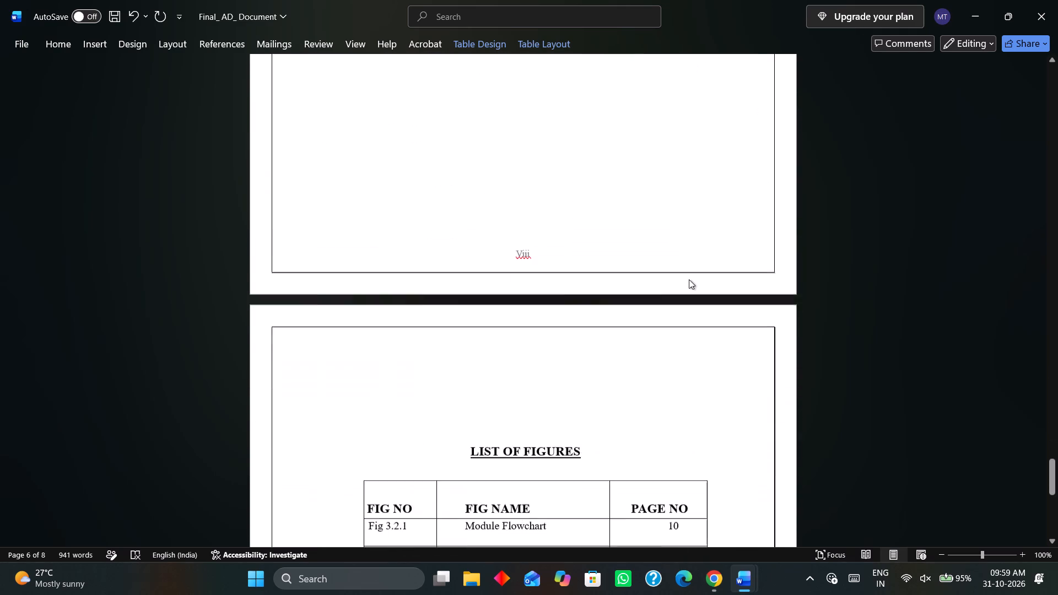
{"action": "scroll", "coordinate": [689, 279], "scroll_direction": "down", "scroll_amount": 7}
{"action": "scroll", "coordinate": [656, 356], "scroll_direction": "up", "scroll_amount": 20}
{"action": "scroll", "coordinate": [656, 356], "scroll_direction": "up", "scroll_amount": 2}
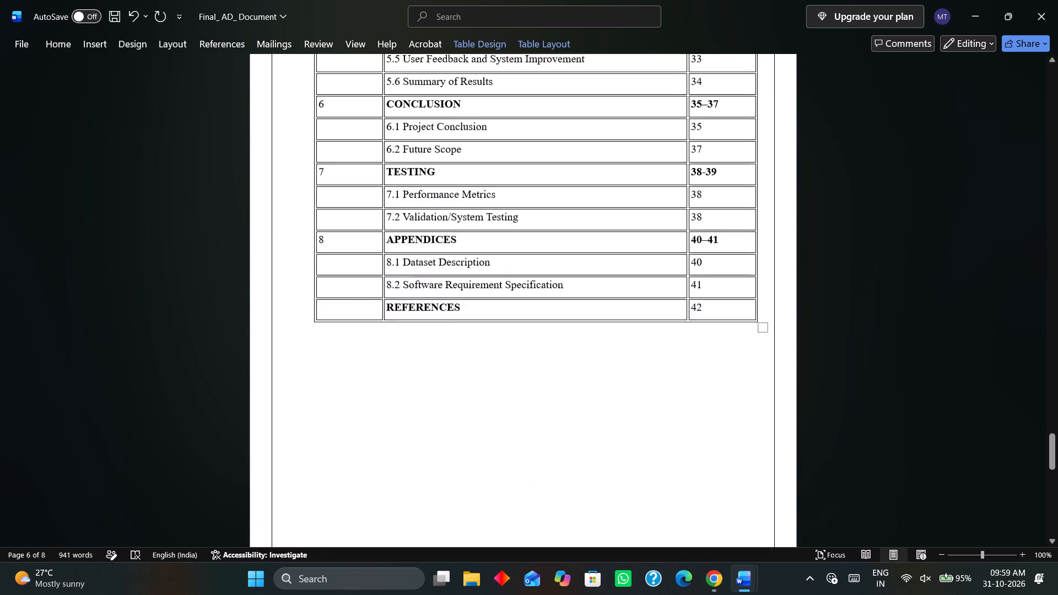
{"action": "scroll", "coordinate": [656, 356], "scroll_direction": "up", "scroll_amount": 20}
{"action": "scroll", "coordinate": [656, 356], "scroll_direction": "up", "scroll_amount": 2}
{"action": "scroll", "coordinate": [656, 356], "scroll_direction": "down", "scroll_amount": 1}
{"action": "scroll", "coordinate": [656, 356], "scroll_direction": "up", "scroll_amount": 4}
{"action": "scroll", "coordinate": [656, 356], "scroll_direction": "down", "scroll_amount": 1}
{"action": "scroll", "coordinate": [656, 356], "scroll_direction": "up", "scroll_amount": 4}
{"action": "scroll", "coordinate": [656, 356], "scroll_direction": "down", "scroll_amount": 1}
{"action": "scroll", "coordinate": [656, 356], "scroll_direction": "up", "scroll_amount": 4}
{"action": "scroll", "coordinate": [656, 356], "scroll_direction": "down", "scroll_amount": 1}
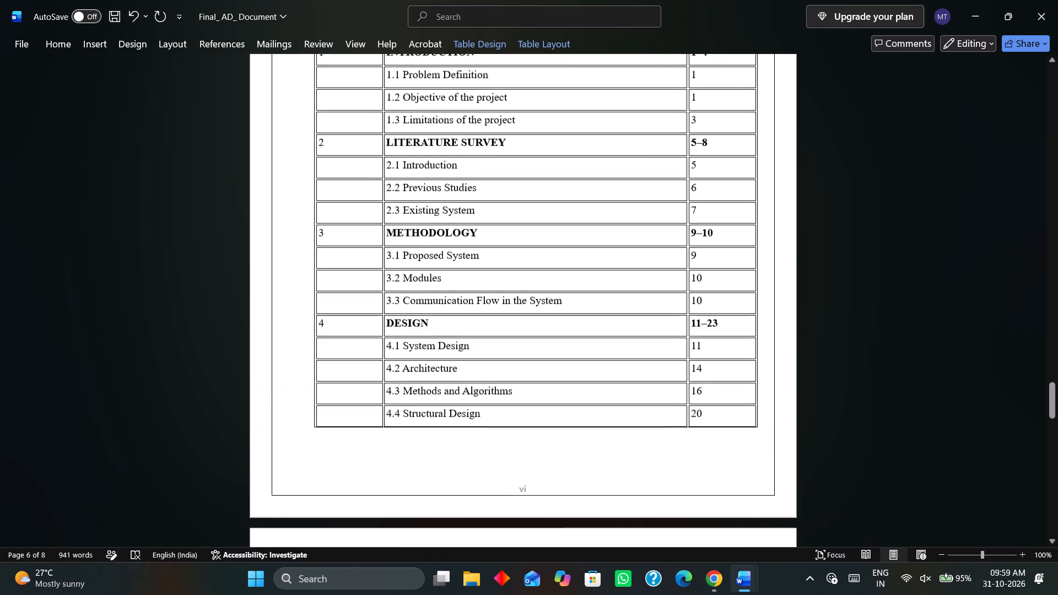
{"action": "scroll", "coordinate": [656, 356], "scroll_direction": "up", "scroll_amount": 7}
{"action": "scroll", "coordinate": [378, 372], "scroll_direction": "up", "scroll_amount": 4}
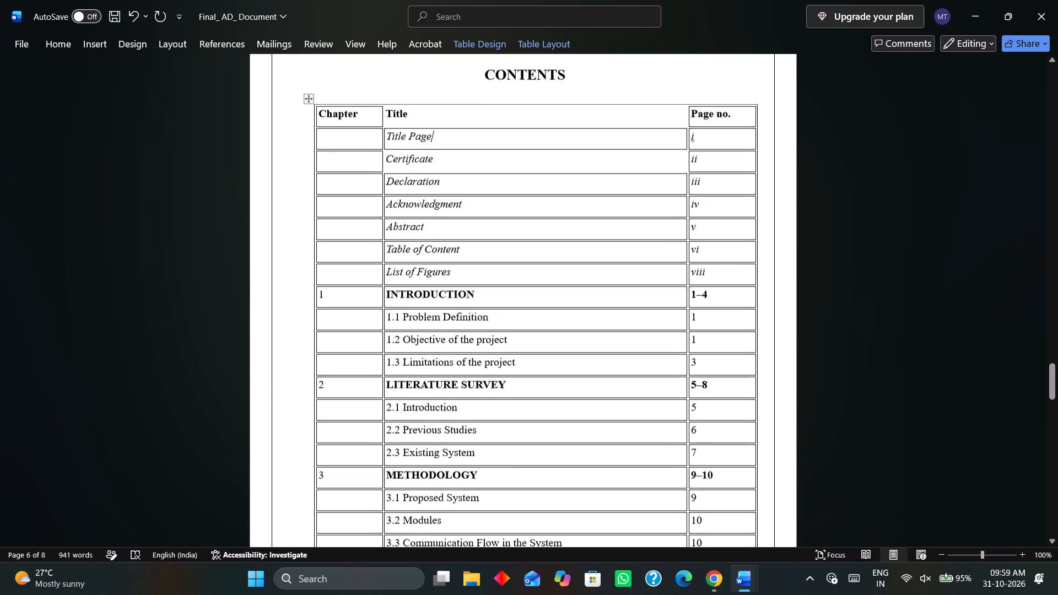
{"action": "scroll", "coordinate": [345, 350], "scroll_direction": "up", "scroll_amount": 7}
{"action": "scroll", "coordinate": [384, 392], "scroll_direction": "down", "scroll_amount": 2}
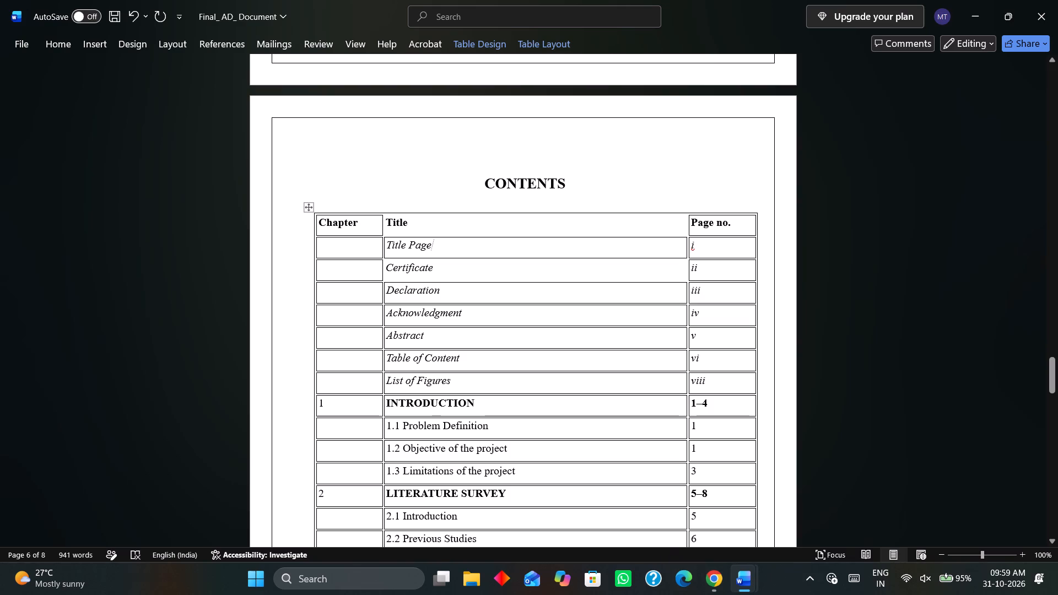
{"action": "left_click", "coordinate": [375, 302]}
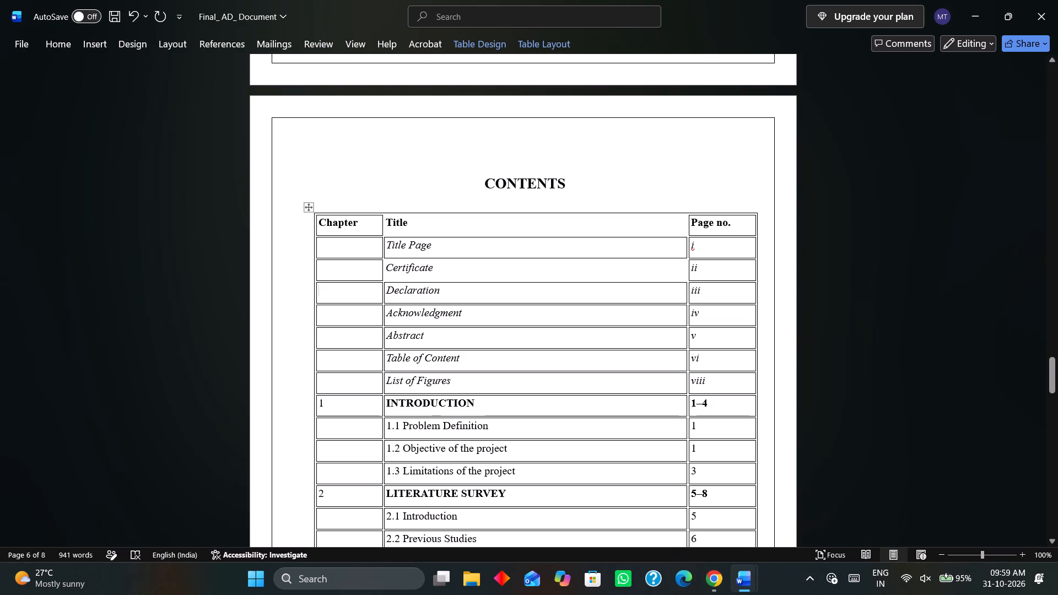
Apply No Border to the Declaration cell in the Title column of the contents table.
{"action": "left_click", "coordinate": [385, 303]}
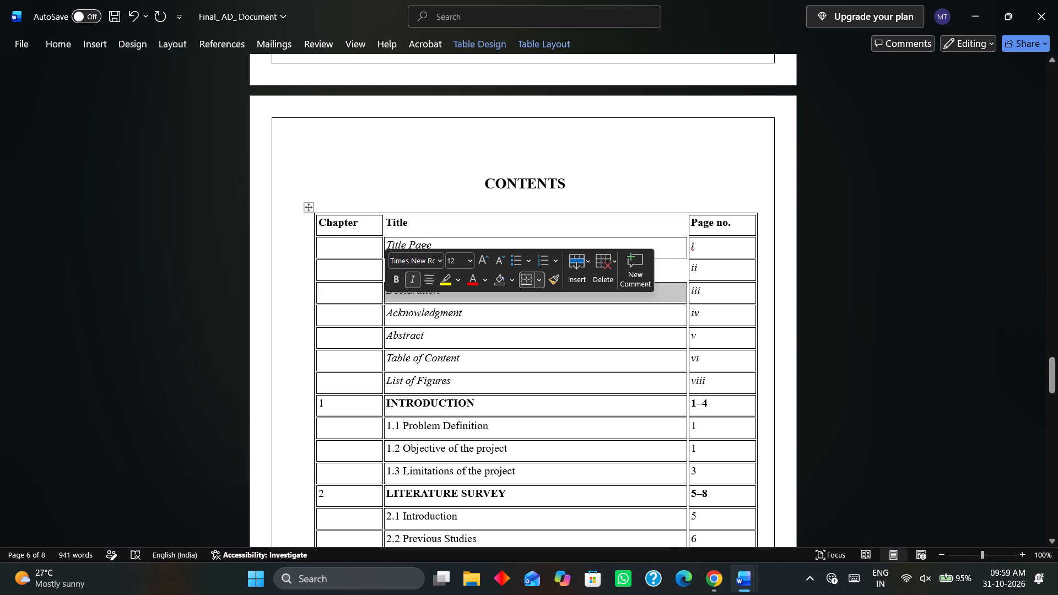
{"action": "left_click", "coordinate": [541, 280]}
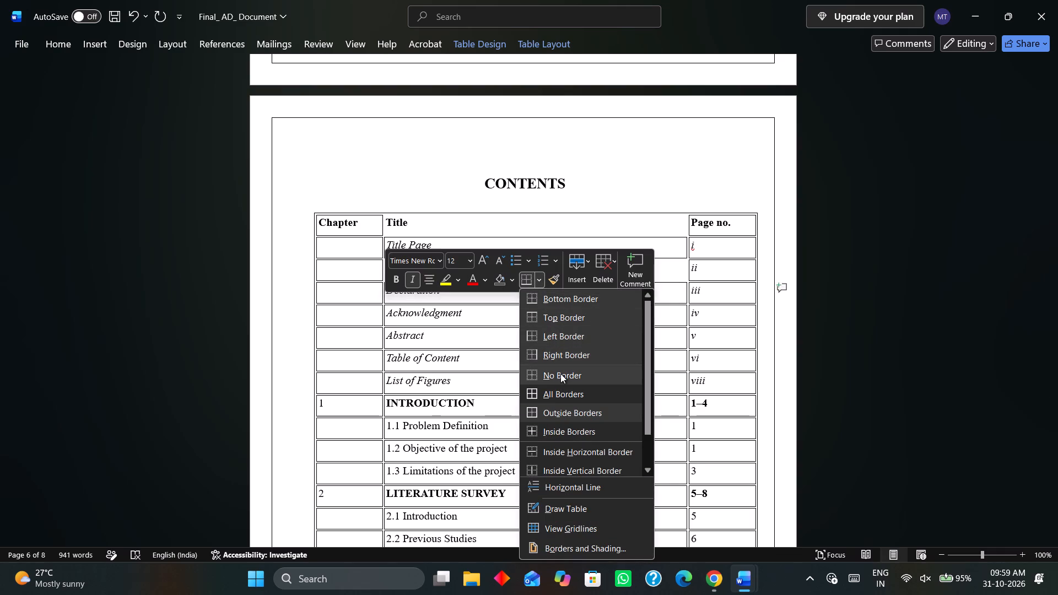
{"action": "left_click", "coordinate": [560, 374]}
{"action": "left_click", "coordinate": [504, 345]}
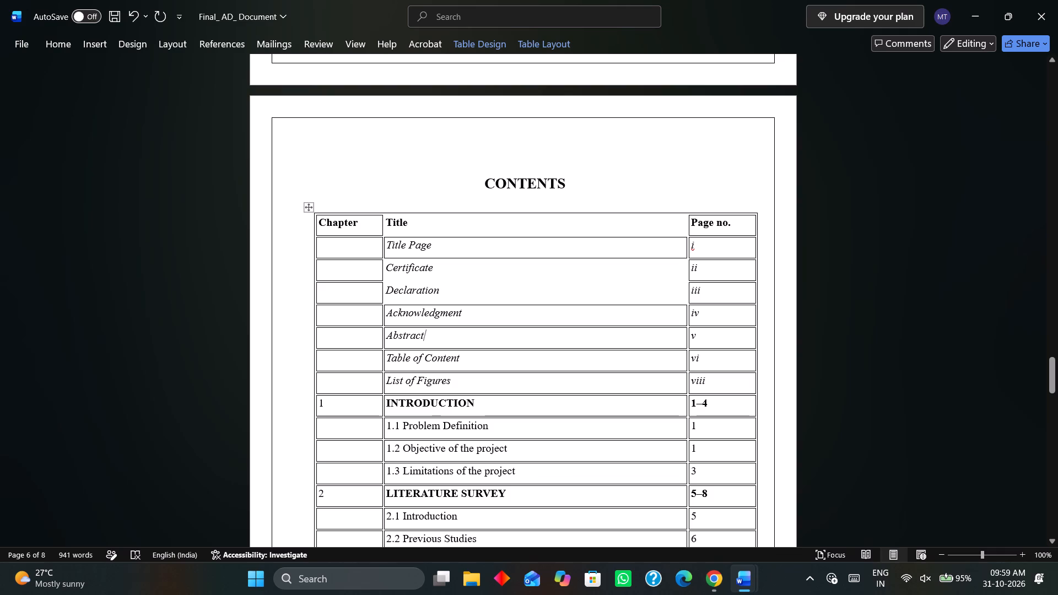
Apply No Border to the entire contents table.
{"action": "left_click", "coordinate": [307, 203]}
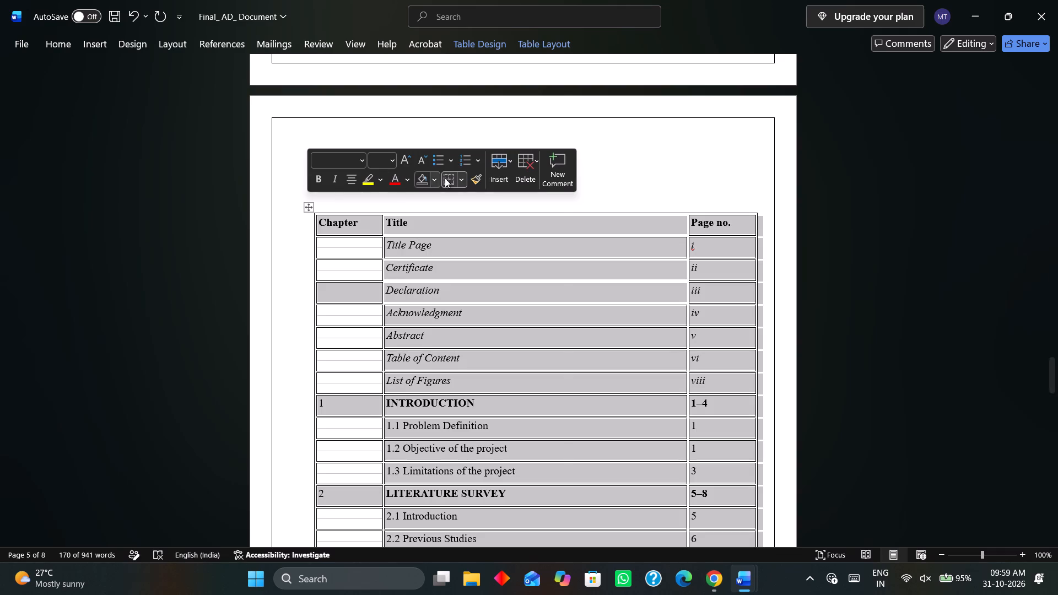
{"action": "left_click", "coordinate": [465, 179]}
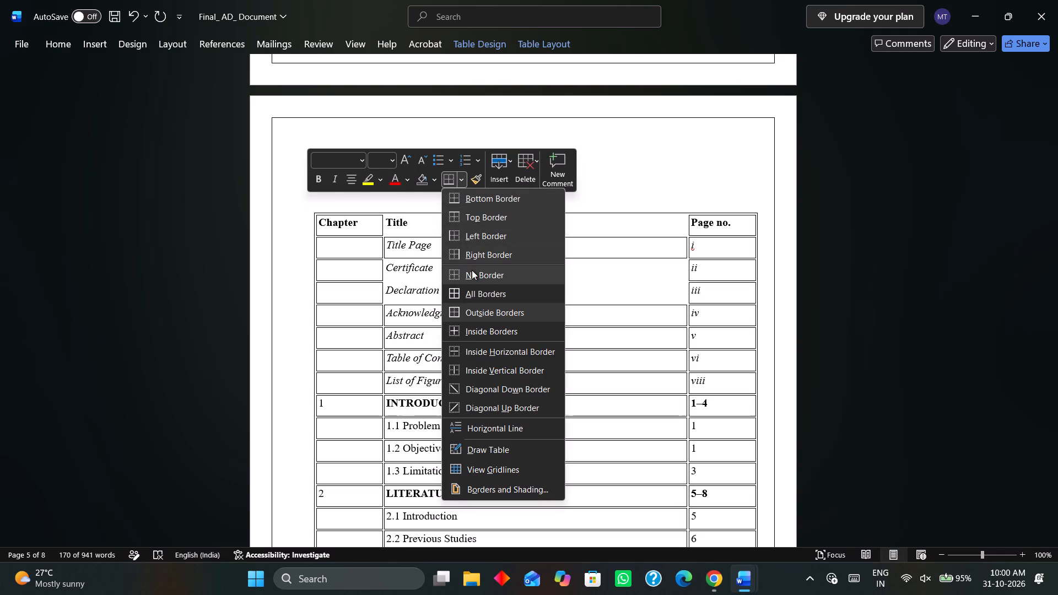
{"action": "left_click", "coordinate": [472, 270]}
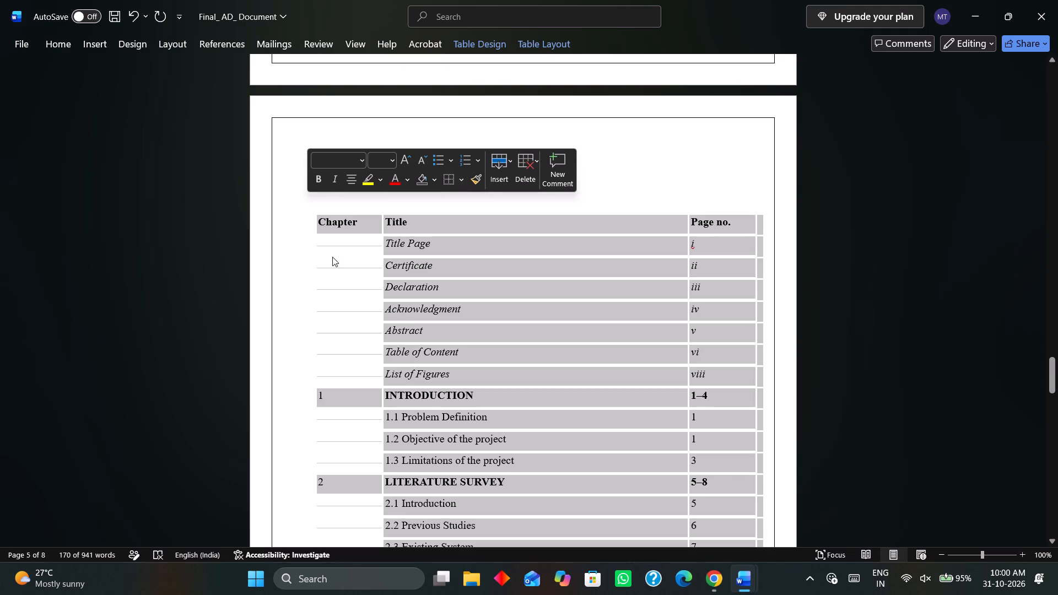
{"action": "left_click", "coordinate": [704, 141]}
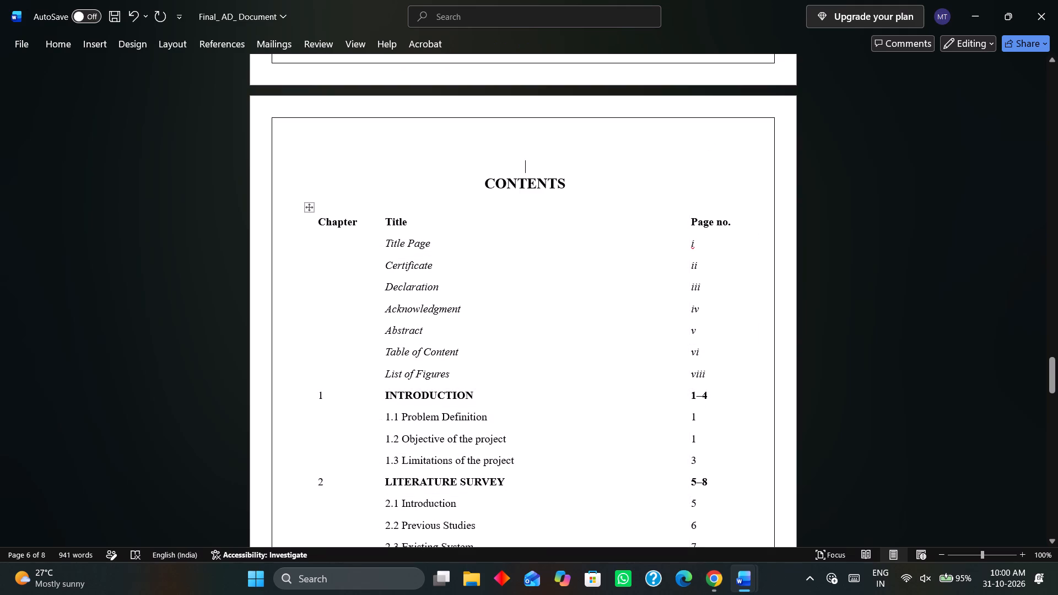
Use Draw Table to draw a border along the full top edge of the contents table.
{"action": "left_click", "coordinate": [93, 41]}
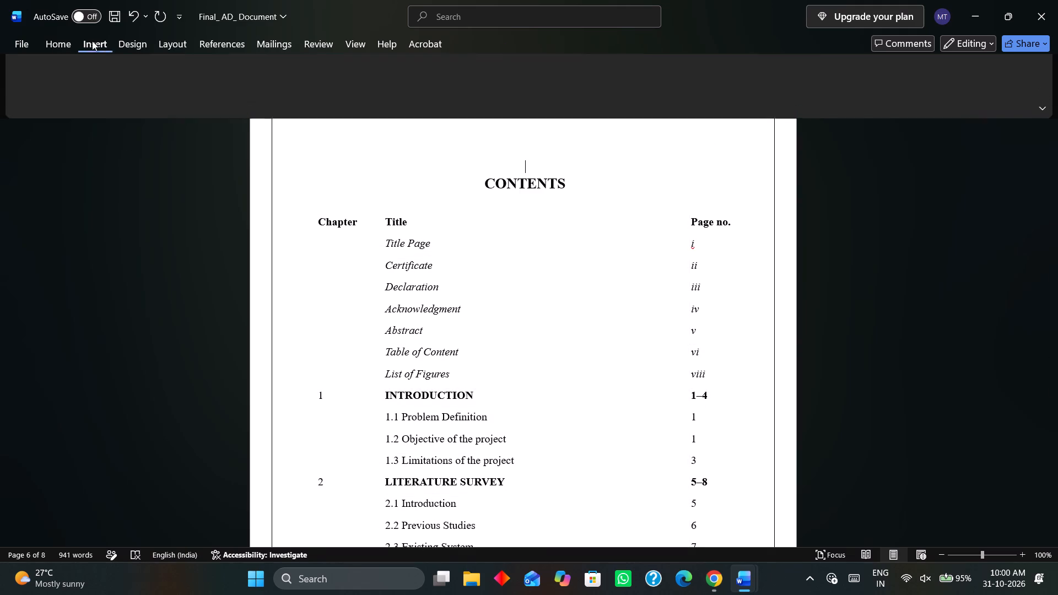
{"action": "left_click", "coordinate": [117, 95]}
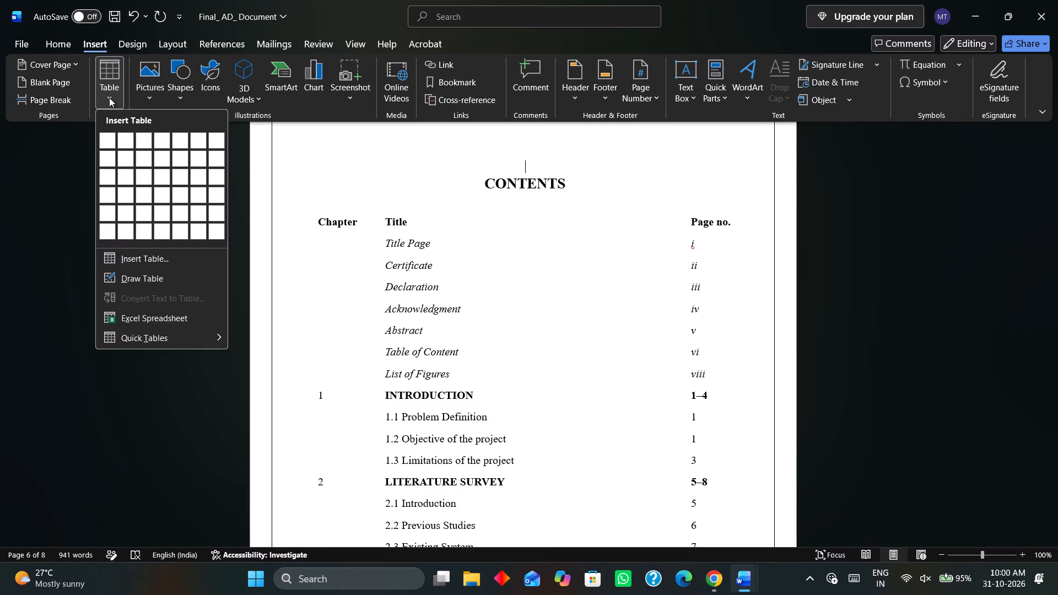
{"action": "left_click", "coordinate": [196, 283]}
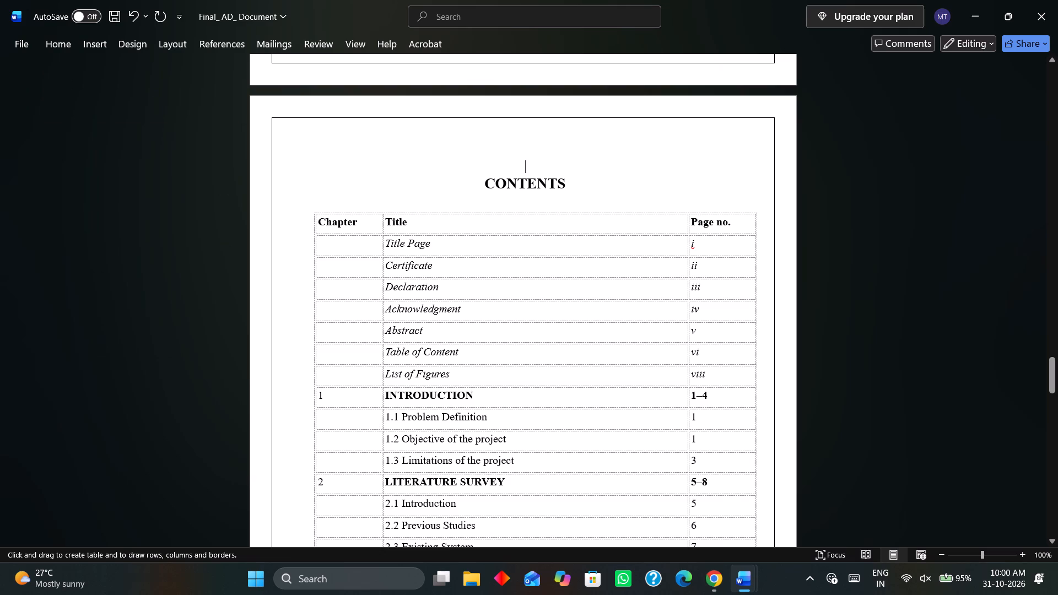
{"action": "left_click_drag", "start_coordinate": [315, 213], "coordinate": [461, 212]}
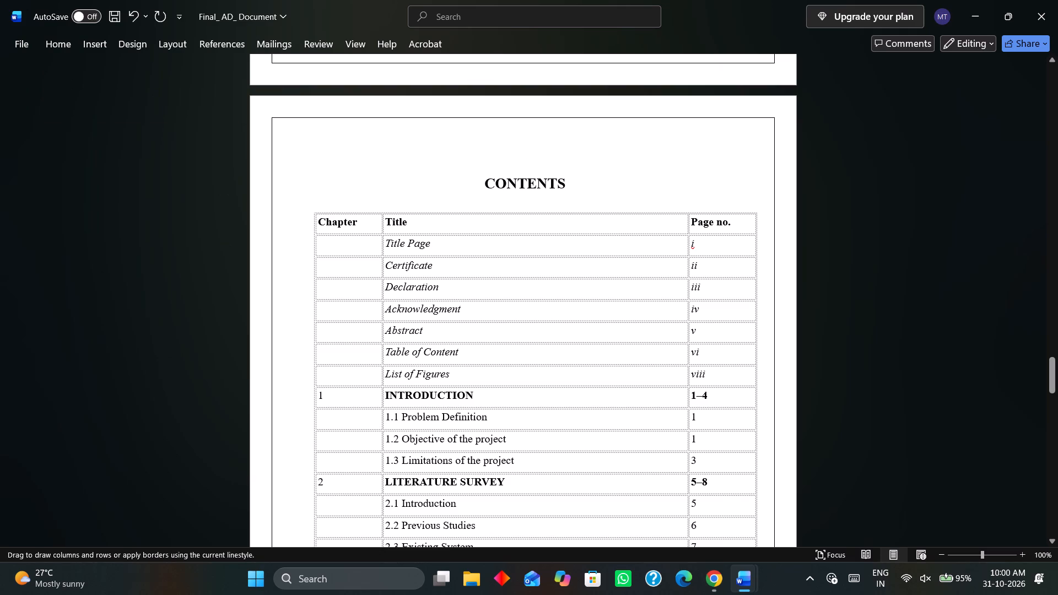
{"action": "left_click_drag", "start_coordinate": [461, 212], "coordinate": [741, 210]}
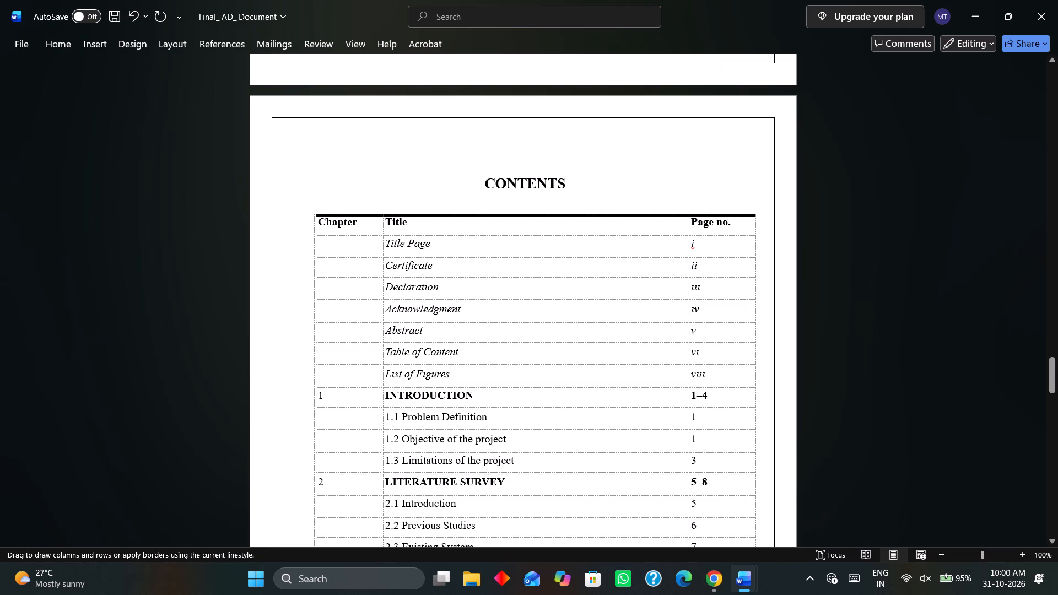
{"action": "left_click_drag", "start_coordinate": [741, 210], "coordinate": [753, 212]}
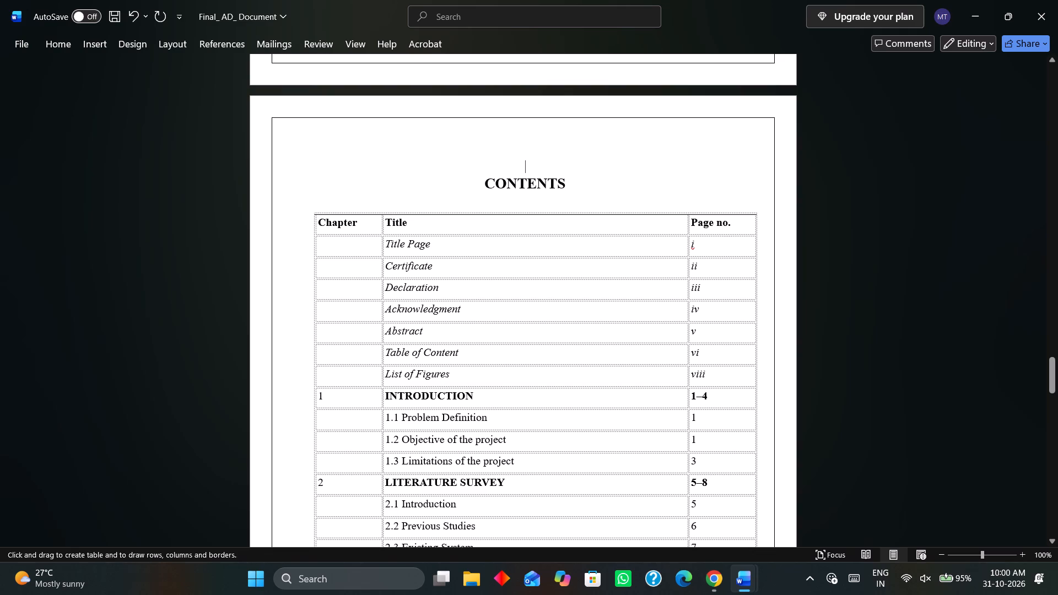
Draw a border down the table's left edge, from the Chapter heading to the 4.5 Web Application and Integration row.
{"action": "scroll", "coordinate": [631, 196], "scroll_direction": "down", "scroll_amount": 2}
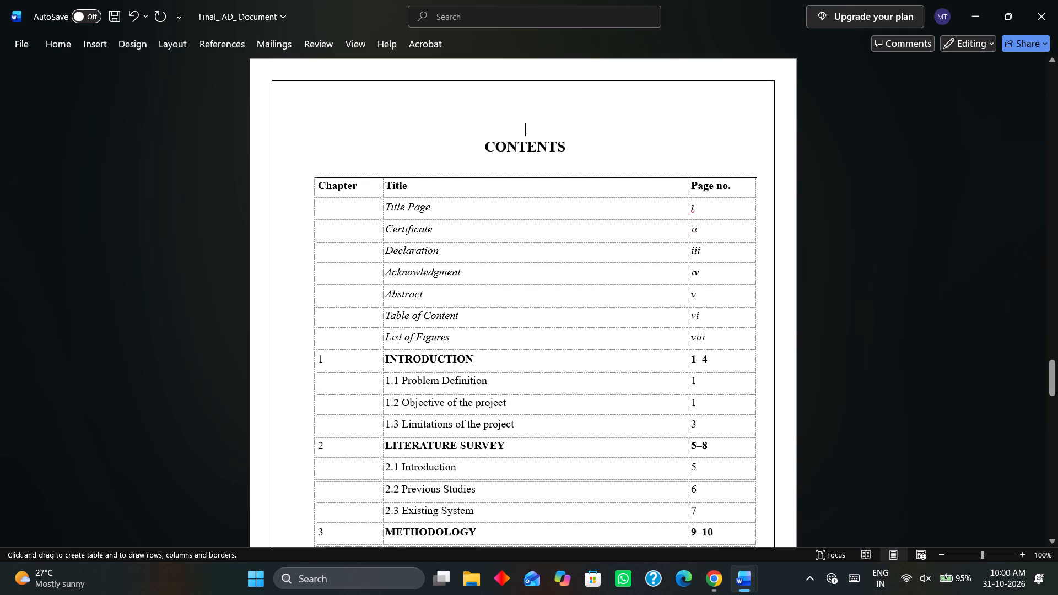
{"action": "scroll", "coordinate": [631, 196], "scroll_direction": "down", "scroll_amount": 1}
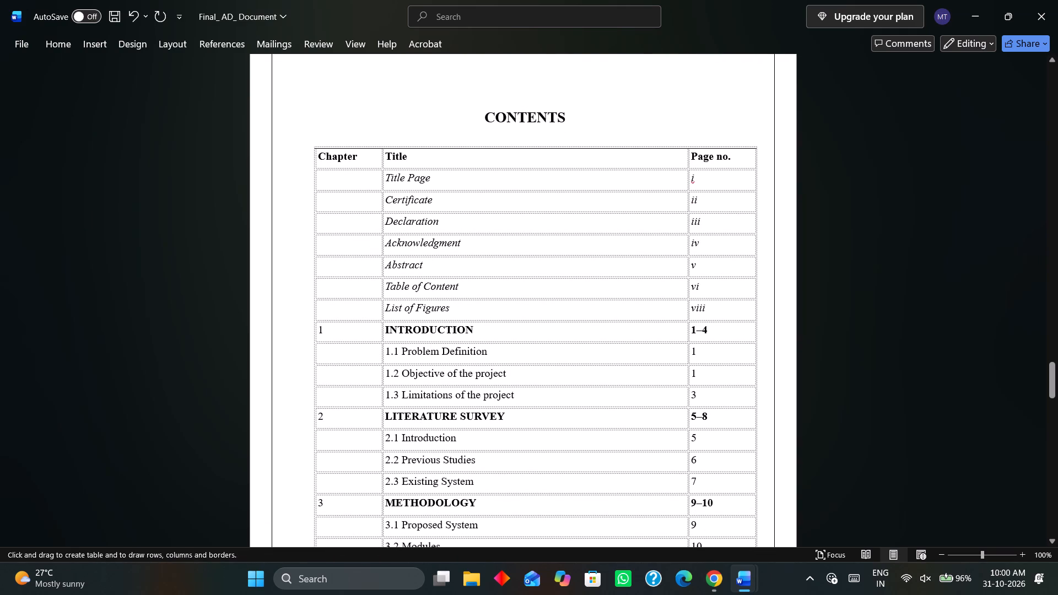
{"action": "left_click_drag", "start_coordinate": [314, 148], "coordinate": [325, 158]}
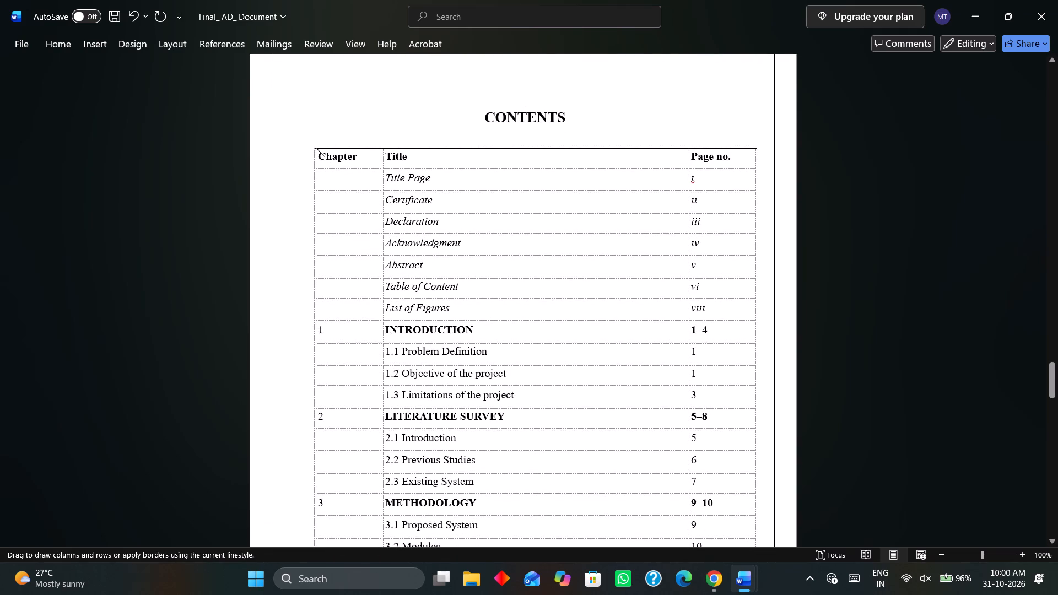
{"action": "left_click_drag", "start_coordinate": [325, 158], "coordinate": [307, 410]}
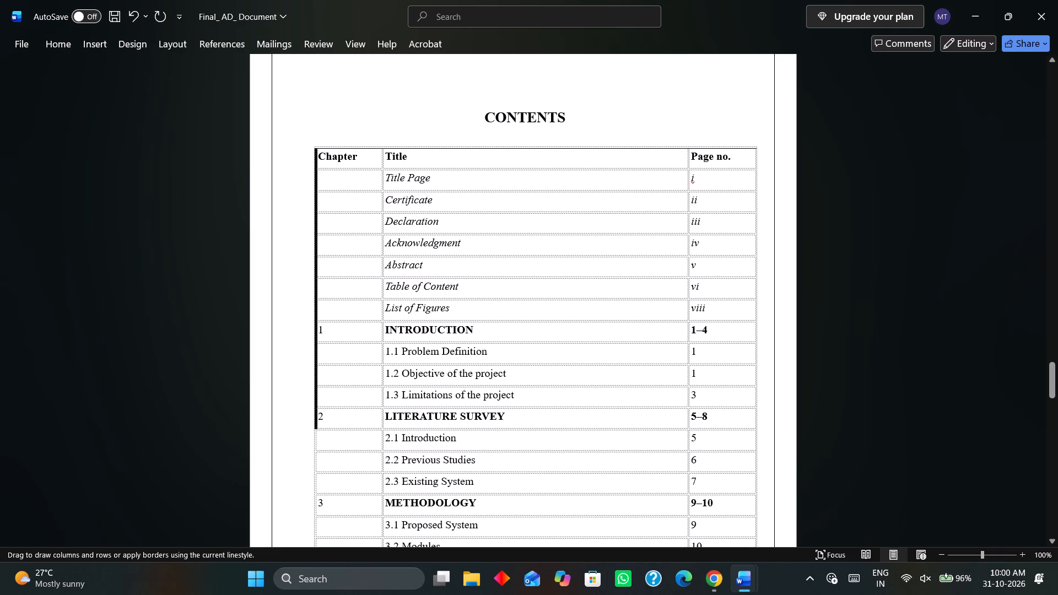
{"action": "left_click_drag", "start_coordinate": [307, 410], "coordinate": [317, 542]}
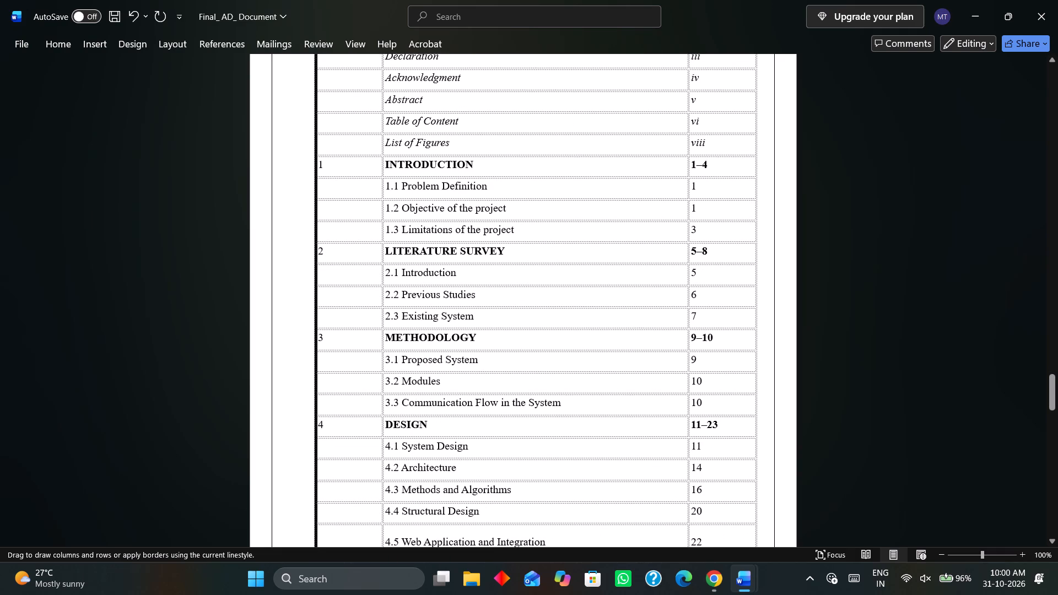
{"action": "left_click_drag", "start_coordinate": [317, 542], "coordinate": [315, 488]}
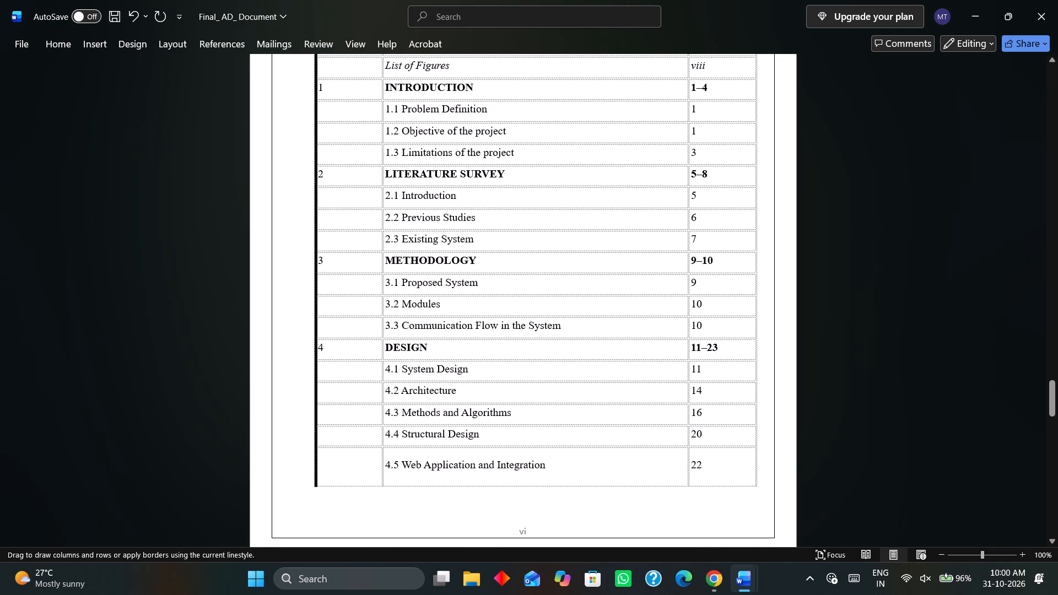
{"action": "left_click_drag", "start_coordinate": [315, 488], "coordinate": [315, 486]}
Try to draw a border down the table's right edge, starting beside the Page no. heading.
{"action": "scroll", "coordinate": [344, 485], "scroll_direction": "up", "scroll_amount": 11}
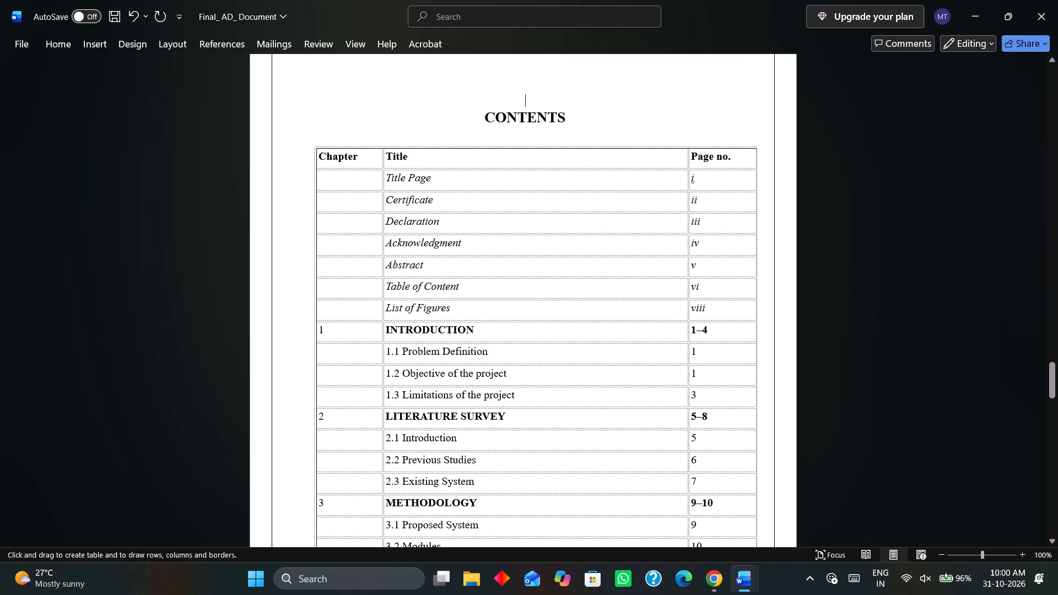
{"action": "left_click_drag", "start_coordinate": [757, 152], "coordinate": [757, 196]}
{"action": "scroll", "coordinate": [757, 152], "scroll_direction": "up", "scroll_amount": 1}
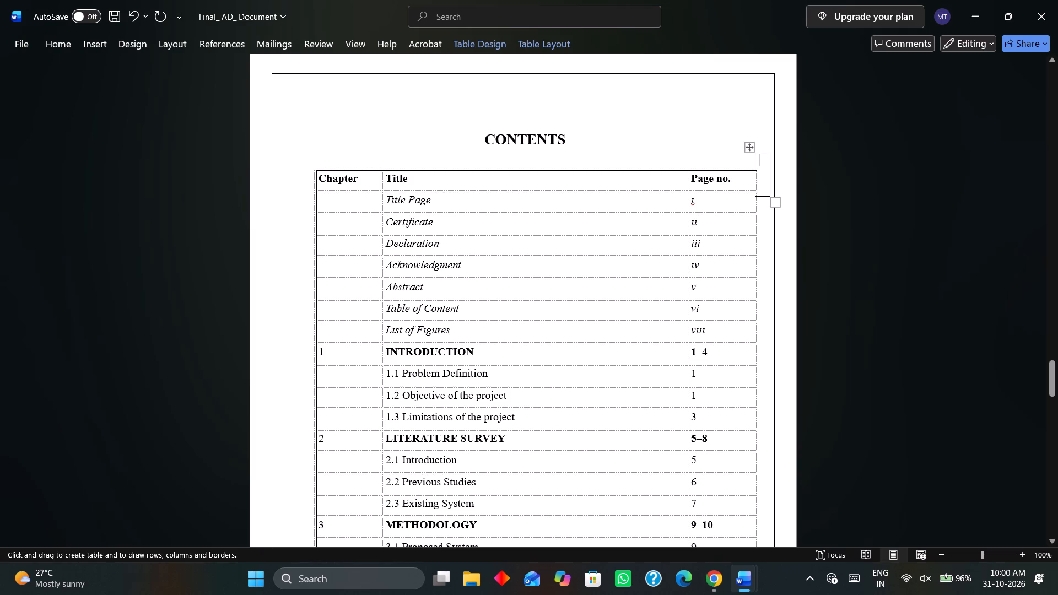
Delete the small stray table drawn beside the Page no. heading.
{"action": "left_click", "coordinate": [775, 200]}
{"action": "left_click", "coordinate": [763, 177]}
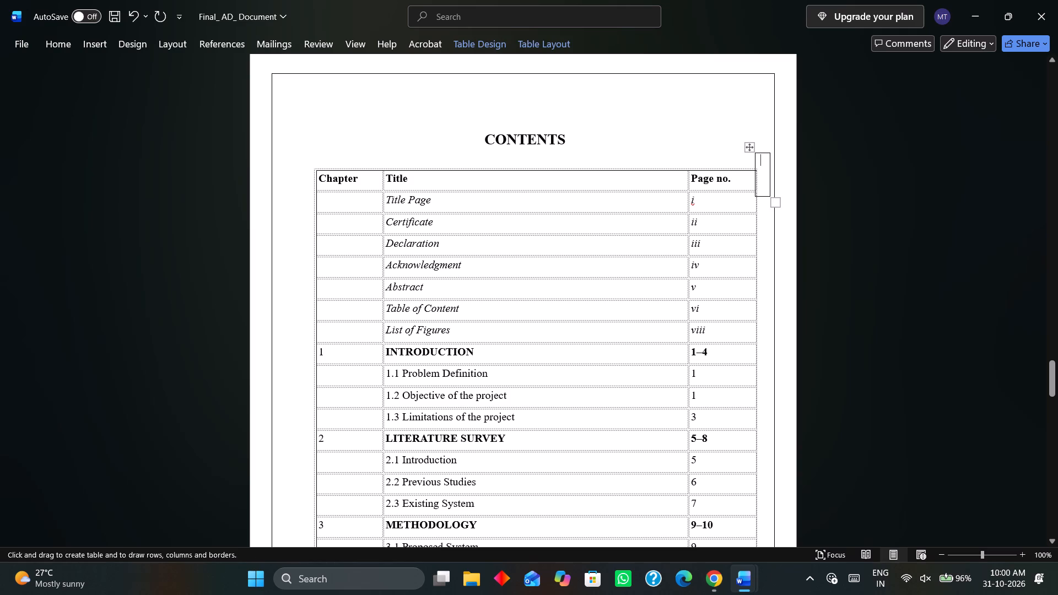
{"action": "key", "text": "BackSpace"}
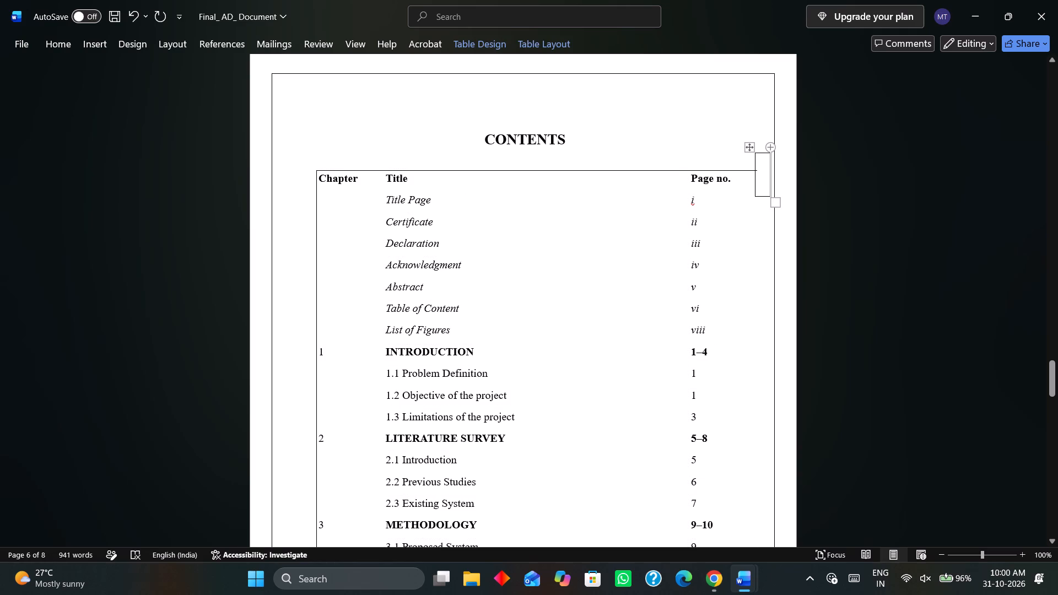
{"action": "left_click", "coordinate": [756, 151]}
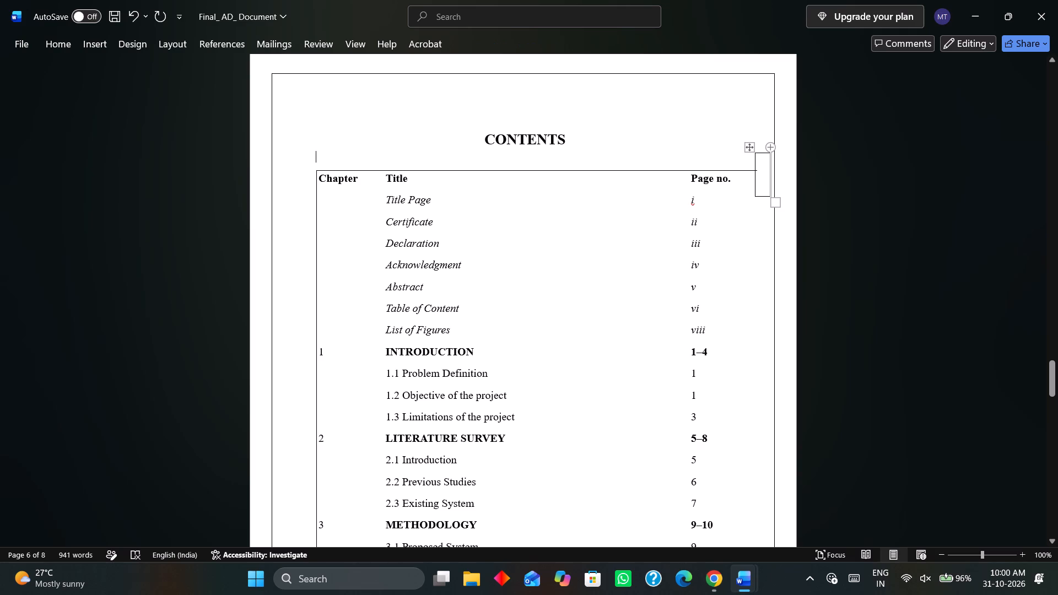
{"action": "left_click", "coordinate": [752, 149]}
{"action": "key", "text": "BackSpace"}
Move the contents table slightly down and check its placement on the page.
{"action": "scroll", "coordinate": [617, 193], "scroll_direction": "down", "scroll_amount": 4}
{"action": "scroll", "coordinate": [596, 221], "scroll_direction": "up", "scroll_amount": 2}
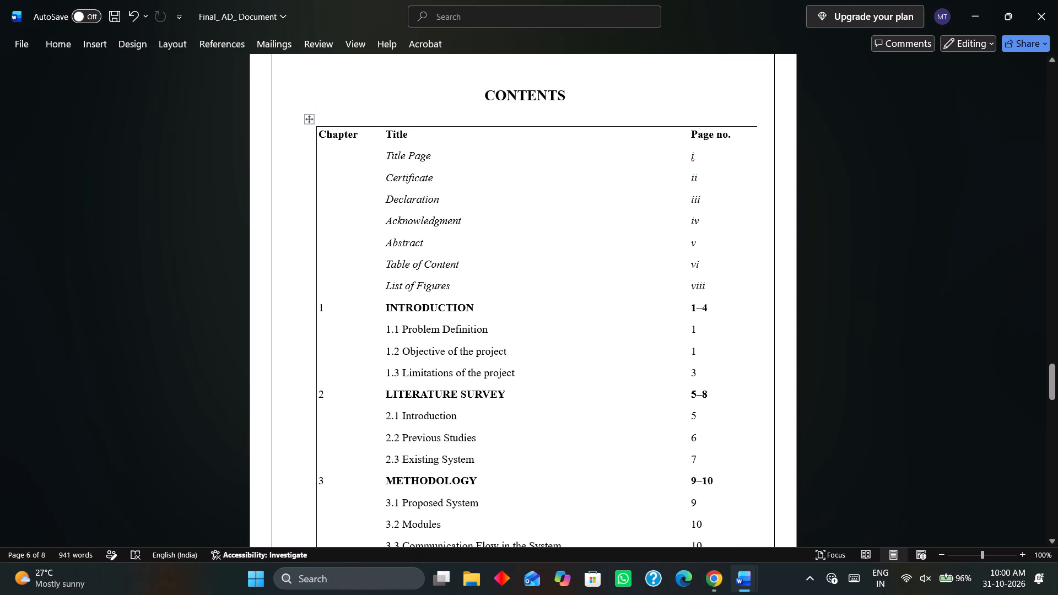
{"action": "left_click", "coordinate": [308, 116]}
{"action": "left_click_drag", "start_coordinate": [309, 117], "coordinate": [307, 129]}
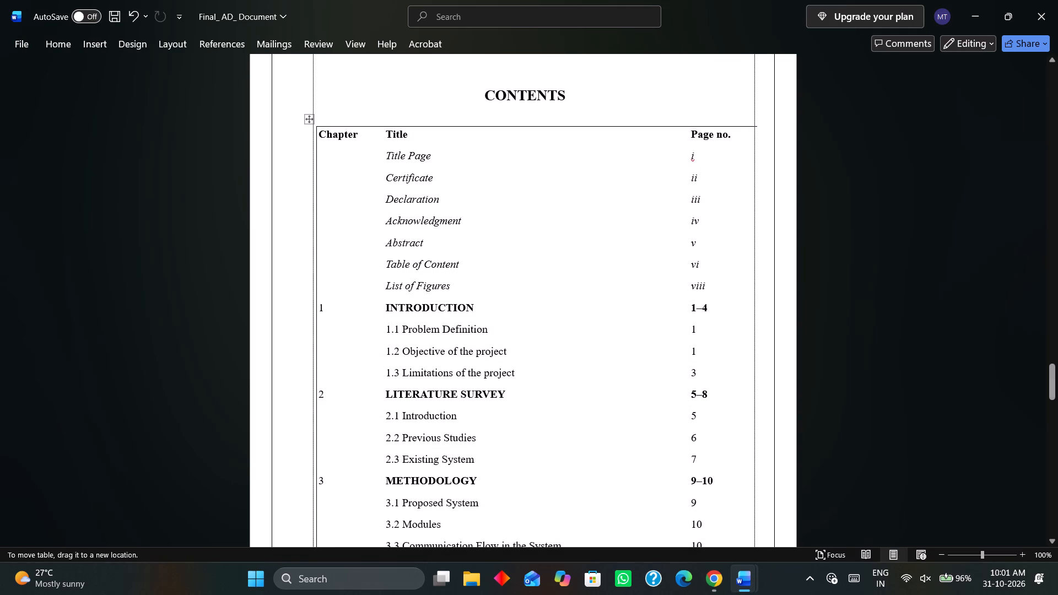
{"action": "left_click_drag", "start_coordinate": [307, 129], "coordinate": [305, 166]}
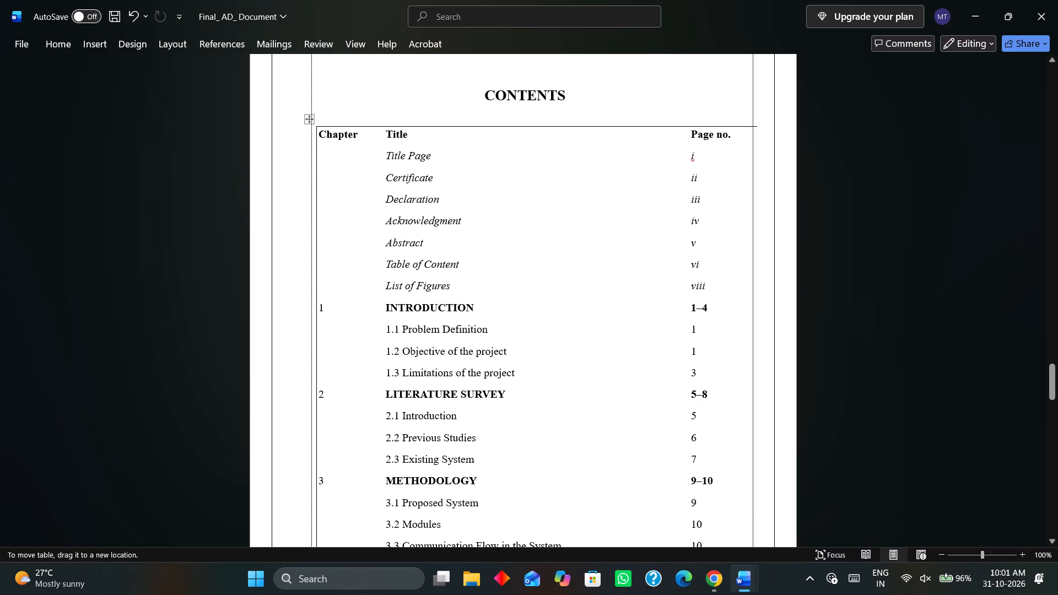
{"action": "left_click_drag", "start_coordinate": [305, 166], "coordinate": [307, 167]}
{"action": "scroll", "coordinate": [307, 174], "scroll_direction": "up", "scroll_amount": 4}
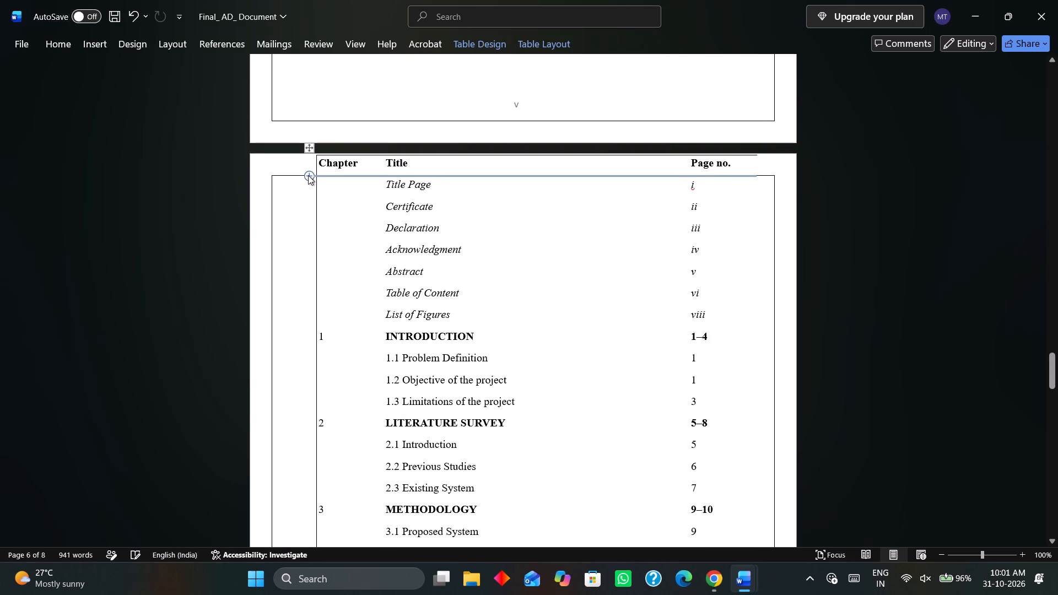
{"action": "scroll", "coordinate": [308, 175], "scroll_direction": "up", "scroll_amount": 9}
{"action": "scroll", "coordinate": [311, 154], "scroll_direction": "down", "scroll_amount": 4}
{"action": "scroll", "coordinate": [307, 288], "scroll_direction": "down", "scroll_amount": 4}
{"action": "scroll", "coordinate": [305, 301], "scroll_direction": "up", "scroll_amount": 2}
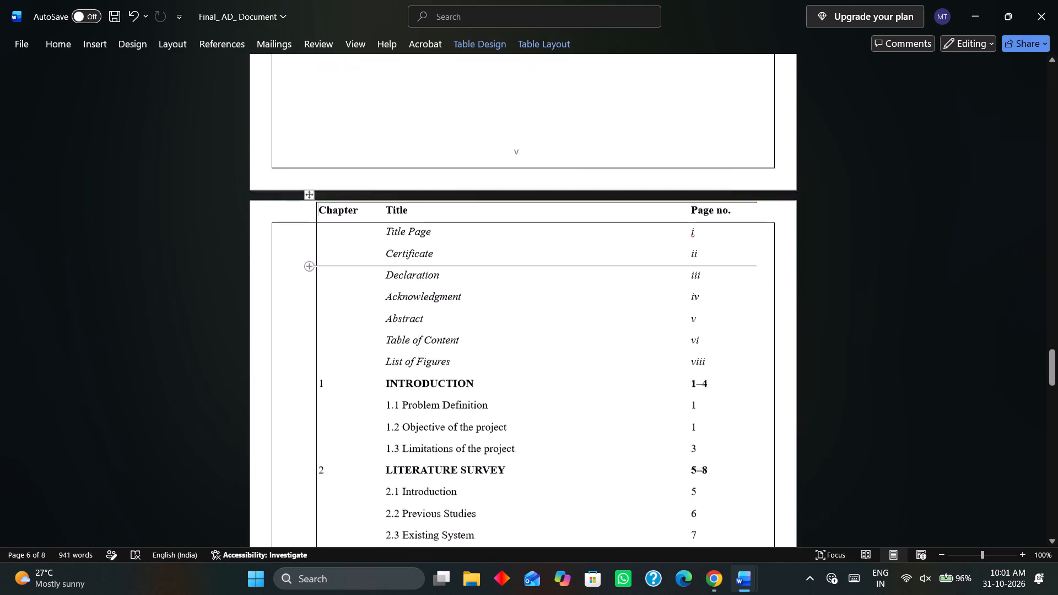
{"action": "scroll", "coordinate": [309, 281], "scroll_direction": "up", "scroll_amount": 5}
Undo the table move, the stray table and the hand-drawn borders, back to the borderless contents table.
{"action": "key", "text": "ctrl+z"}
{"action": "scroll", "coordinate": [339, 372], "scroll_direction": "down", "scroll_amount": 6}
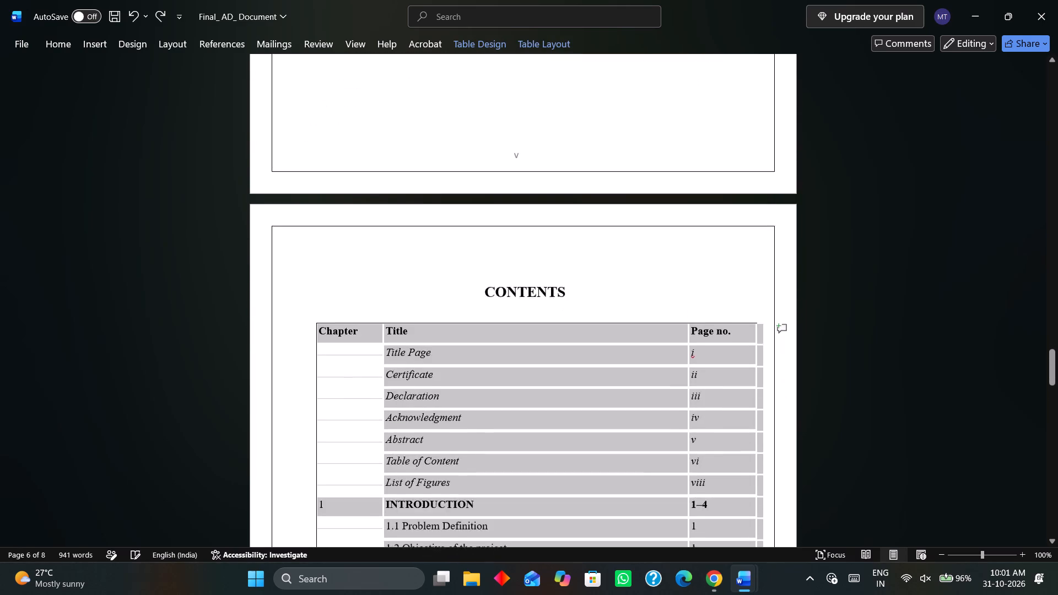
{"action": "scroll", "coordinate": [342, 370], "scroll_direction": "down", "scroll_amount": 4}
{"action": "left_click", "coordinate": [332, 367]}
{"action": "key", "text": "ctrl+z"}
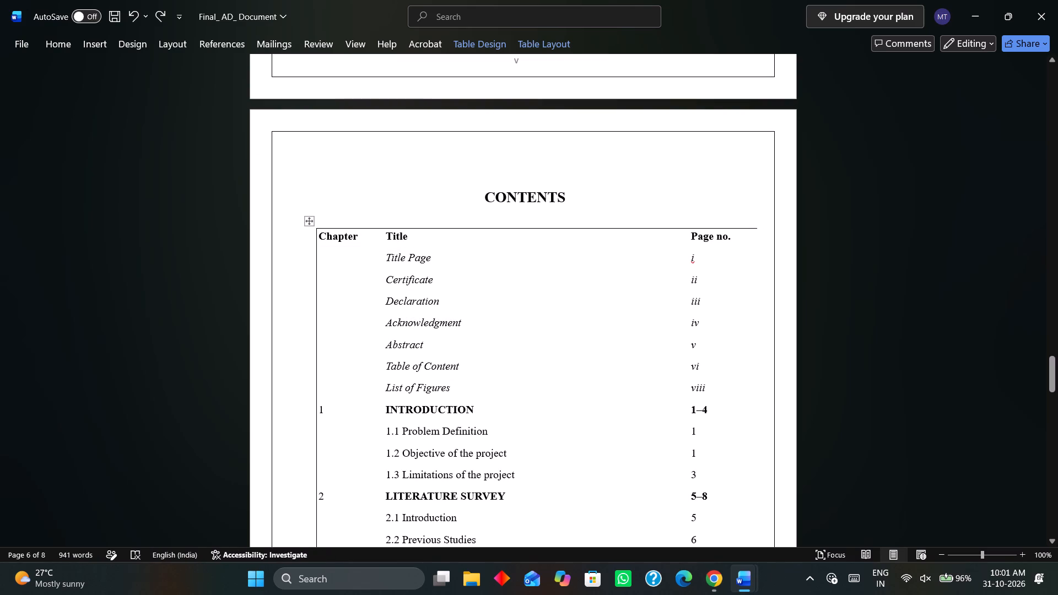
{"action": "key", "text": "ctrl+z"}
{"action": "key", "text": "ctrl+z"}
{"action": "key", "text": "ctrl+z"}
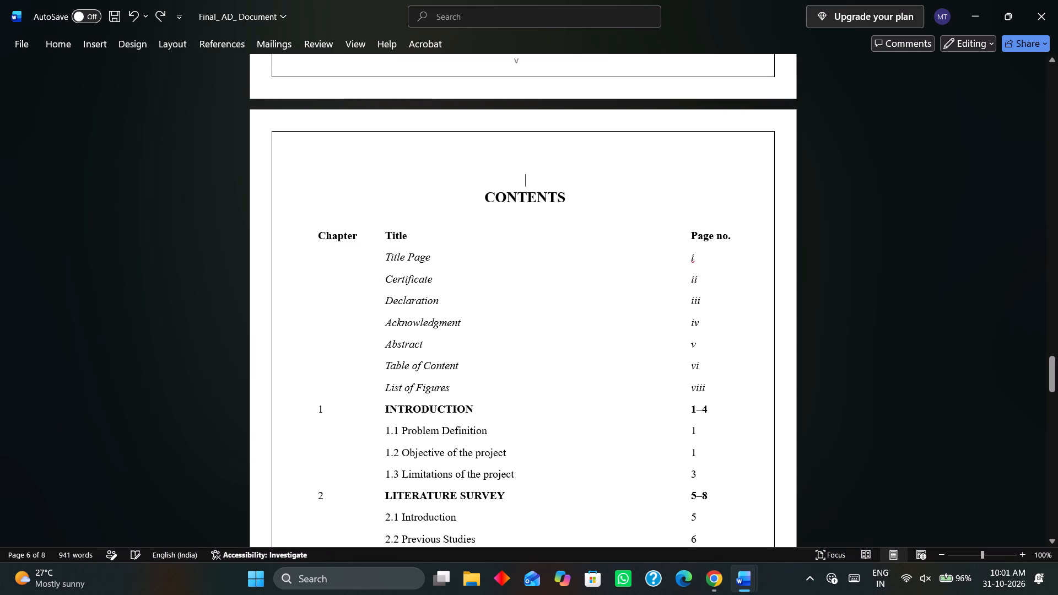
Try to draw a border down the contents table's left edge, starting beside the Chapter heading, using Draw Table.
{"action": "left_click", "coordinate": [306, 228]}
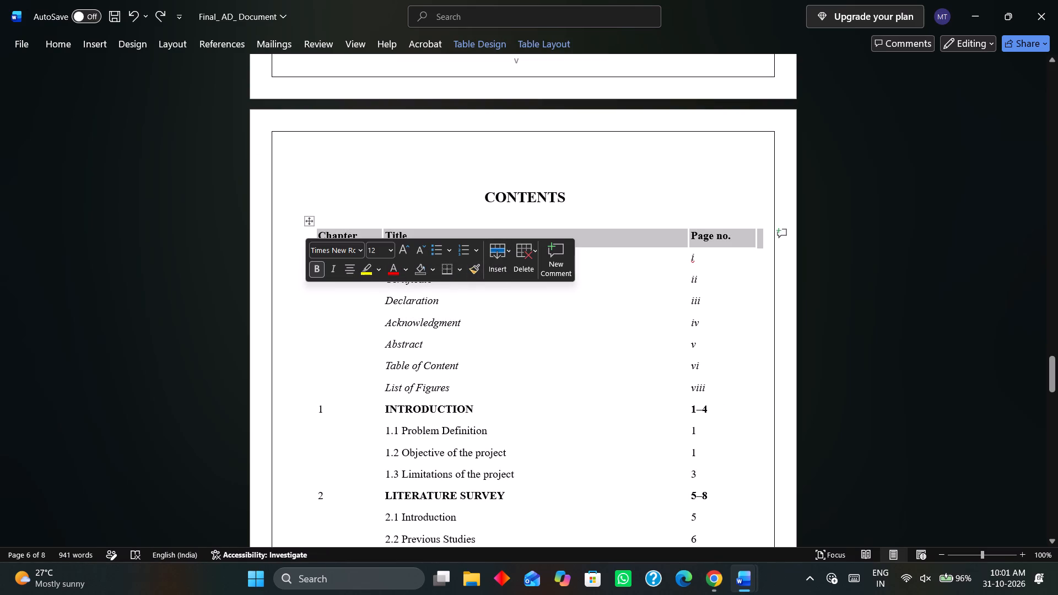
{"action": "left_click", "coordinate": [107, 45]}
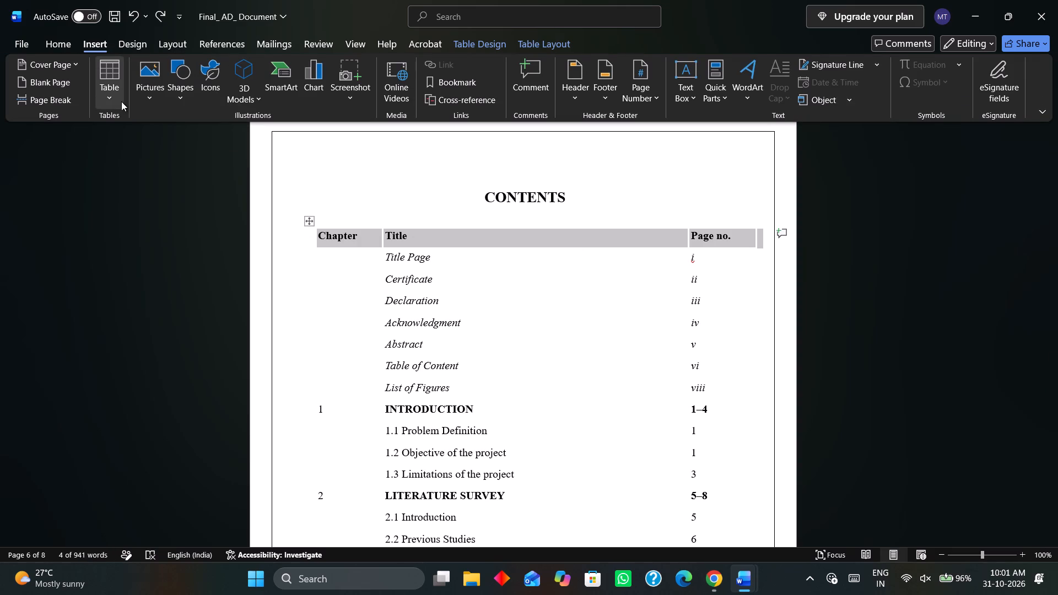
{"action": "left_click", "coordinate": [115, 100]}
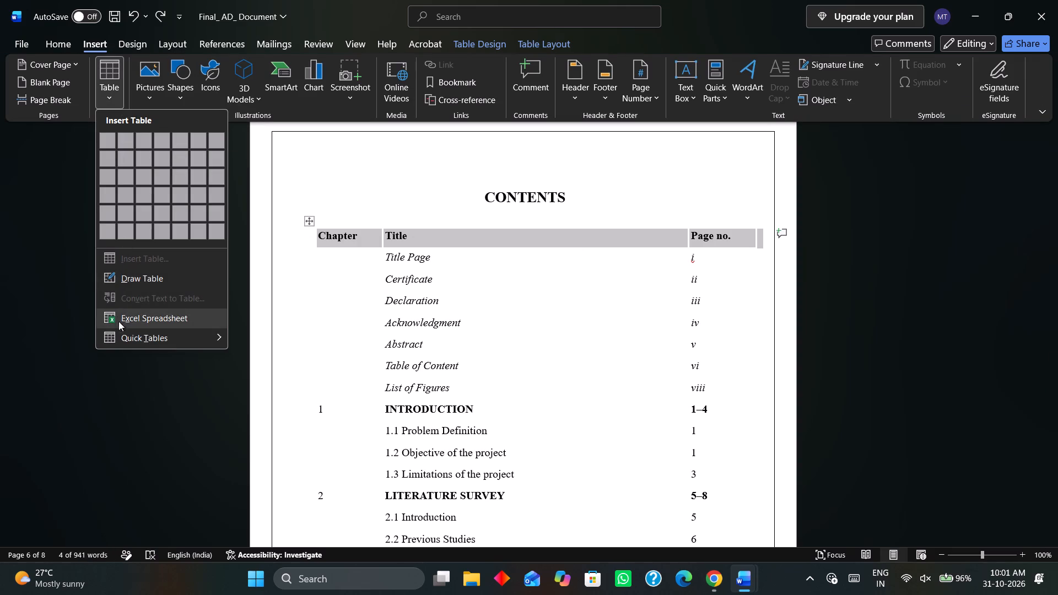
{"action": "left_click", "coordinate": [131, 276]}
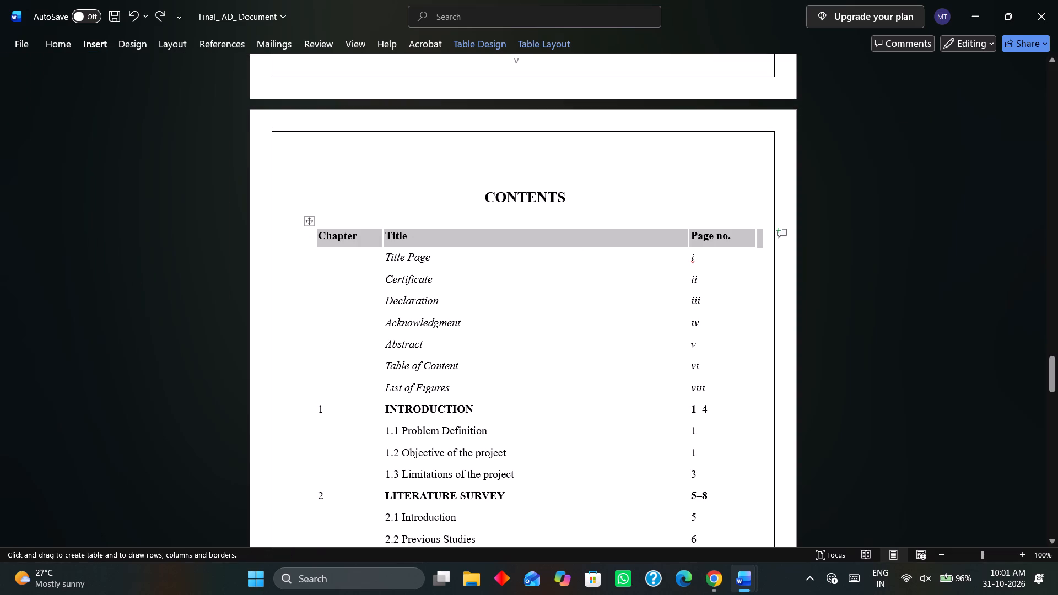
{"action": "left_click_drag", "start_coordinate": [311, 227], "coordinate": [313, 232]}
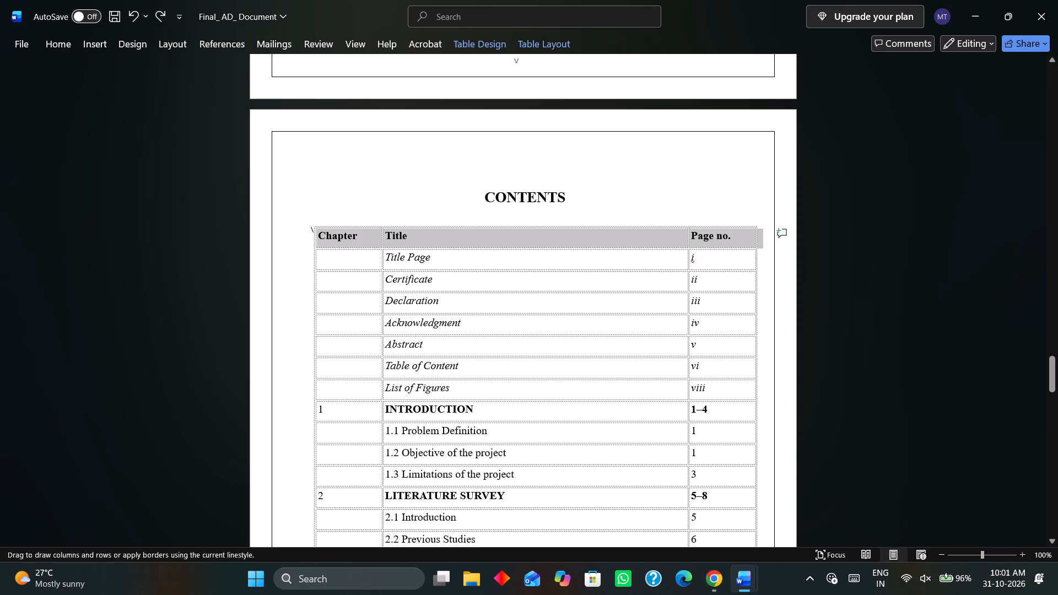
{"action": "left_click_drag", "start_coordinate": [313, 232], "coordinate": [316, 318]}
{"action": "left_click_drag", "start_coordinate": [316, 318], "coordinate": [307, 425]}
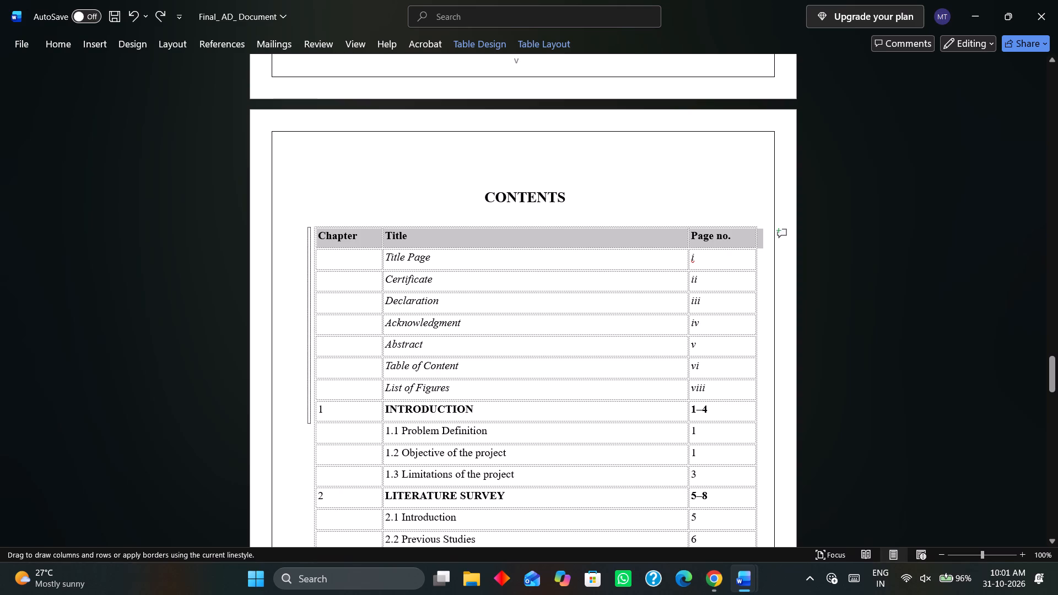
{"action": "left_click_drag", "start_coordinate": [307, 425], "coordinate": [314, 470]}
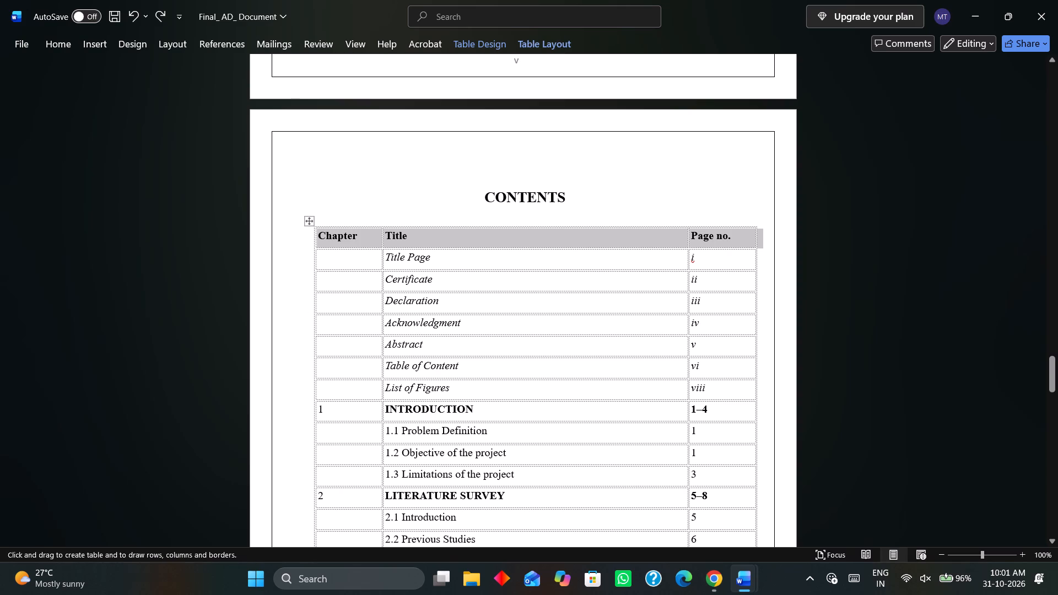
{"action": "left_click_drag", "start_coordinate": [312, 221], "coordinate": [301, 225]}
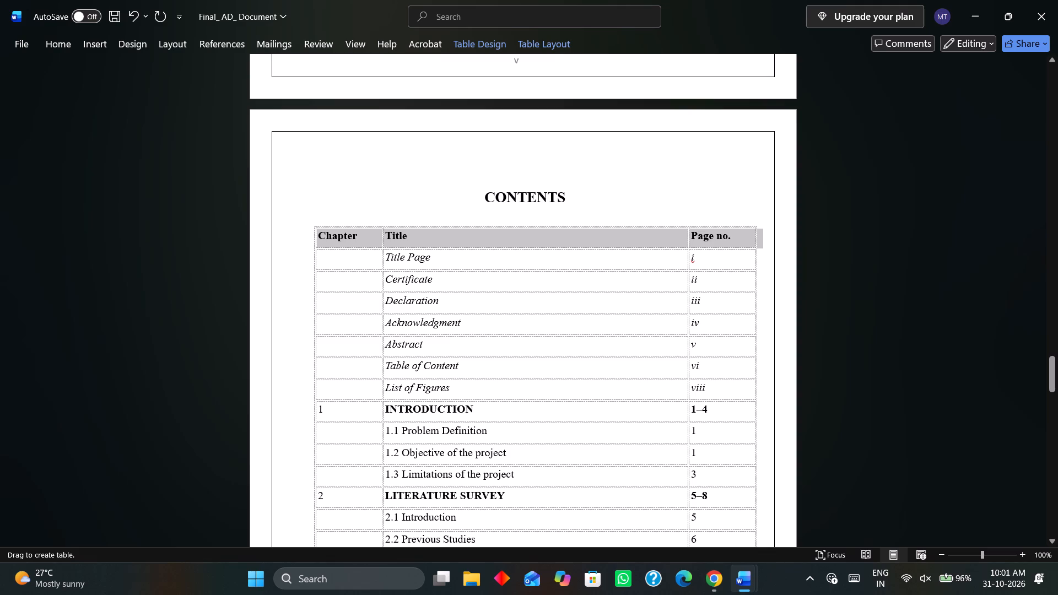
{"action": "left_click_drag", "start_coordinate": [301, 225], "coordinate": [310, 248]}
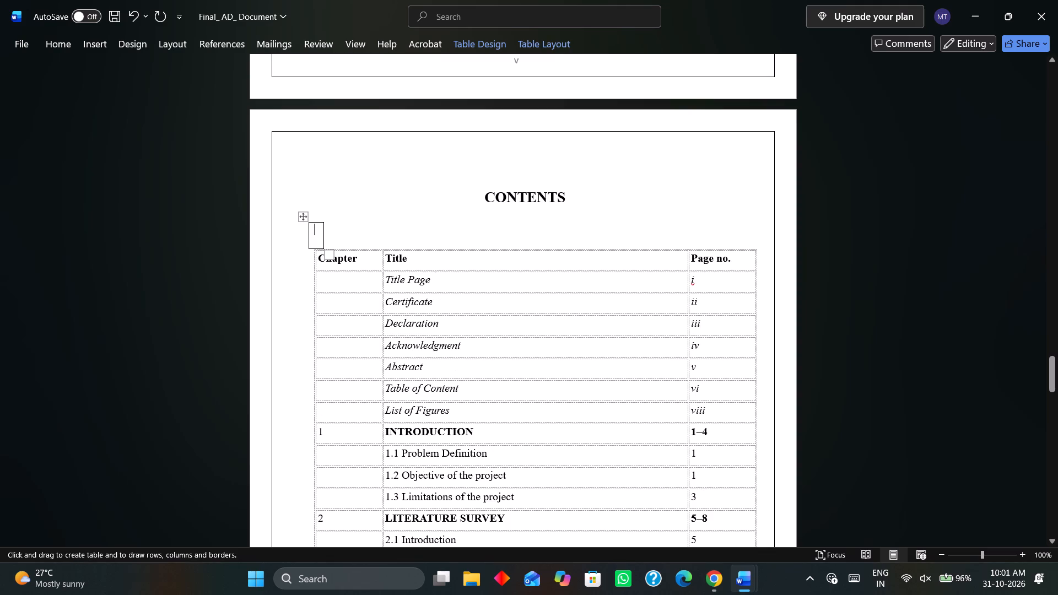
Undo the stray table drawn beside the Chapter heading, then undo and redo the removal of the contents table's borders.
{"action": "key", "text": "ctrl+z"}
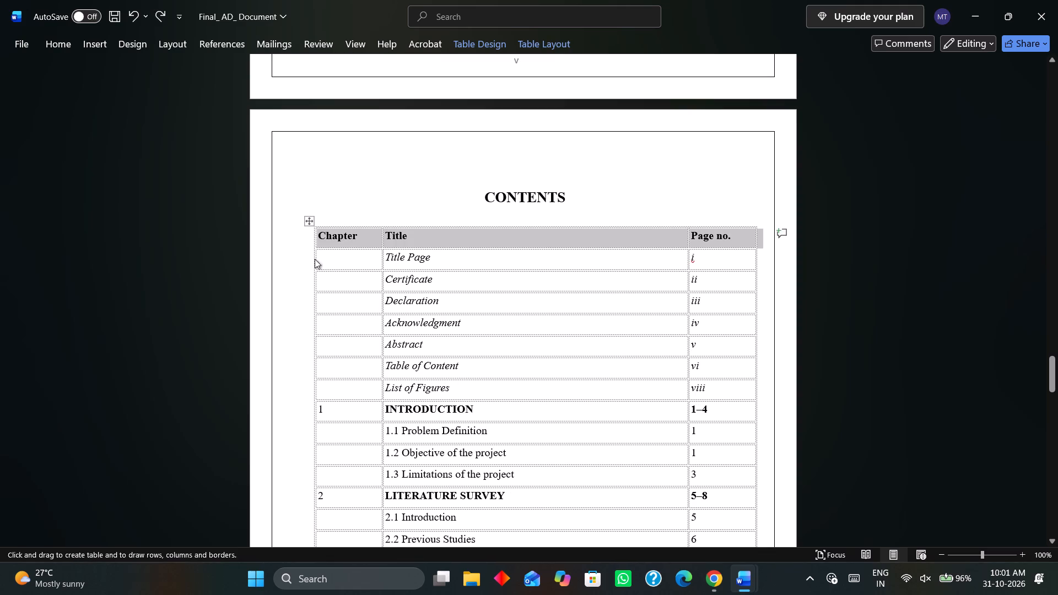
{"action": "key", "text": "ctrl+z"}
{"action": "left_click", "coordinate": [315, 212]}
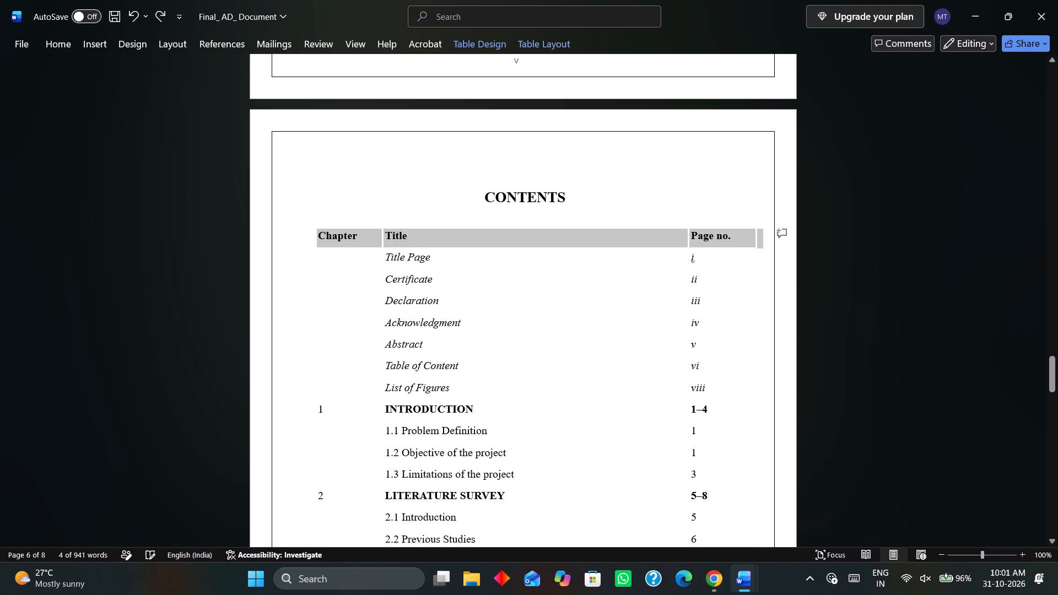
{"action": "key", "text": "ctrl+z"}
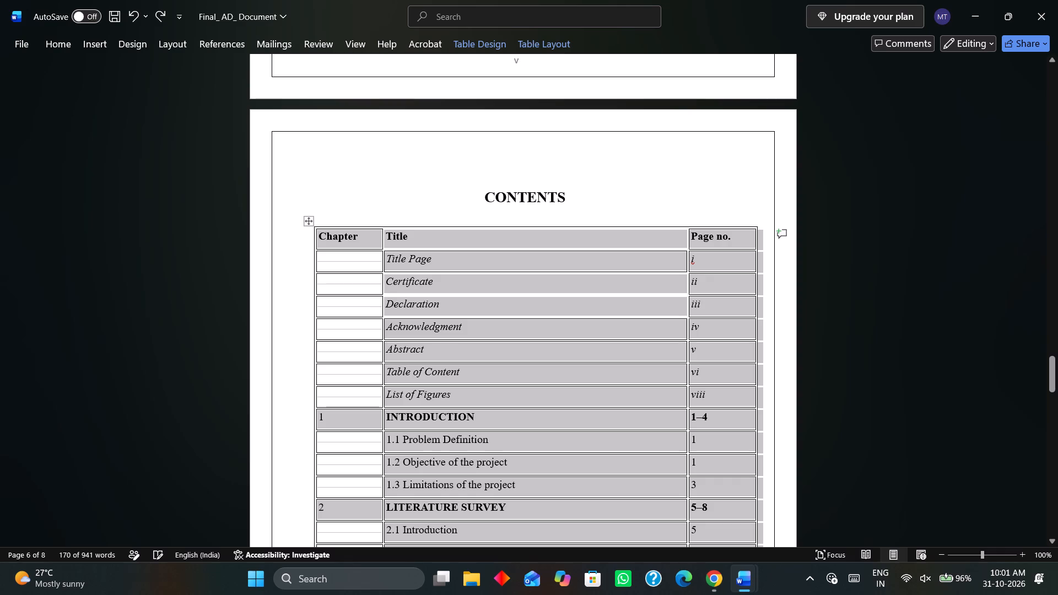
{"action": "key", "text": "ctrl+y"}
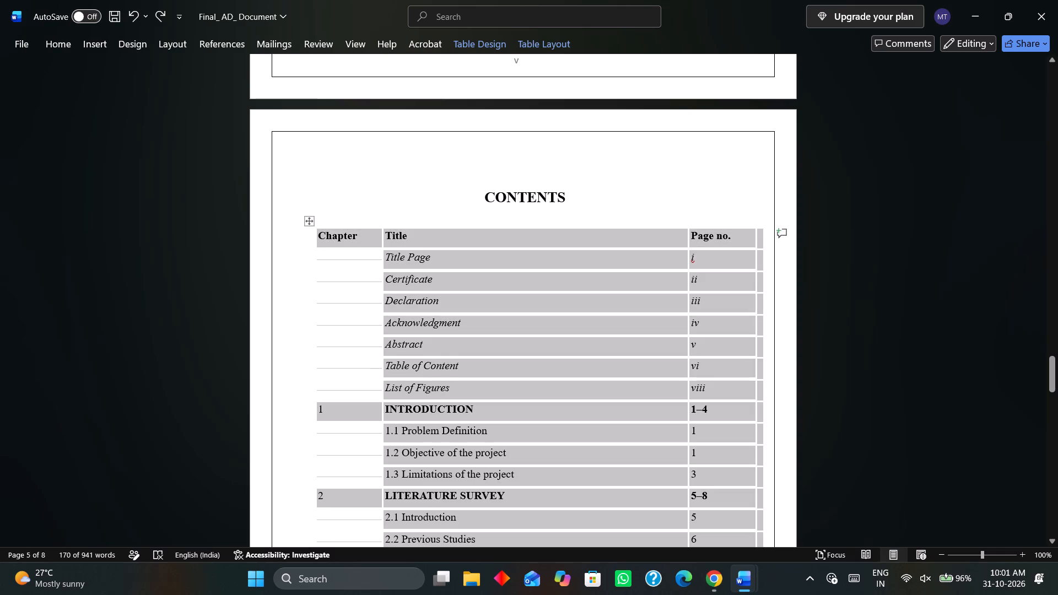
Examine the borderless contents table from the CONTENTS heading through its continuation on the following page.
{"action": "left_click", "coordinate": [318, 220]}
{"action": "left_click", "coordinate": [318, 228]}
{"action": "scroll", "coordinate": [374, 190], "scroll_direction": "down", "scroll_amount": 3}
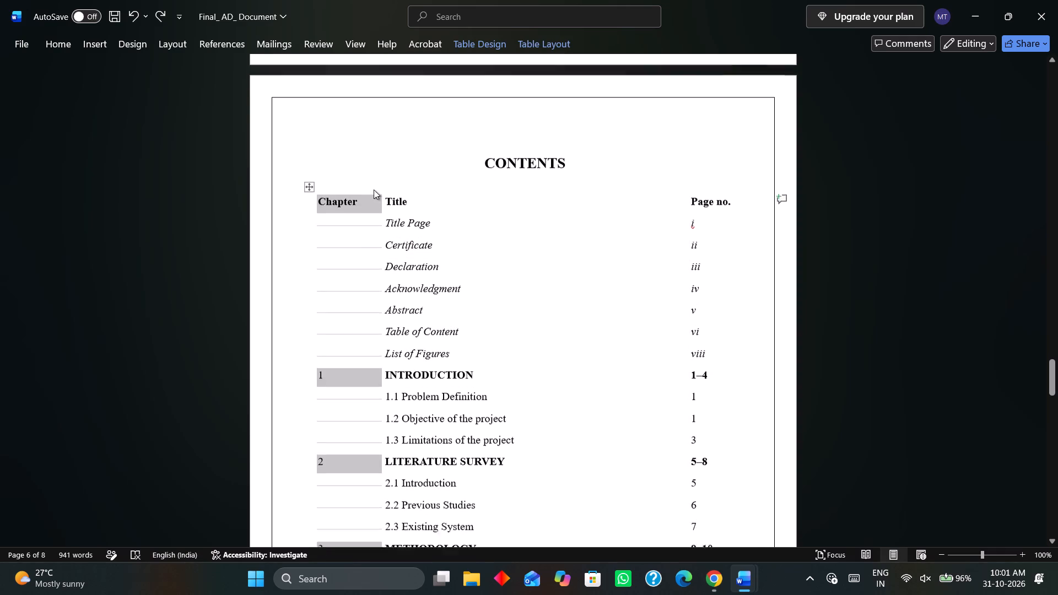
{"action": "scroll", "coordinate": [374, 190], "scroll_direction": "down", "scroll_amount": 1}
{"action": "scroll", "coordinate": [374, 190], "scroll_direction": "up", "scroll_amount": 1}
{"action": "scroll", "coordinate": [374, 190], "scroll_direction": "down", "scroll_amount": 1}
{"action": "scroll", "coordinate": [374, 190], "scroll_direction": "up", "scroll_amount": 3}
{"action": "left_click", "coordinate": [493, 117]}
{"action": "left_click", "coordinate": [485, 142]}
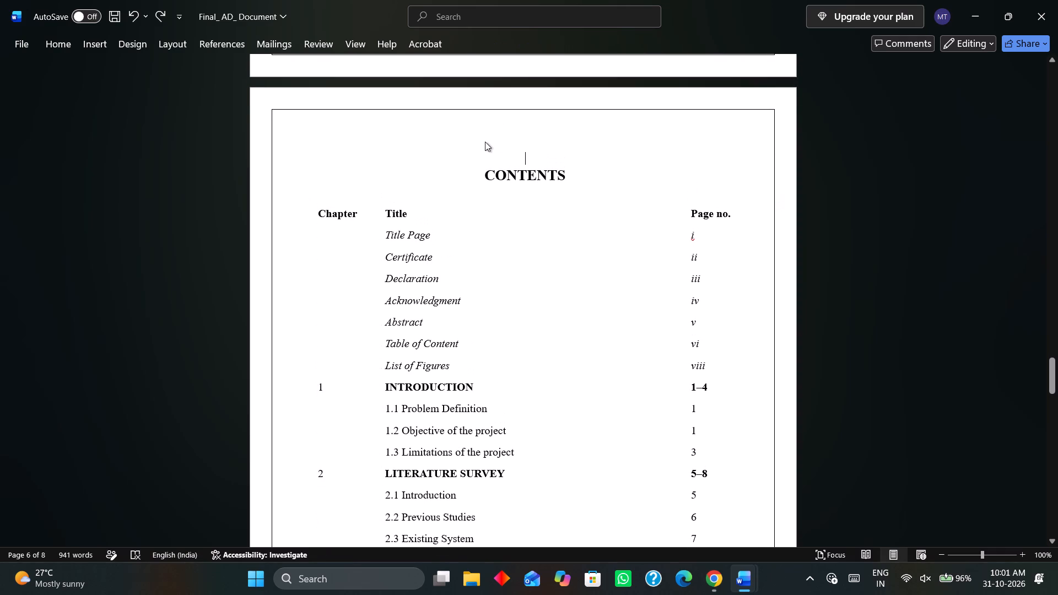
{"action": "scroll", "coordinate": [465, 244], "scroll_direction": "down", "scroll_amount": 17}
{"action": "scroll", "coordinate": [474, 276], "scroll_direction": "down", "scroll_amount": 5}
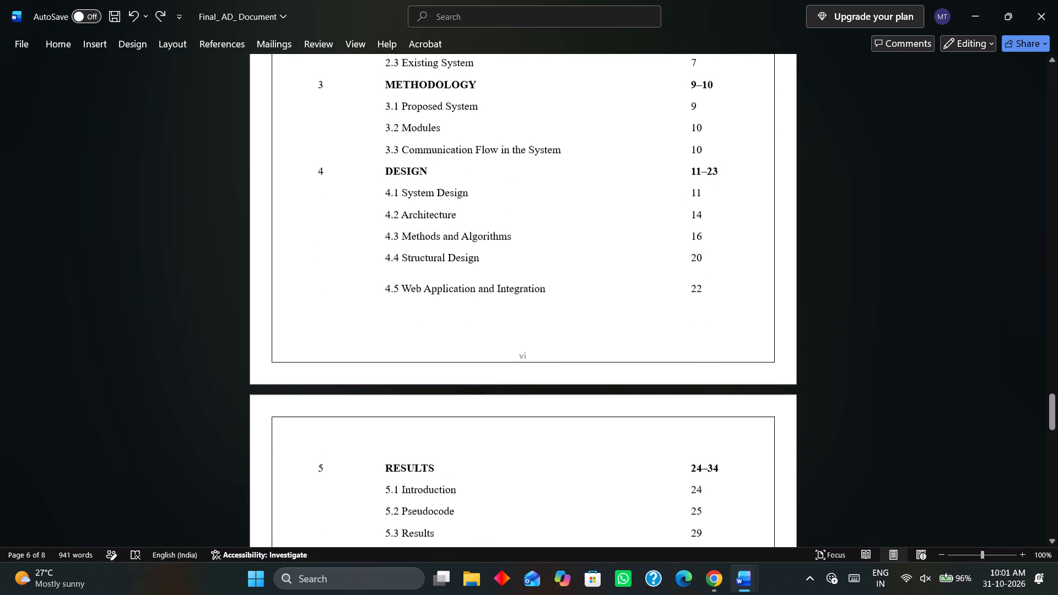
{"action": "scroll", "coordinate": [474, 278], "scroll_direction": "down", "scroll_amount": 3}
{"action": "scroll", "coordinate": [474, 289], "scroll_direction": "up", "scroll_amount": 11}
{"action": "scroll", "coordinate": [474, 289], "scroll_direction": "down", "scroll_amount": 1}
{"action": "scroll", "coordinate": [474, 289], "scroll_direction": "up", "scroll_amount": 5}
{"action": "scroll", "coordinate": [473, 288], "scroll_direction": "down", "scroll_amount": 1}
{"action": "scroll", "coordinate": [473, 288], "scroll_direction": "up", "scroll_amount": 5}
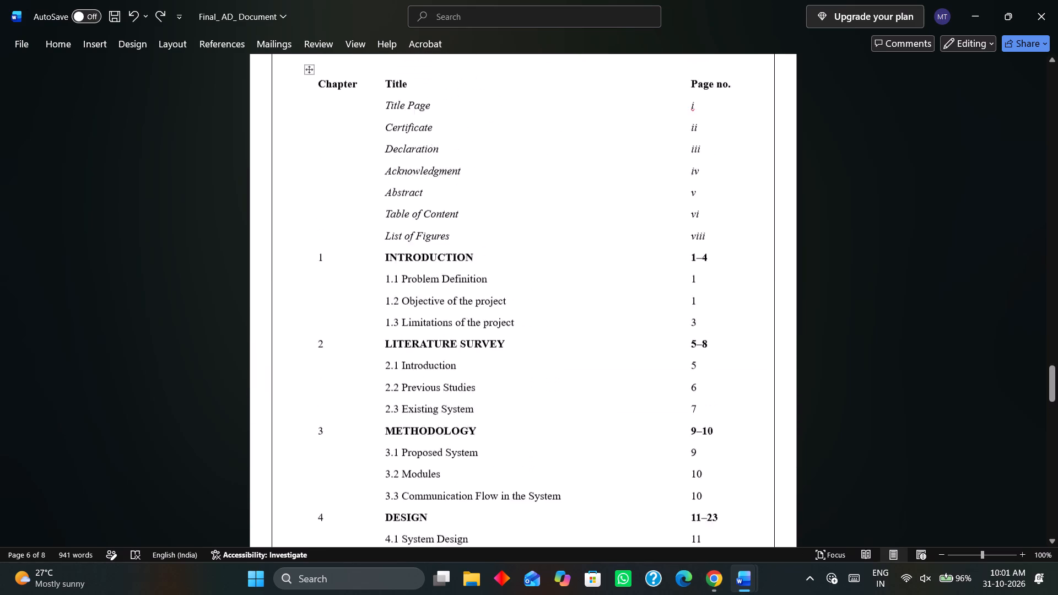
{"action": "scroll", "coordinate": [473, 288], "scroll_direction": "up", "scroll_amount": 3}
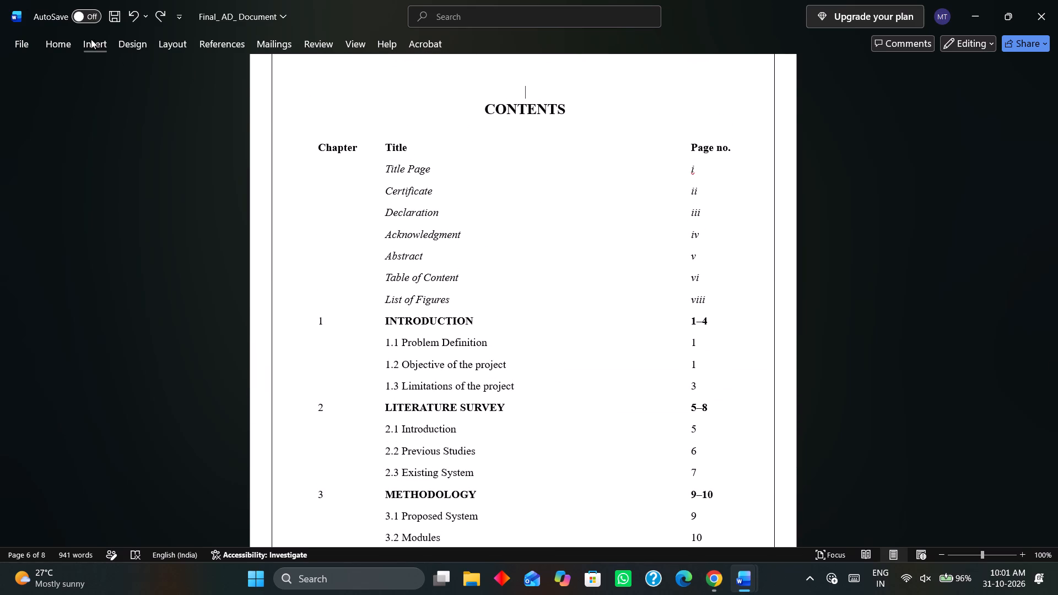
Apply All Borders to the whole contents table and clear the selection.
{"action": "left_click", "coordinate": [93, 40]}
{"action": "left_click", "coordinate": [314, 175]}
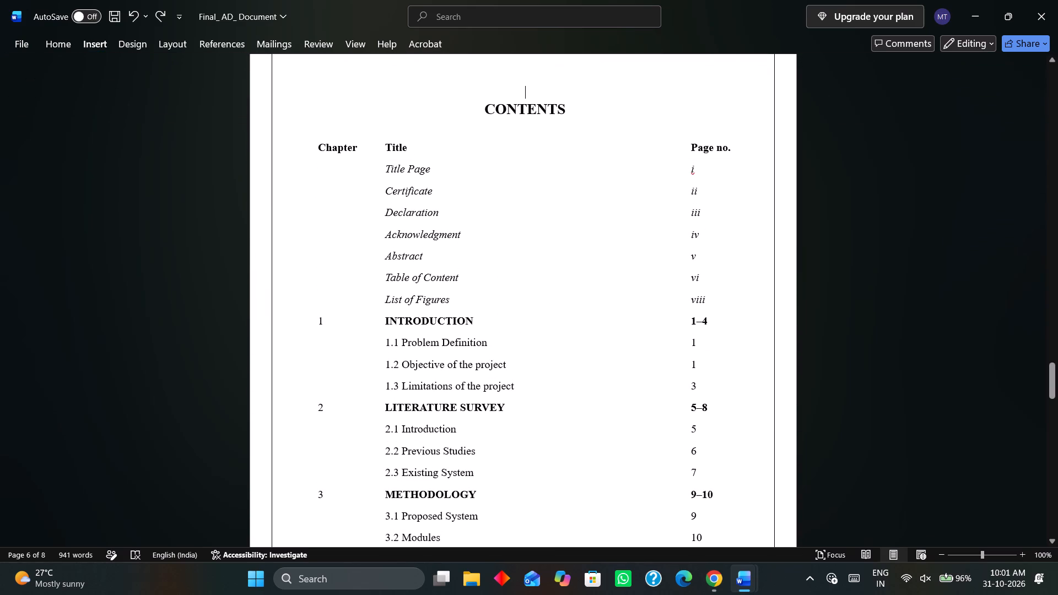
{"action": "left_click", "coordinate": [306, 129]}
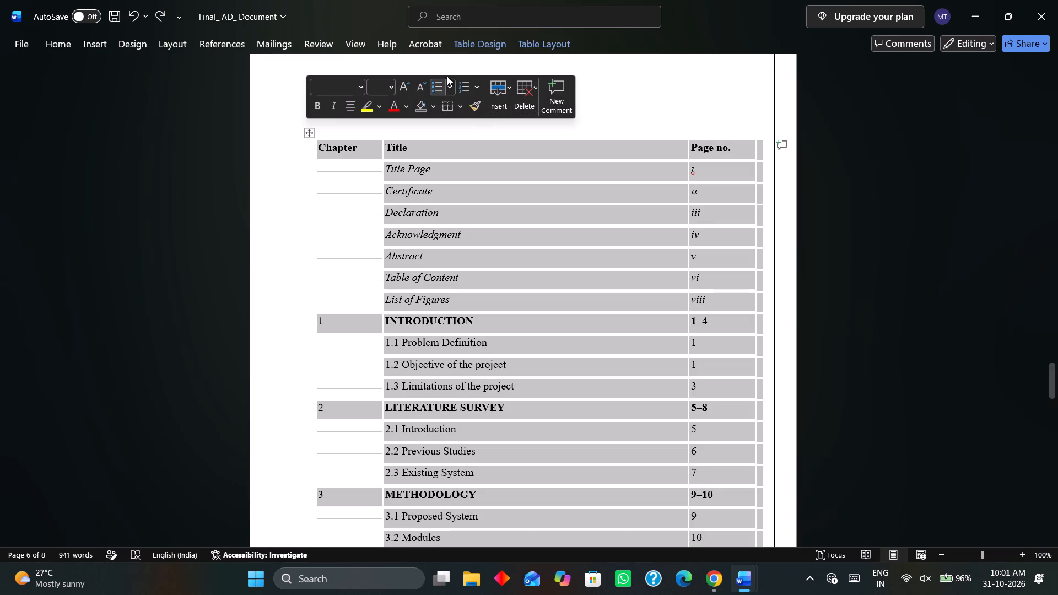
{"action": "left_click", "coordinate": [454, 110]}
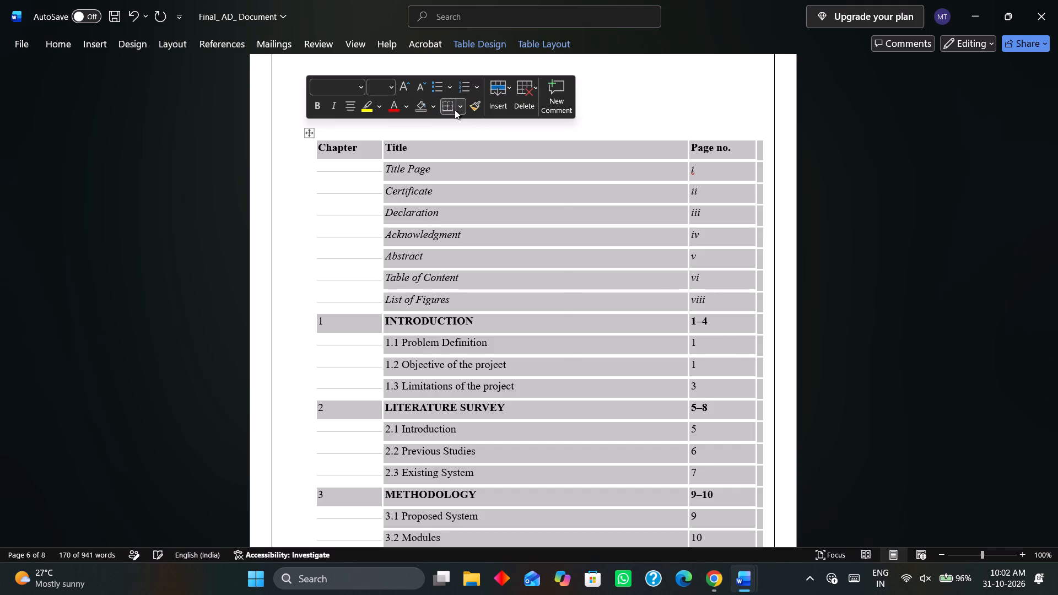
{"action": "left_click", "coordinate": [460, 108]}
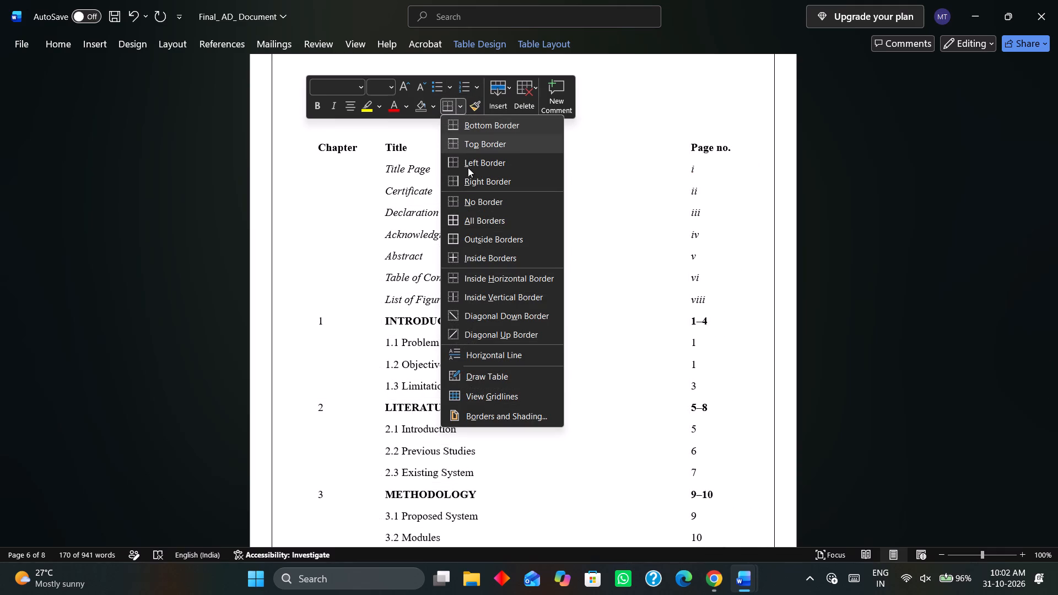
{"action": "left_click", "coordinate": [471, 214]}
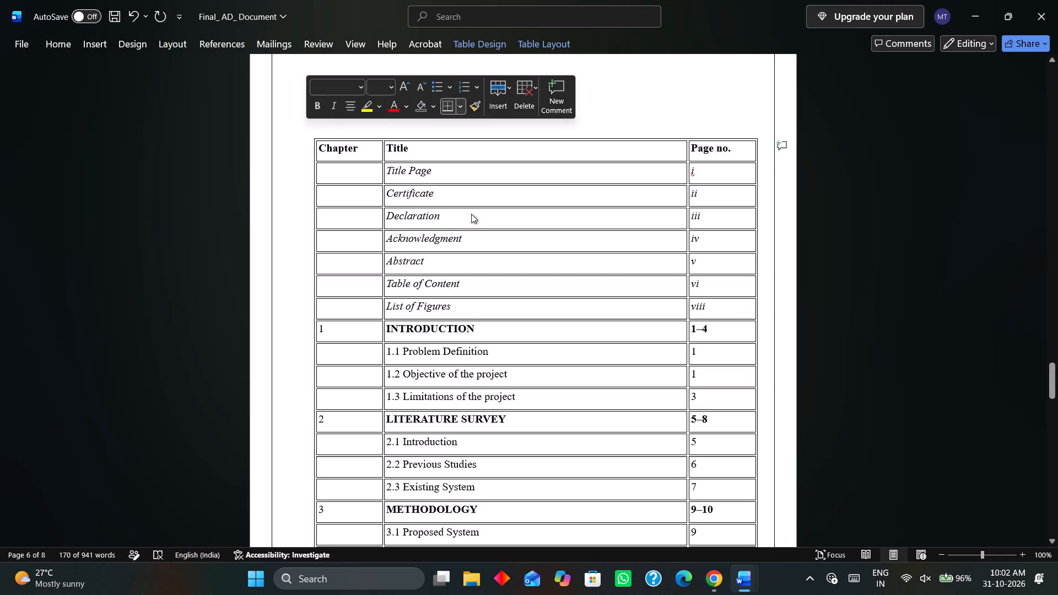
{"action": "left_click", "coordinate": [296, 171]}
{"action": "left_click", "coordinate": [295, 193]}
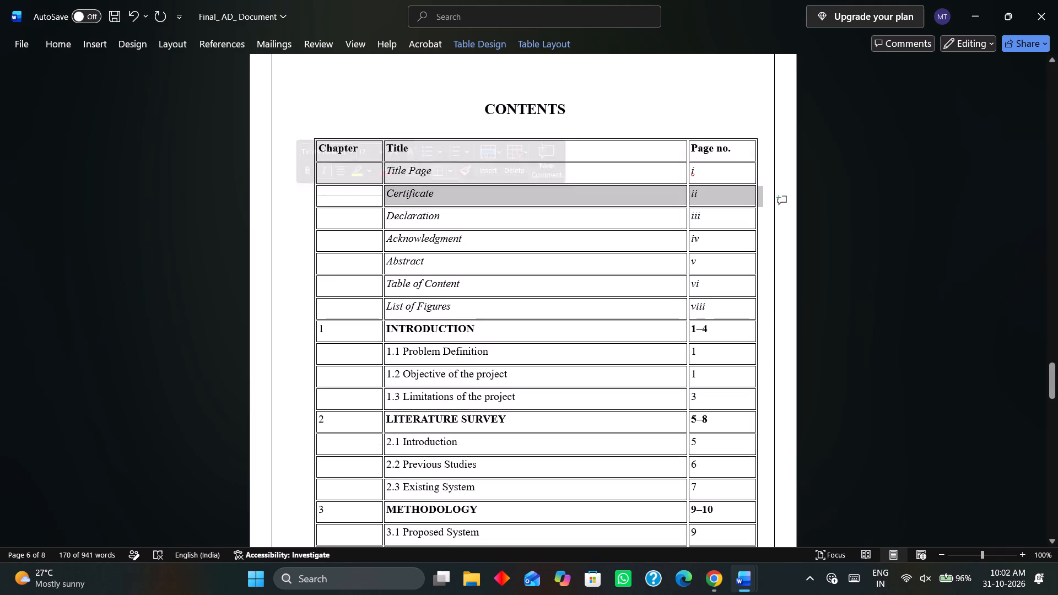
{"action": "left_click", "coordinate": [177, 169]}
{"action": "left_click", "coordinate": [192, 102]}
{"action": "left_click", "coordinate": [271, 120]}
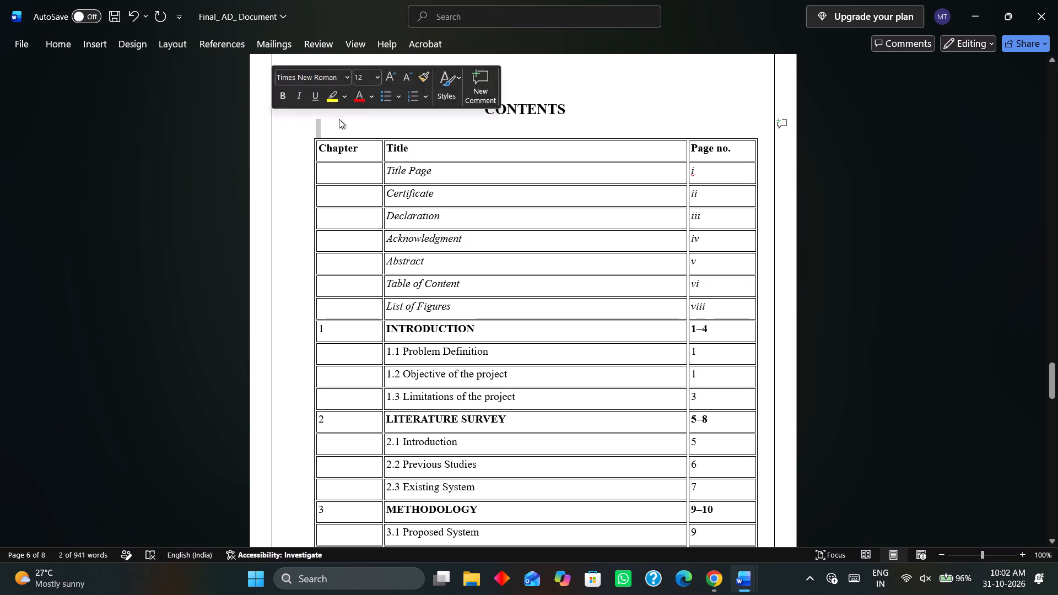
{"action": "left_click", "coordinate": [584, 108]}
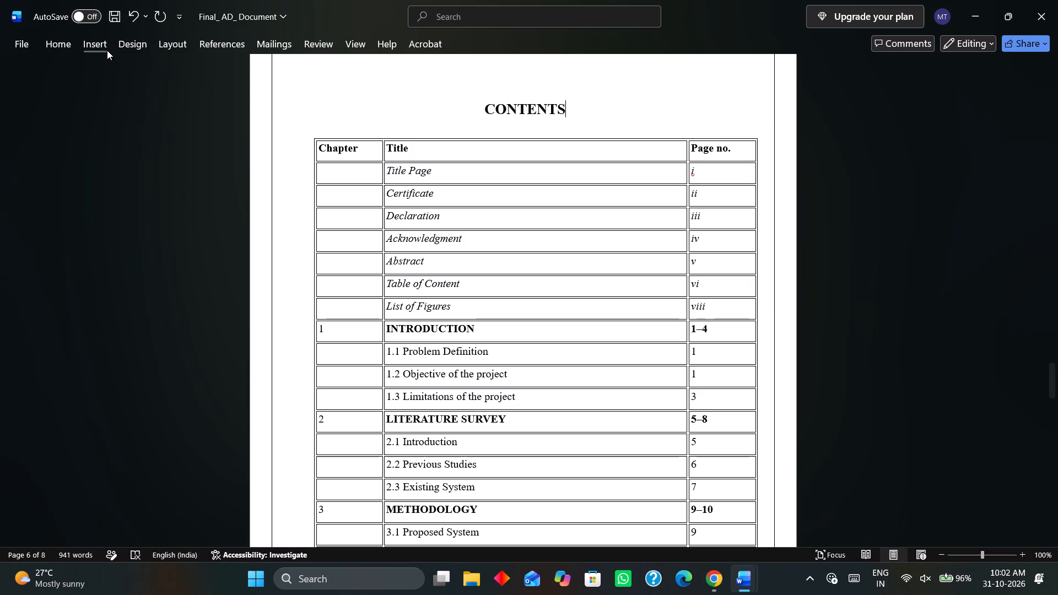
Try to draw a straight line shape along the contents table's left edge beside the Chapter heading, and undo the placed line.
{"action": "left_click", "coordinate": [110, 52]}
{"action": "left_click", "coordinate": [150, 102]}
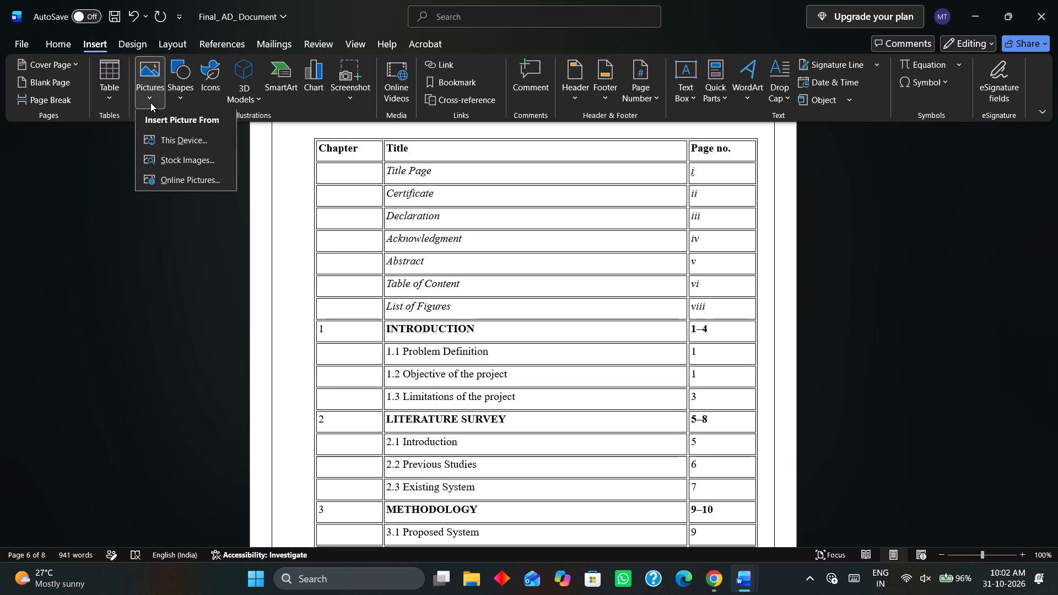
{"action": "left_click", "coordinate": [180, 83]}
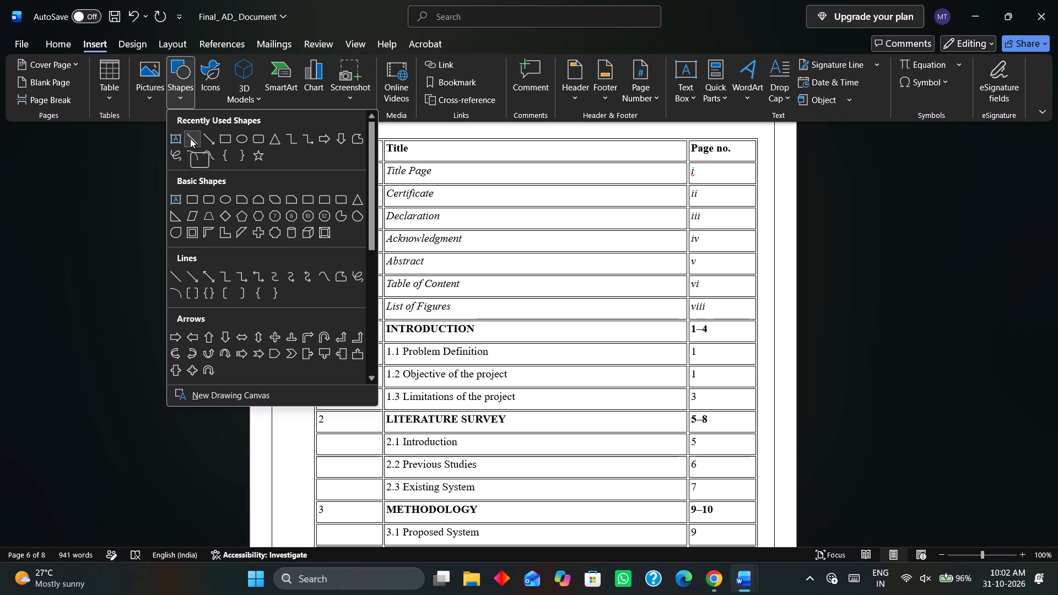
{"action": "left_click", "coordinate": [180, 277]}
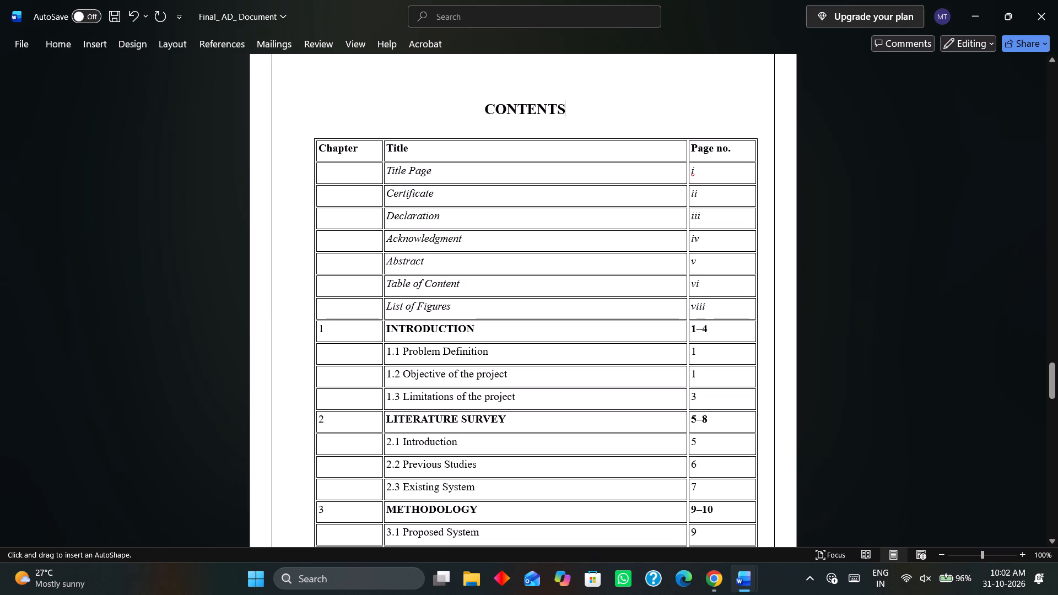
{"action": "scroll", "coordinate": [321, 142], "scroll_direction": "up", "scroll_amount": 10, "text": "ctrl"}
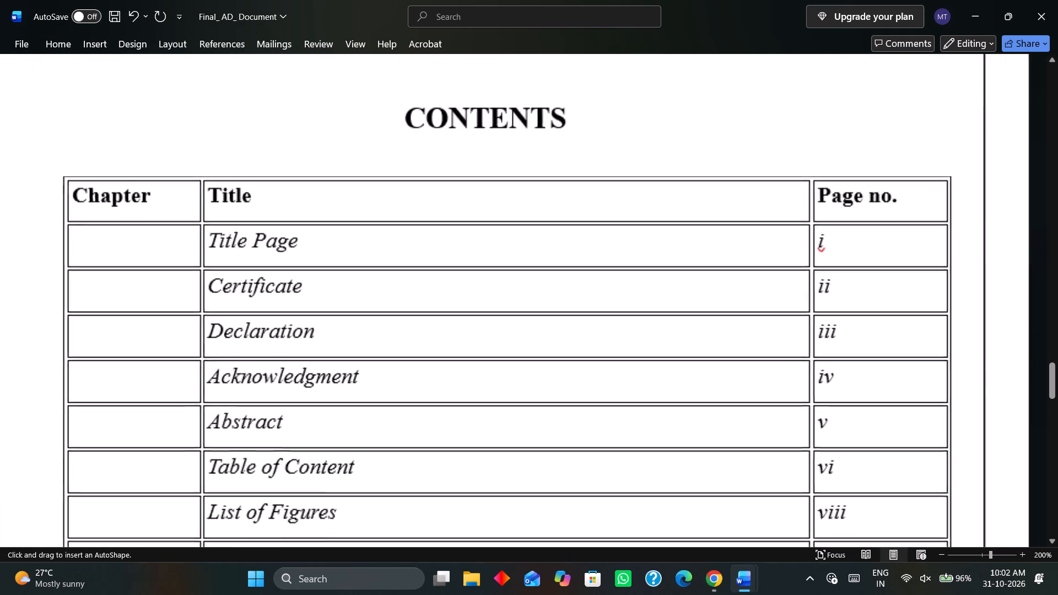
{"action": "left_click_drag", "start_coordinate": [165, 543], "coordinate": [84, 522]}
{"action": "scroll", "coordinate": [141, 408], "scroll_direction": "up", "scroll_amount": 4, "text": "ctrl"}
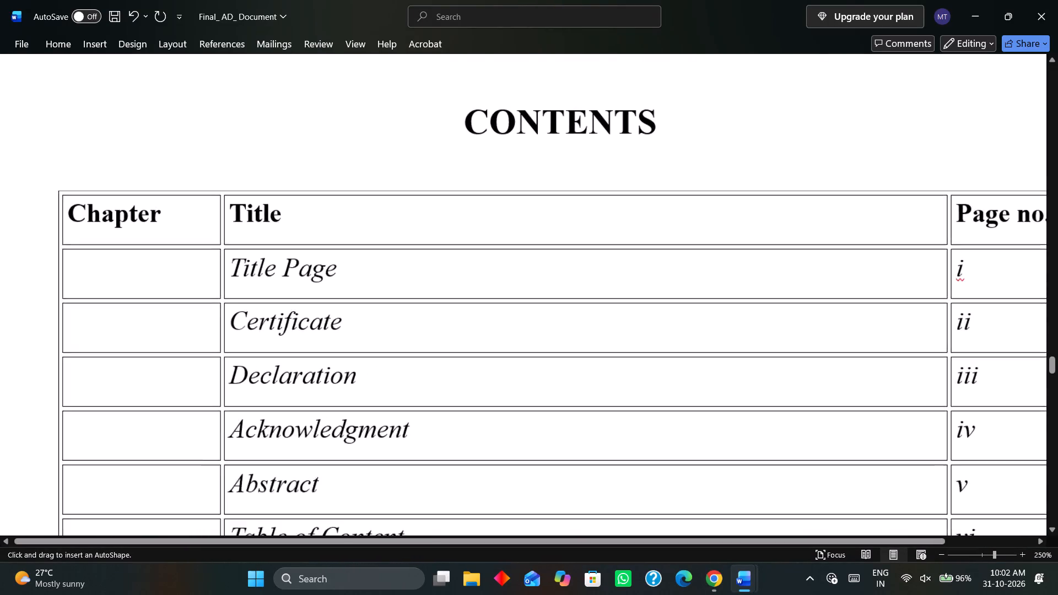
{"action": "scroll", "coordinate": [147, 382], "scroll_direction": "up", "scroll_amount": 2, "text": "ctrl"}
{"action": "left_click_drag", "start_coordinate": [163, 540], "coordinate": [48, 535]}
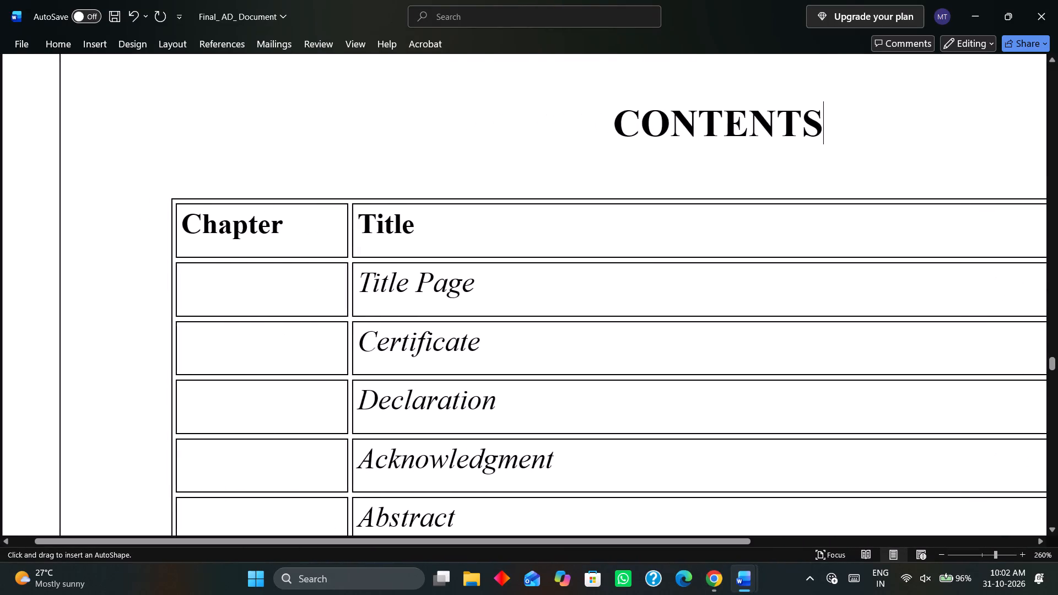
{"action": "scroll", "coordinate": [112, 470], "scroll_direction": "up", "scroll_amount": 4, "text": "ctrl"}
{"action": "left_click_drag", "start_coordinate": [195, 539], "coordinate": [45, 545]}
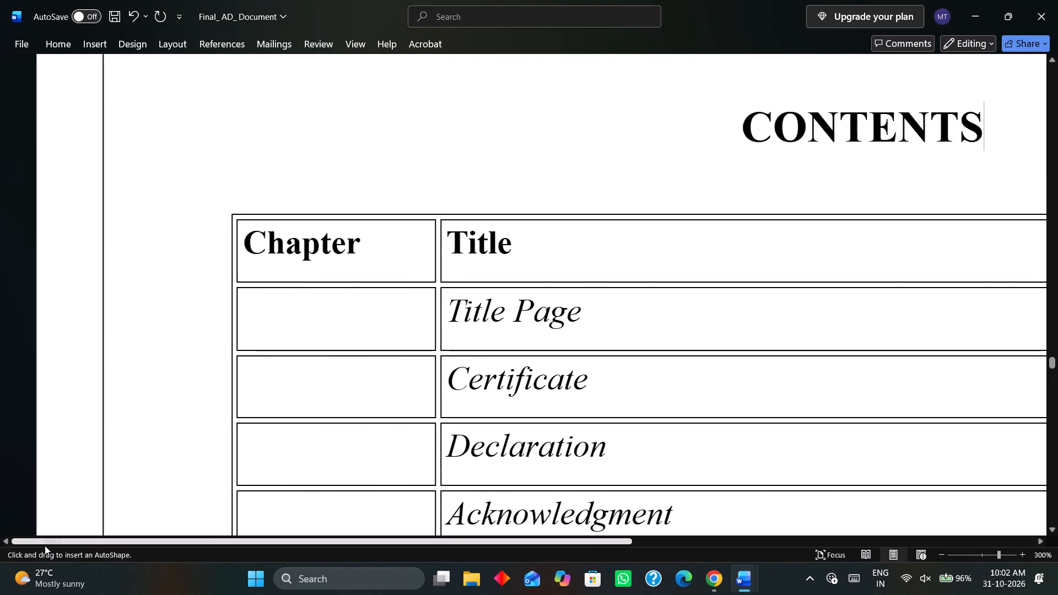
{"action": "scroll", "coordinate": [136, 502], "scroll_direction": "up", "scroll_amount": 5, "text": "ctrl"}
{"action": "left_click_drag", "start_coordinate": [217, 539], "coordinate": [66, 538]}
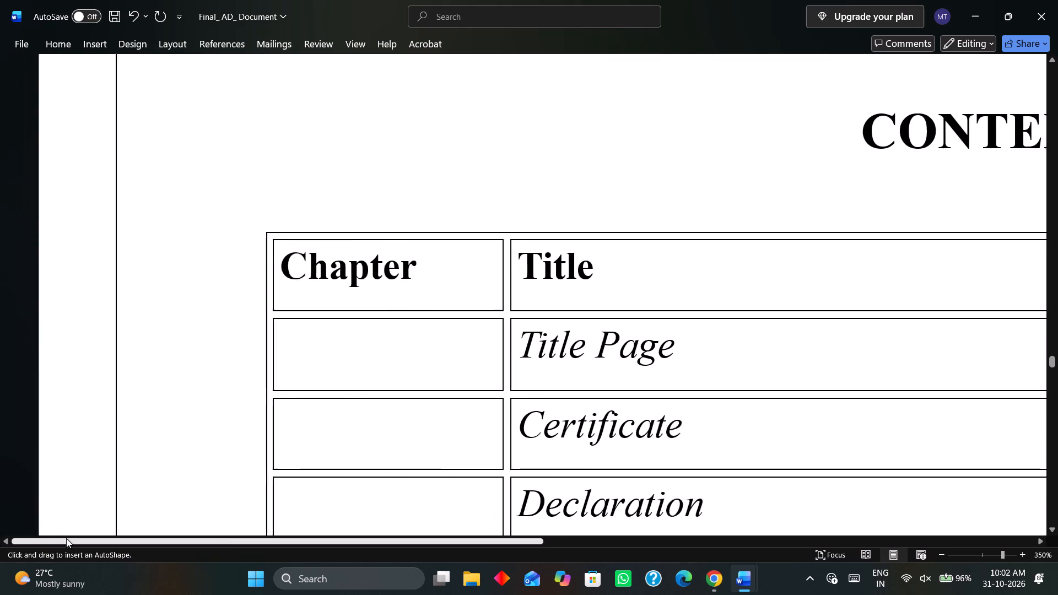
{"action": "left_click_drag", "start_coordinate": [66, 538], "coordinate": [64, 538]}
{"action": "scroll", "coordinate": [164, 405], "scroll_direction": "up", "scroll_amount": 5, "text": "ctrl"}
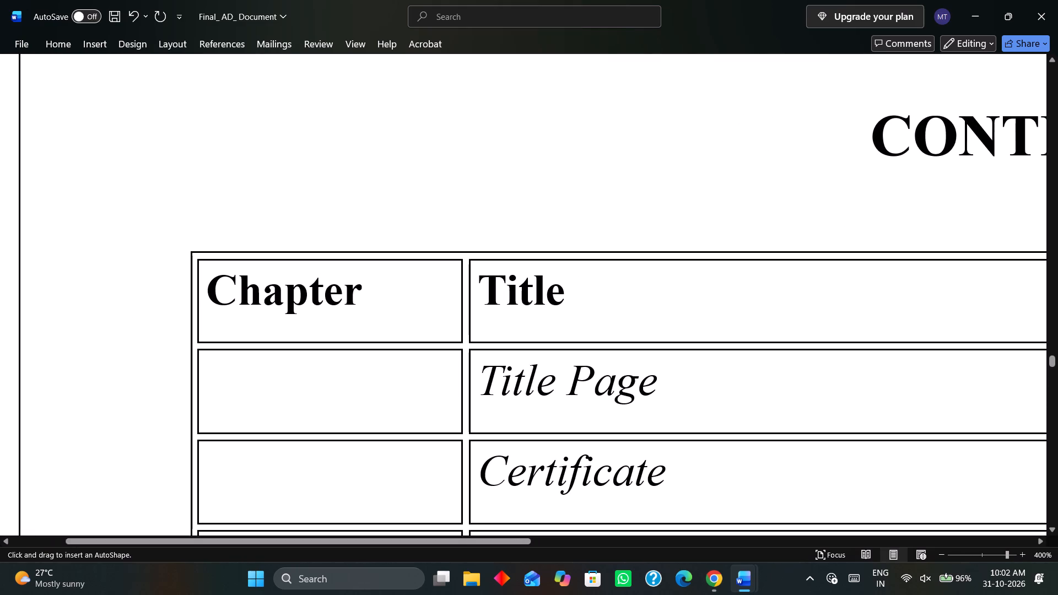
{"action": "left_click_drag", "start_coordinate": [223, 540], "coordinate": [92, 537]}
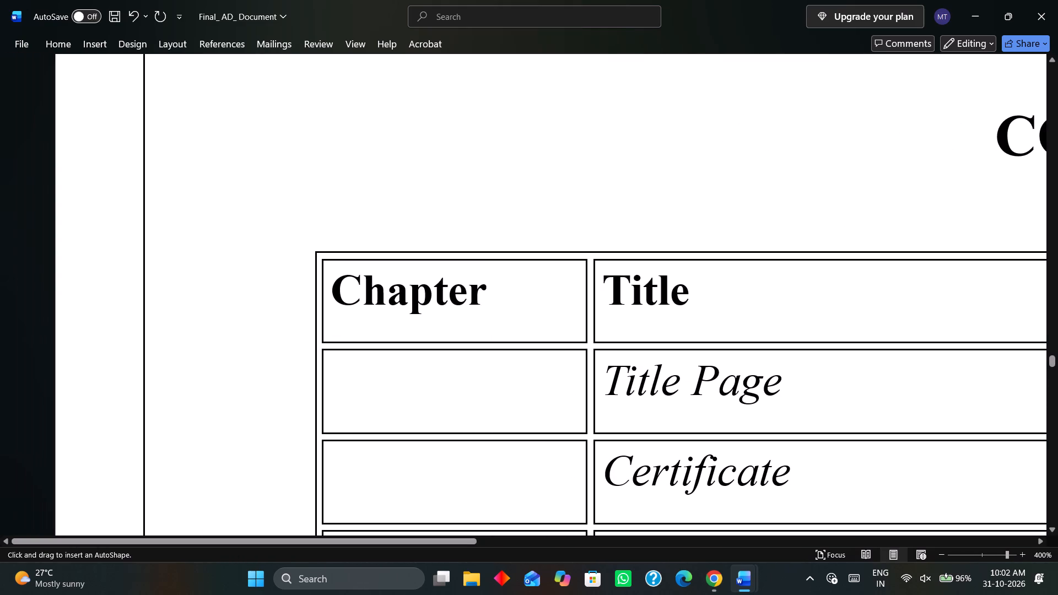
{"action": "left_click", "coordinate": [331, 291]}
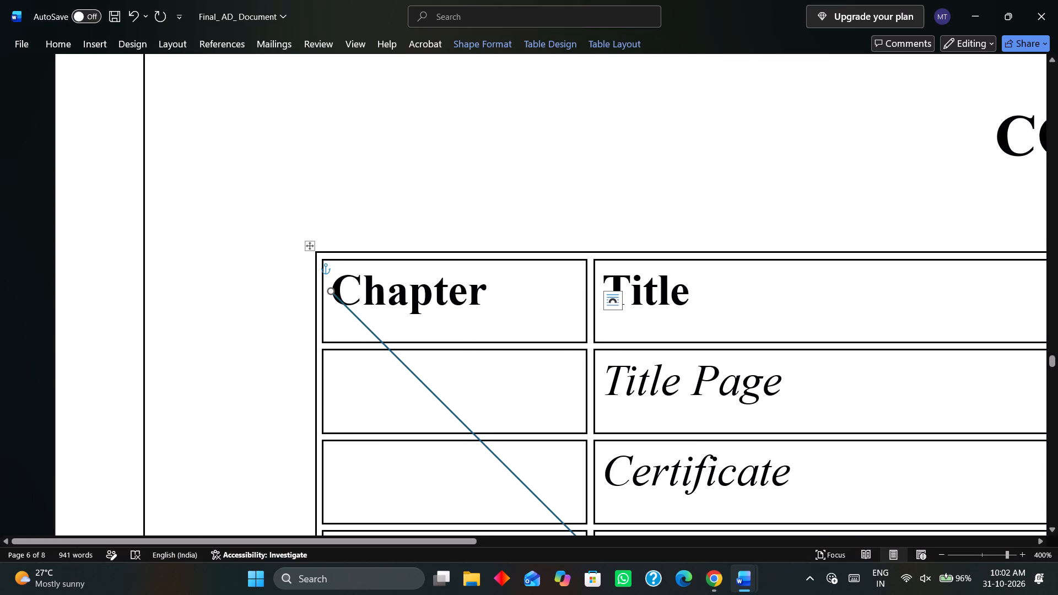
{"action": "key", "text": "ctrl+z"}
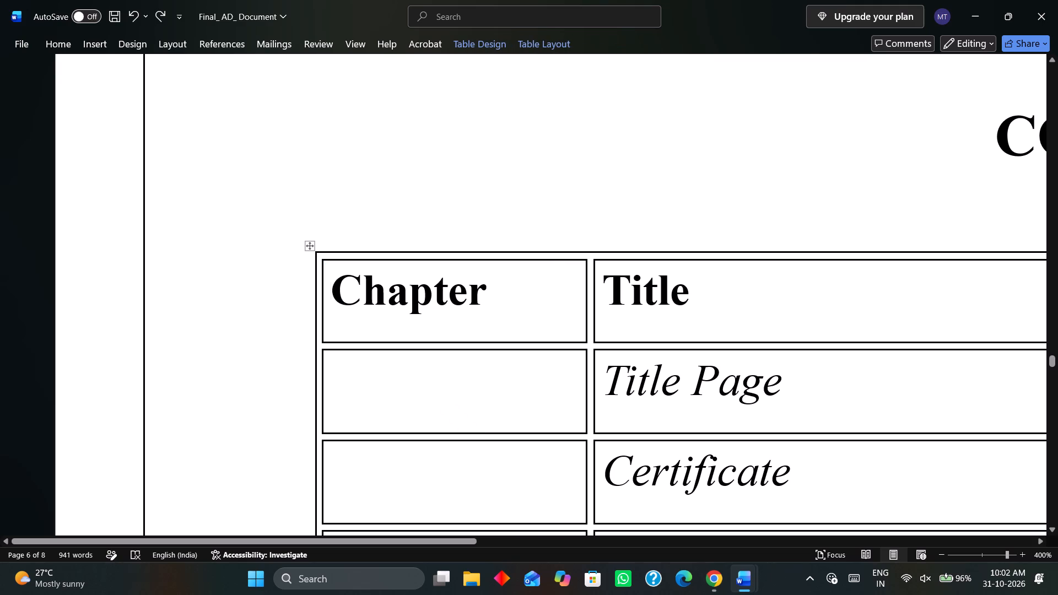
Indent the Chapter column heading in the contents table with three leading spaces.
{"action": "key", "text": "space"}
{"action": "key", "text": "space"}
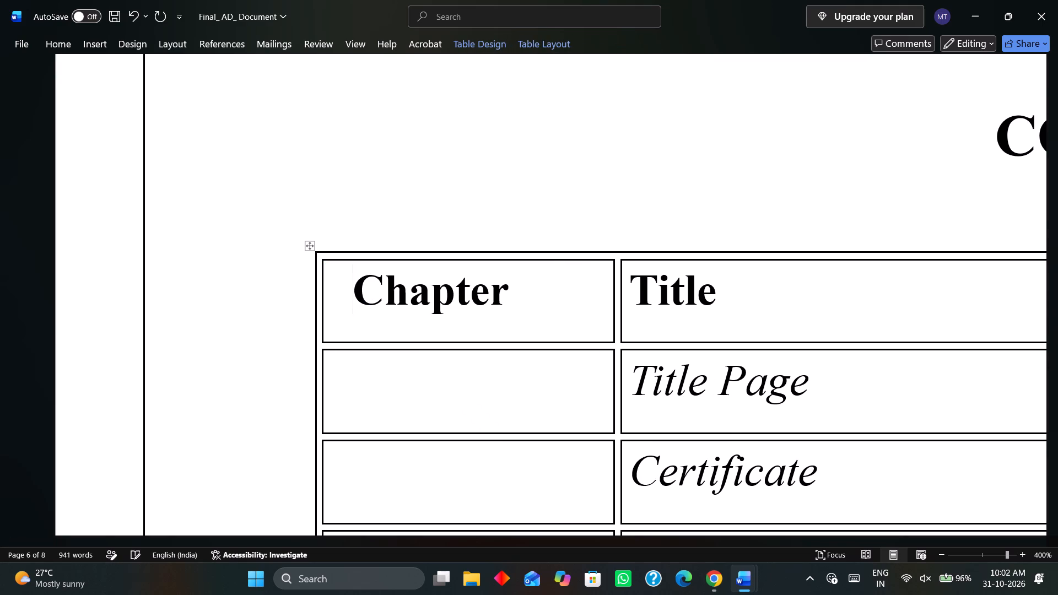
{"action": "key", "text": "space"}
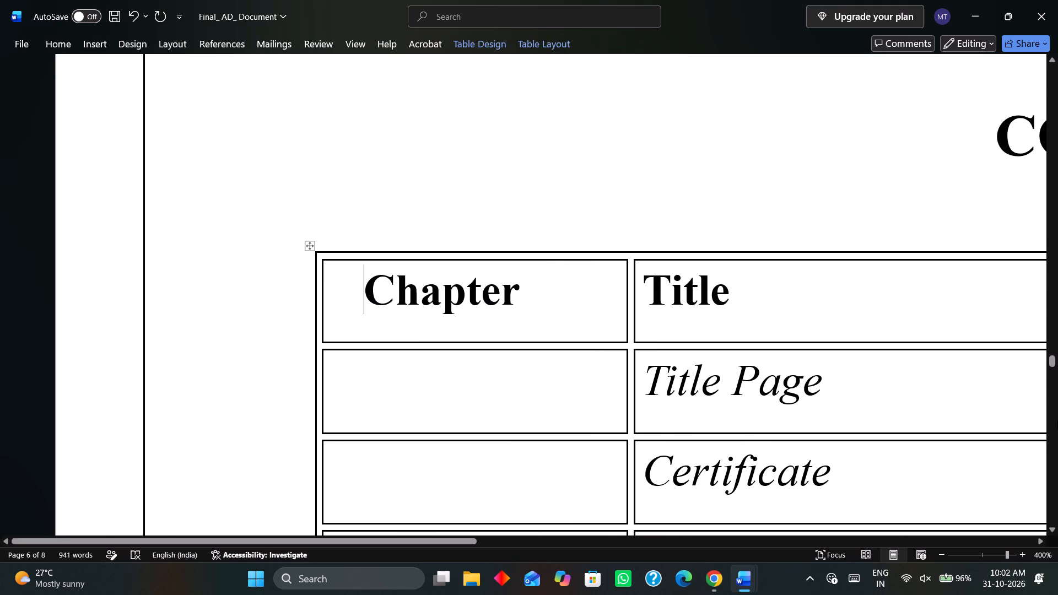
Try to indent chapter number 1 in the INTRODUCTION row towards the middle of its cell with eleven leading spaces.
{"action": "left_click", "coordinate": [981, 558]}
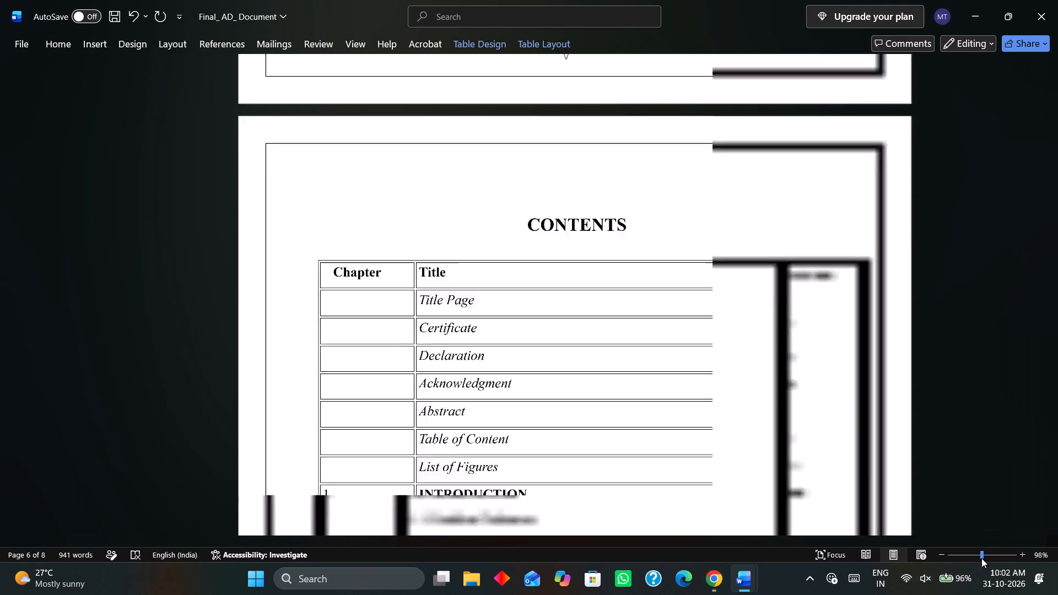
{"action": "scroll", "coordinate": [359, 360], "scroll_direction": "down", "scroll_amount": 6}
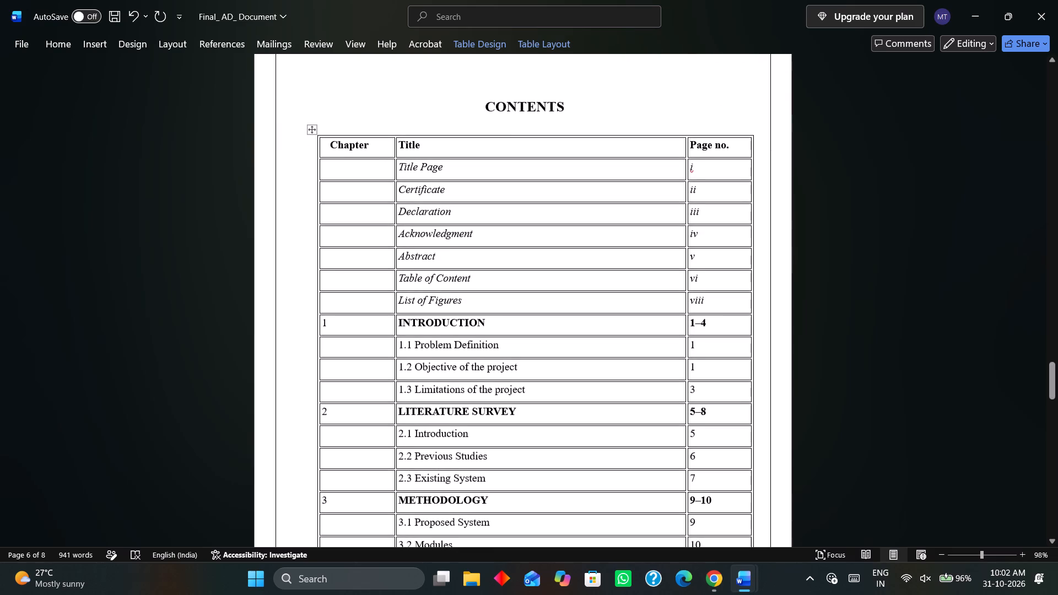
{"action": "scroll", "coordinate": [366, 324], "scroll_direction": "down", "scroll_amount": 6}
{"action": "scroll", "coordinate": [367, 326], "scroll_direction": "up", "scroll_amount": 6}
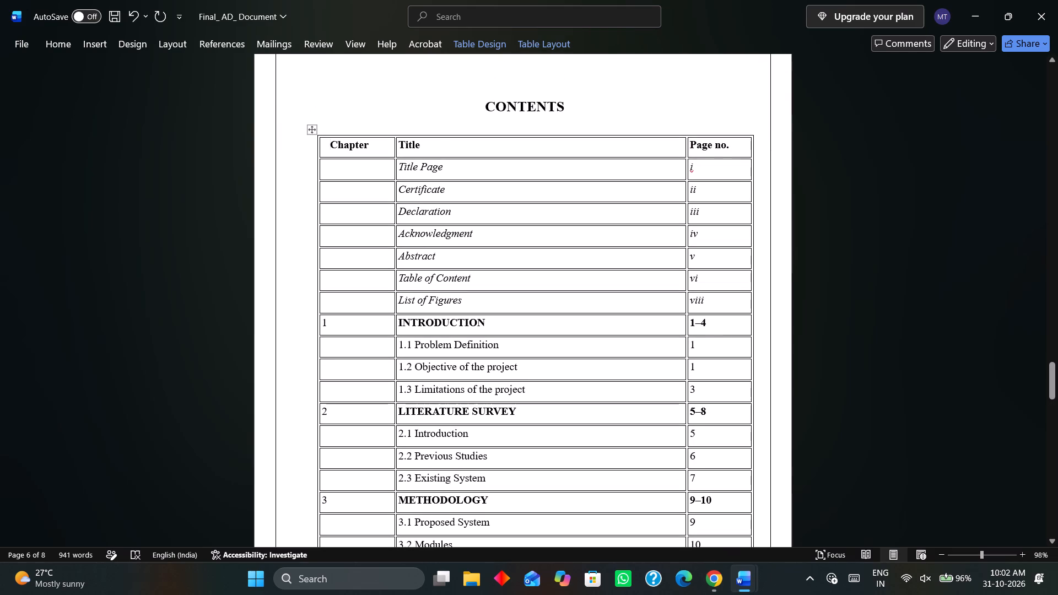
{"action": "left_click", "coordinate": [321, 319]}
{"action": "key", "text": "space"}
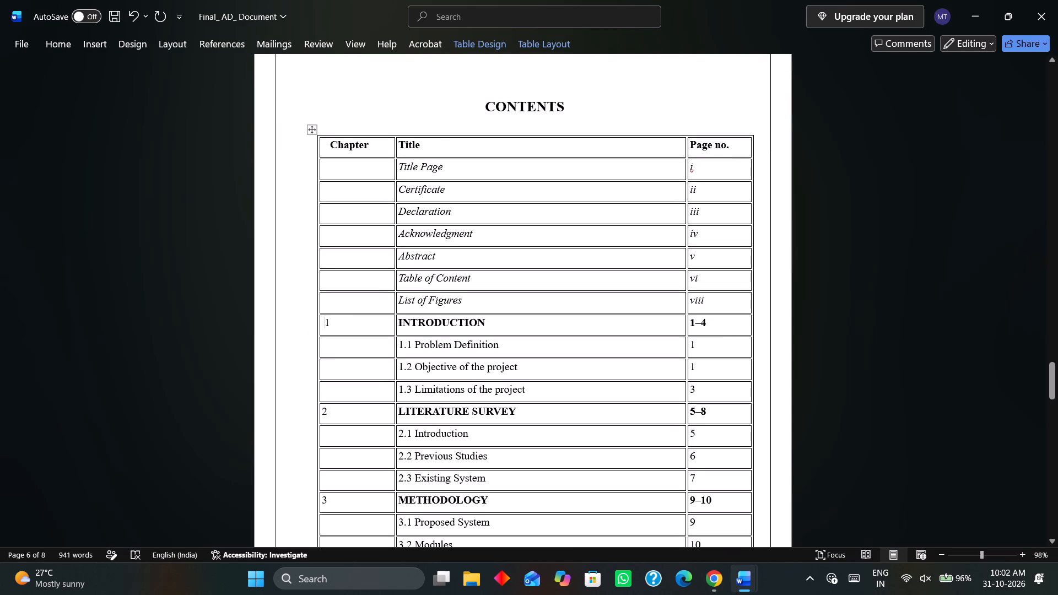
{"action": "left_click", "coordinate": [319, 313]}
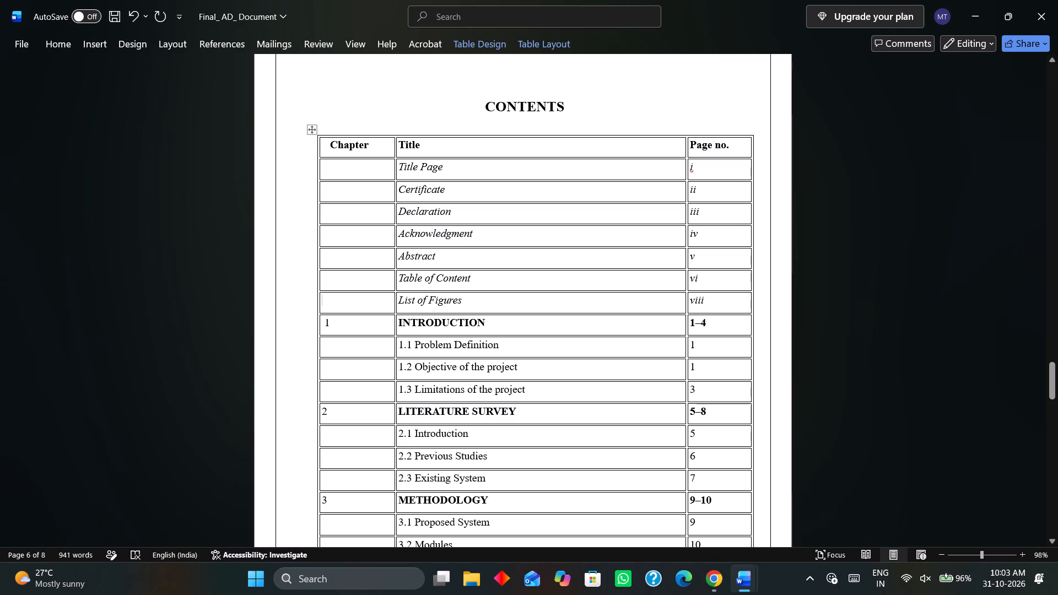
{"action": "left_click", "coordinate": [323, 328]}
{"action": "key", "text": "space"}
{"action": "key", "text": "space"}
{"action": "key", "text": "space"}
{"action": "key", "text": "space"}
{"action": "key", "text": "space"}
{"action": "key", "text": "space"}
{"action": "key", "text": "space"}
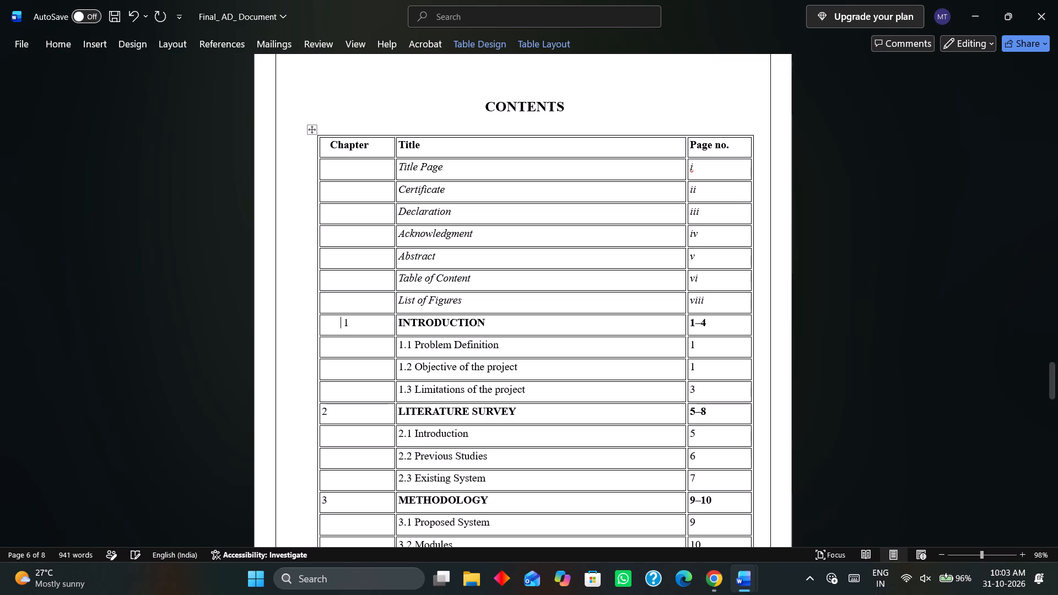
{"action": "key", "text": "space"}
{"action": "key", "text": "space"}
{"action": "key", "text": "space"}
Examine the alignment of the remaining chapter numbers through the end of the contents table on the following page.
{"action": "scroll", "coordinate": [454, 357], "scroll_direction": "down", "scroll_amount": 4}
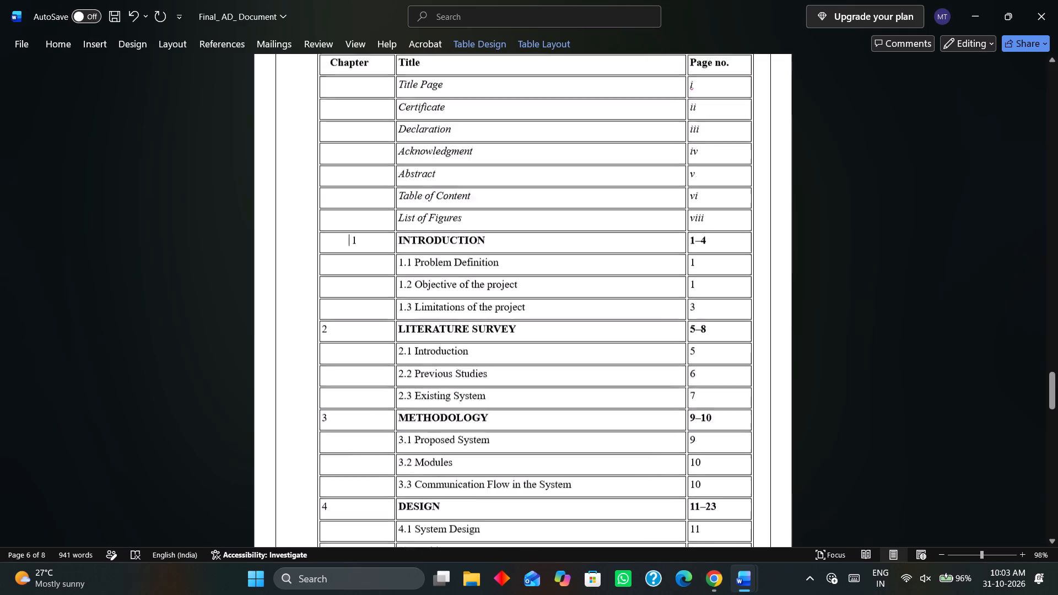
{"action": "scroll", "coordinate": [457, 384], "scroll_direction": "down", "scroll_amount": 20}
{"action": "scroll", "coordinate": [457, 384], "scroll_direction": "down", "scroll_amount": 16}
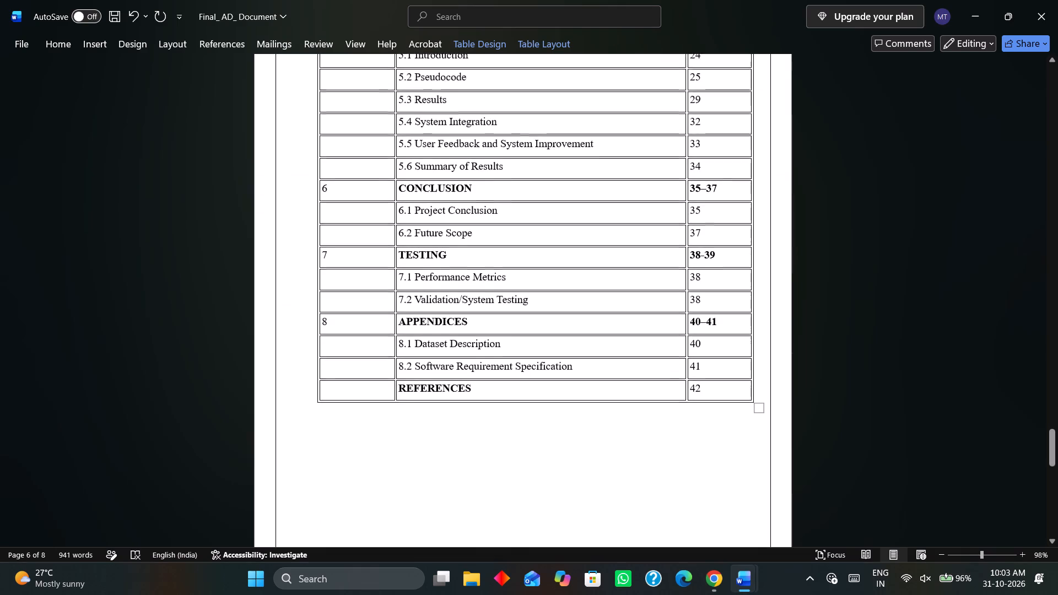
{"action": "scroll", "coordinate": [455, 402], "scroll_direction": "down", "scroll_amount": 20}
{"action": "scroll", "coordinate": [455, 402], "scroll_direction": "down", "scroll_amount": 4}
{"action": "scroll", "coordinate": [434, 405], "scroll_direction": "up", "scroll_amount": 4}
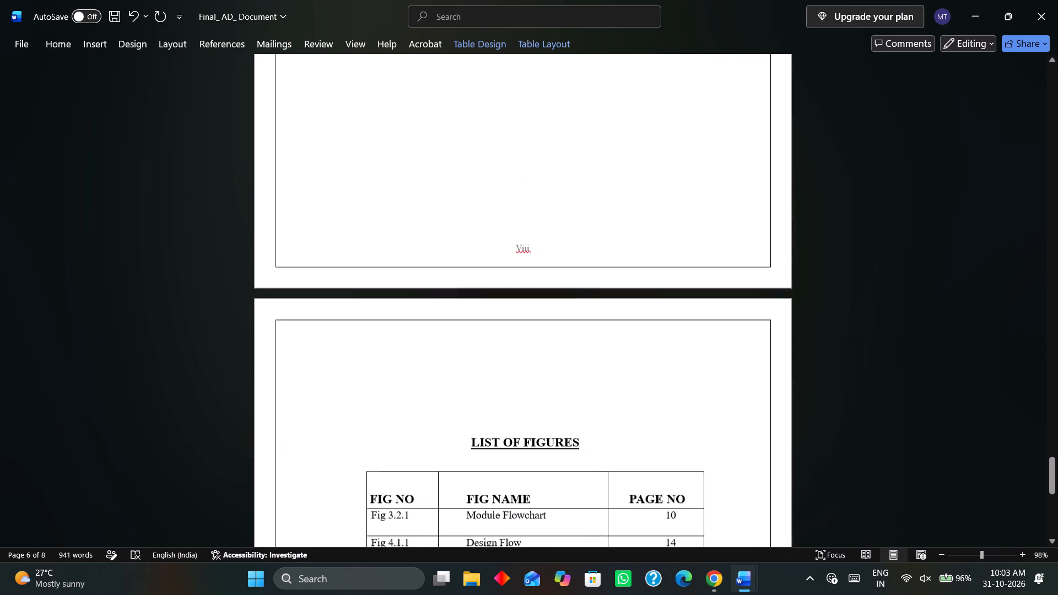
{"action": "scroll", "coordinate": [434, 405], "scroll_direction": "up", "scroll_amount": 20}
{"action": "scroll", "coordinate": [434, 405], "scroll_direction": "up", "scroll_amount": 1}
{"action": "scroll", "coordinate": [422, 395], "scroll_direction": "down", "scroll_amount": 1}
{"action": "scroll", "coordinate": [422, 395], "scroll_direction": "up", "scroll_amount": 9}
{"action": "scroll", "coordinate": [422, 395], "scroll_direction": "down", "scroll_amount": 1}
{"action": "scroll", "coordinate": [422, 395], "scroll_direction": "up", "scroll_amount": 6}
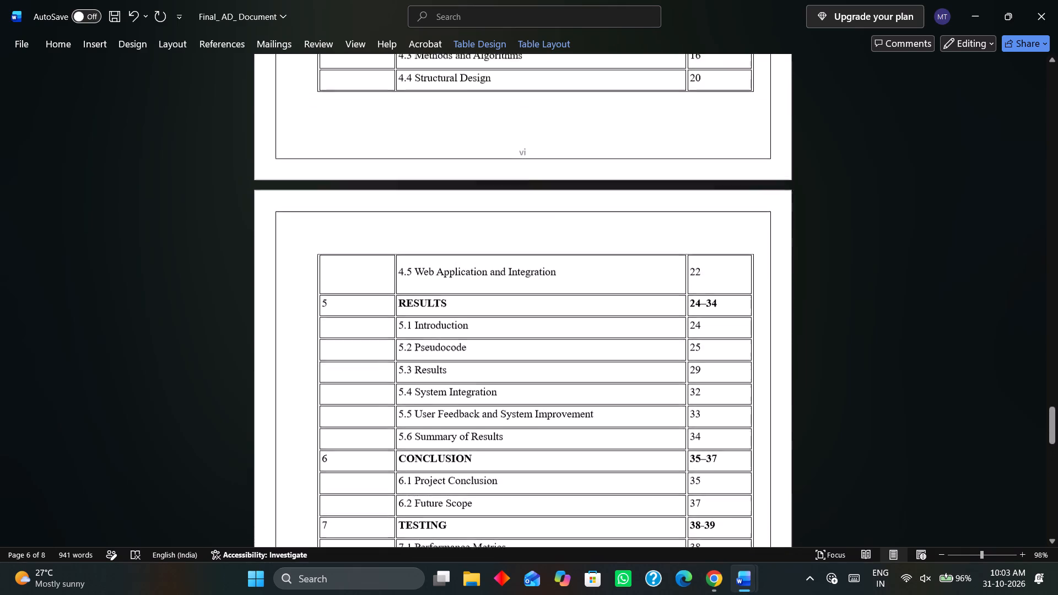
{"action": "scroll", "coordinate": [422, 395], "scroll_direction": "up", "scroll_amount": 19}
{"action": "scroll", "coordinate": [419, 393], "scroll_direction": "down", "scroll_amount": 1}
{"action": "scroll", "coordinate": [419, 393], "scroll_direction": "up", "scroll_amount": 1}
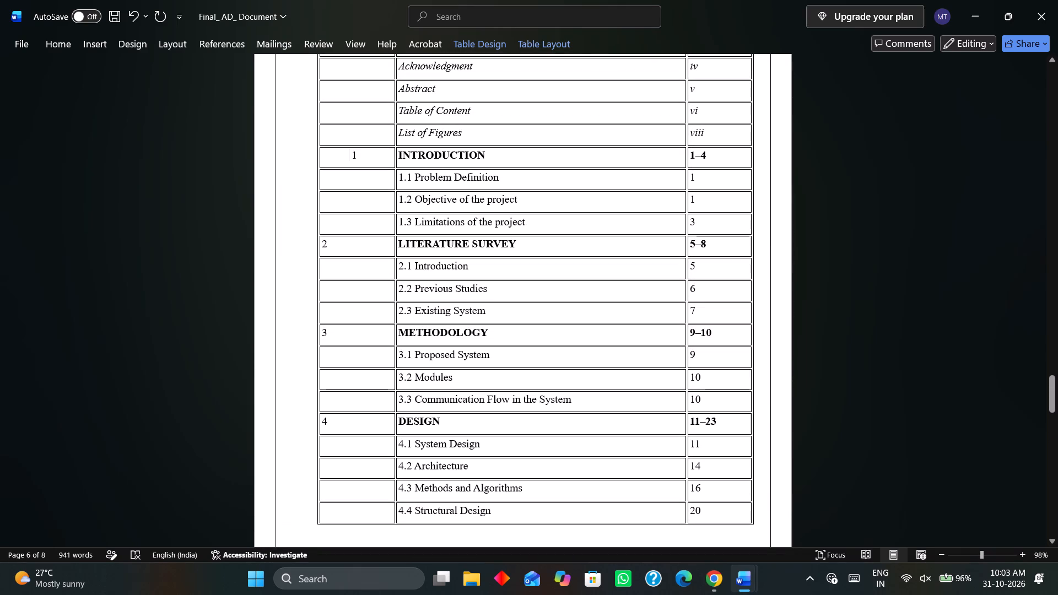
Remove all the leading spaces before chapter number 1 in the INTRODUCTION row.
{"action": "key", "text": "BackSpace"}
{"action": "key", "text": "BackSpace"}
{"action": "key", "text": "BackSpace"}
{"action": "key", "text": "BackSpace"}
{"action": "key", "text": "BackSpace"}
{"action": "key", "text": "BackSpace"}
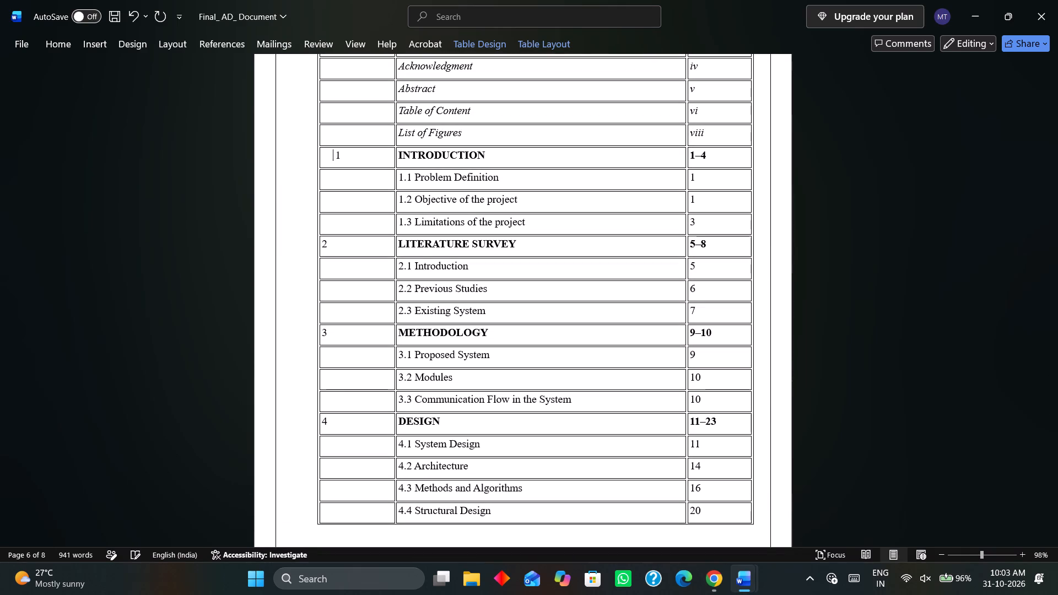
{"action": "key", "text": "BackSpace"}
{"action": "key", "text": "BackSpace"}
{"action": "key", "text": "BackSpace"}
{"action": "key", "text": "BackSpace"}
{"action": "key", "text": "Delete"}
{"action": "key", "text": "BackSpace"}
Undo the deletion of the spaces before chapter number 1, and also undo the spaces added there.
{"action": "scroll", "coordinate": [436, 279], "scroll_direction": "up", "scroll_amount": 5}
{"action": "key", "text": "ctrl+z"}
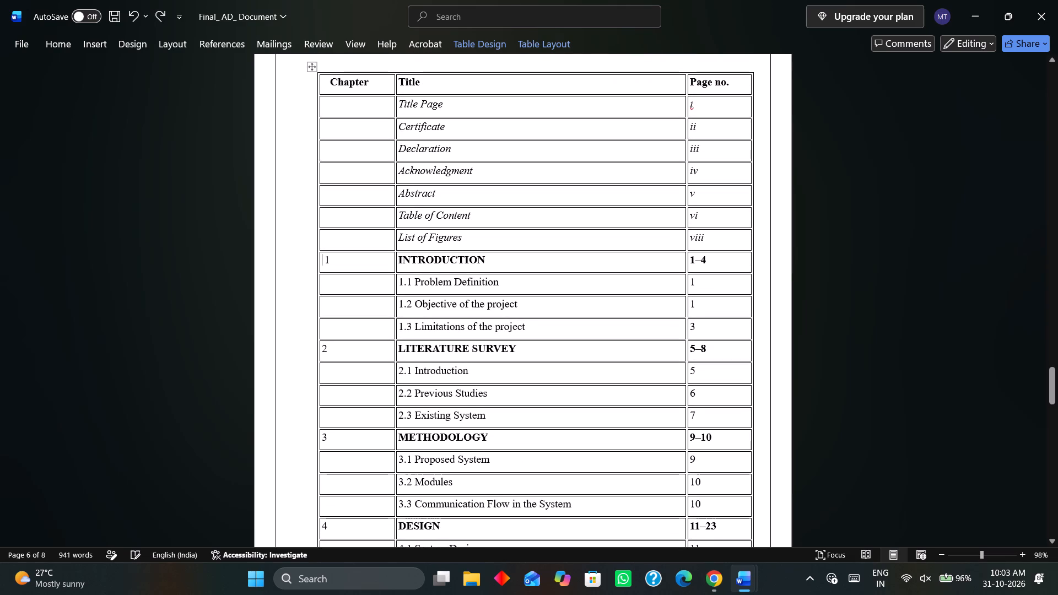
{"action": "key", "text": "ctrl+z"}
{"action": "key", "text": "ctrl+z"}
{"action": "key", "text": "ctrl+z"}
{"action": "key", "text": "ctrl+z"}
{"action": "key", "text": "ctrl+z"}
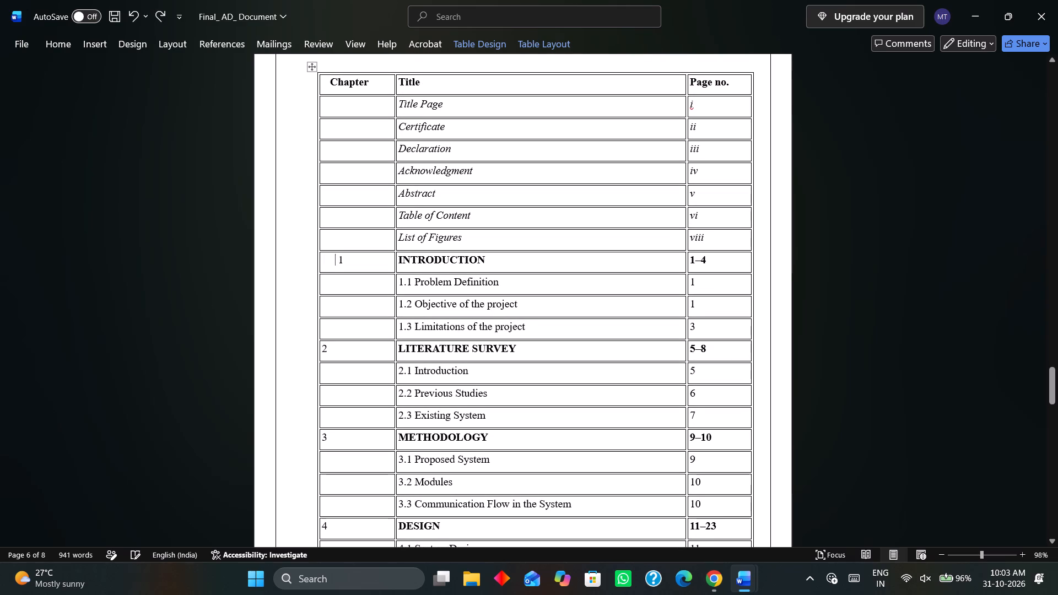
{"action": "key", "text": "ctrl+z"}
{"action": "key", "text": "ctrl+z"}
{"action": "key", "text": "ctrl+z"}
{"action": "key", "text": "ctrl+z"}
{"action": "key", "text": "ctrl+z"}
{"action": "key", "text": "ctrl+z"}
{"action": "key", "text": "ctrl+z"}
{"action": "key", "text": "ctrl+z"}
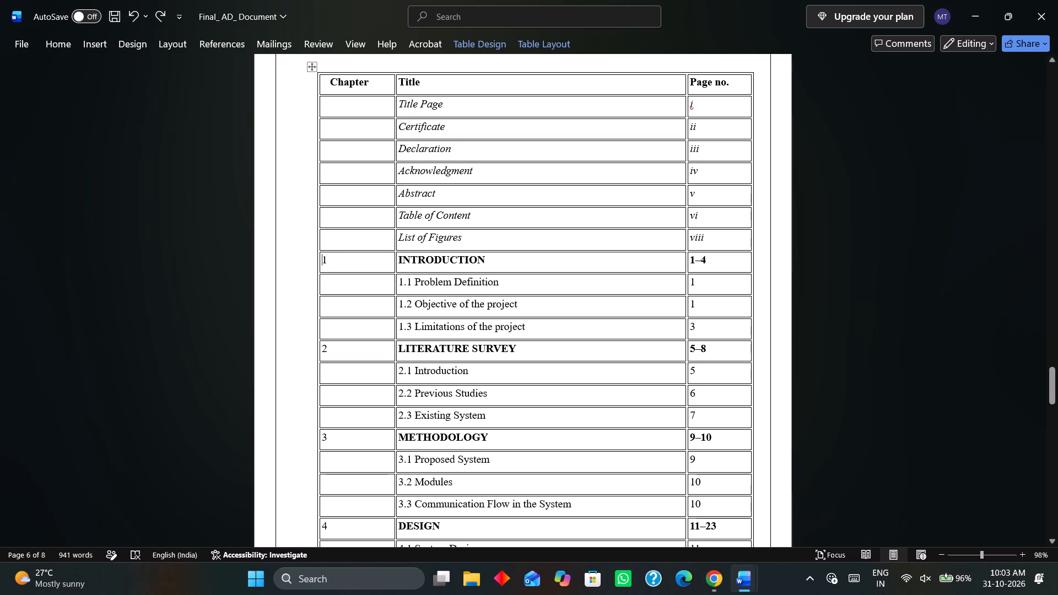
Insert one leading space before chapter numbers 1, 2, 3 and 4 in the contents table's Chapter column.
{"action": "left_click", "coordinate": [333, 257]}
{"action": "left_click", "coordinate": [321, 260]}
{"action": "key", "text": "space"}
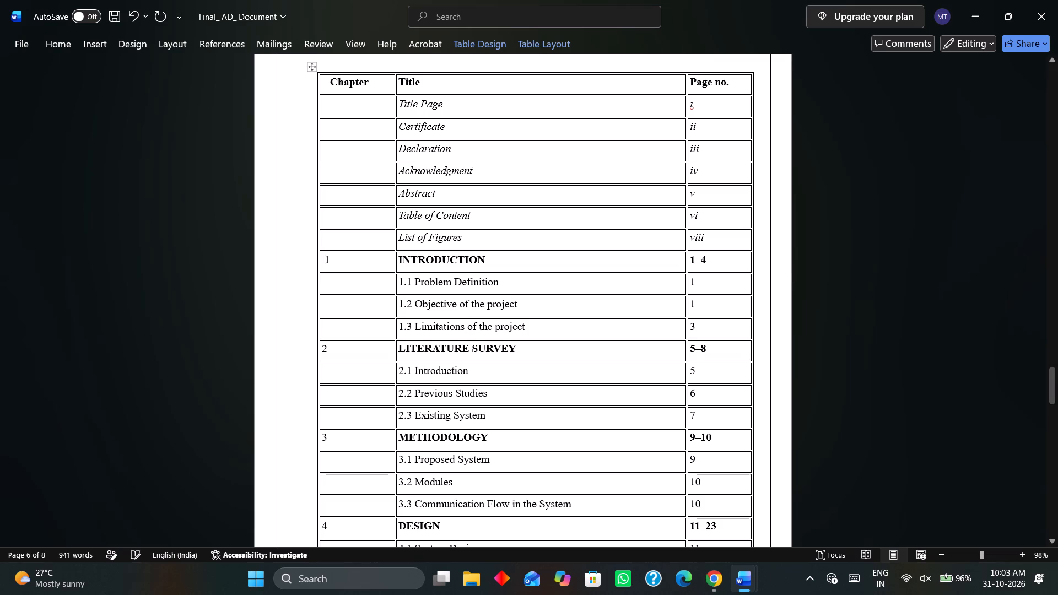
{"action": "left_click", "coordinate": [323, 347]}
{"action": "key", "text": "space"}
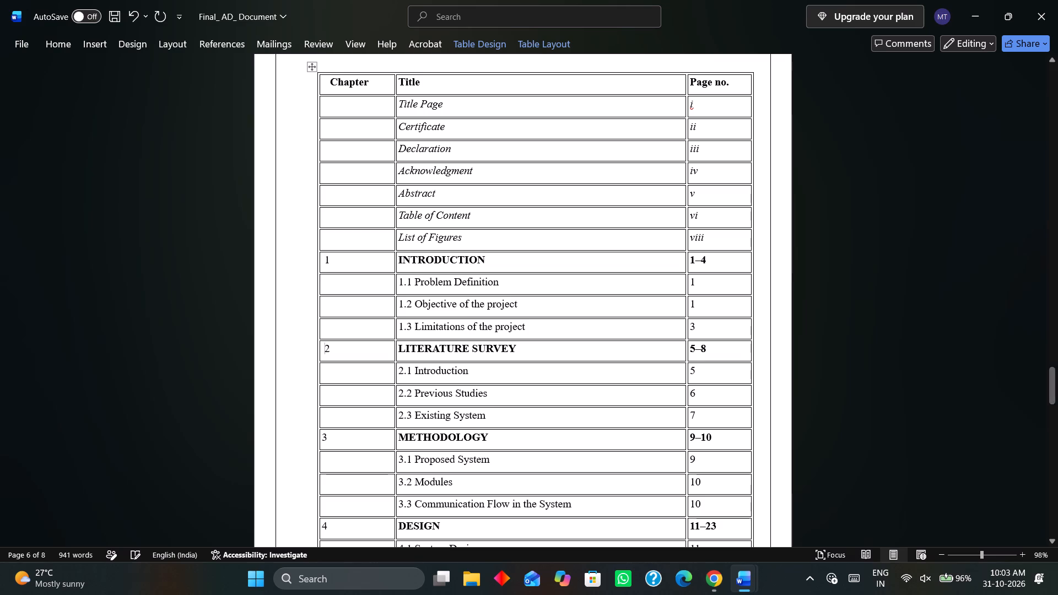
{"action": "scroll", "coordinate": [352, 353], "scroll_direction": "down", "scroll_amount": 4}
{"action": "left_click", "coordinate": [324, 356]}
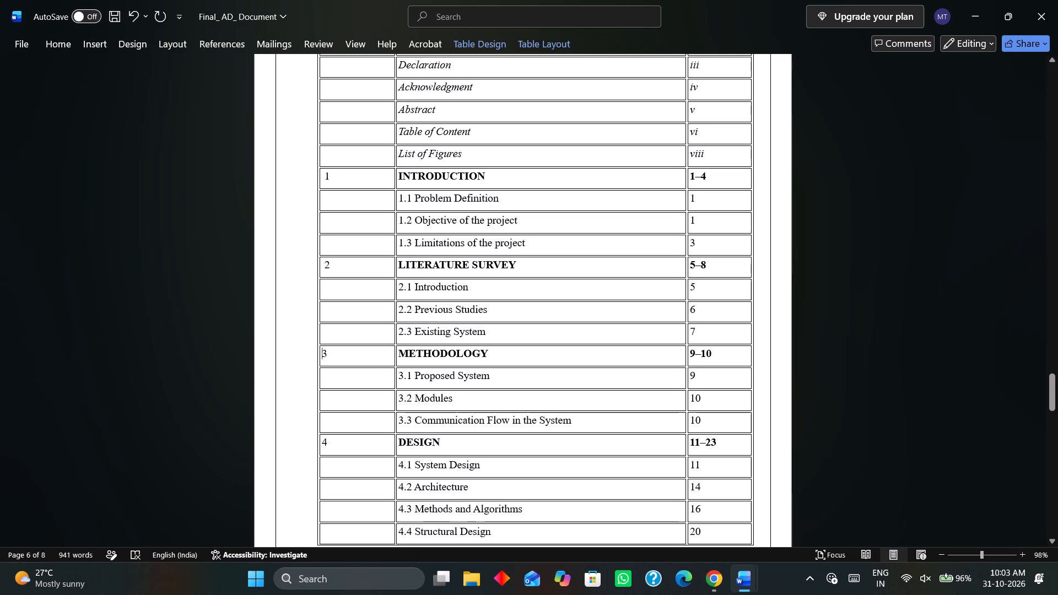
{"action": "key", "text": "space"}
{"action": "scroll", "coordinate": [348, 380], "scroll_direction": "down", "scroll_amount": 3}
{"action": "left_click", "coordinate": [326, 378]}
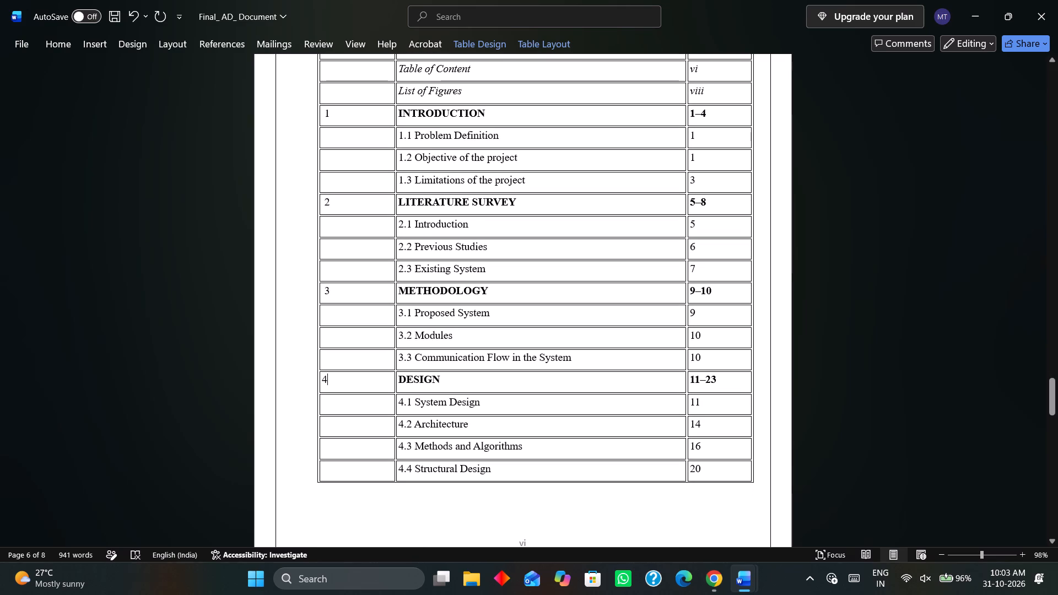
{"action": "left_click", "coordinate": [319, 378]}
{"action": "left_click", "coordinate": [321, 379]}
{"action": "key", "text": "space"}
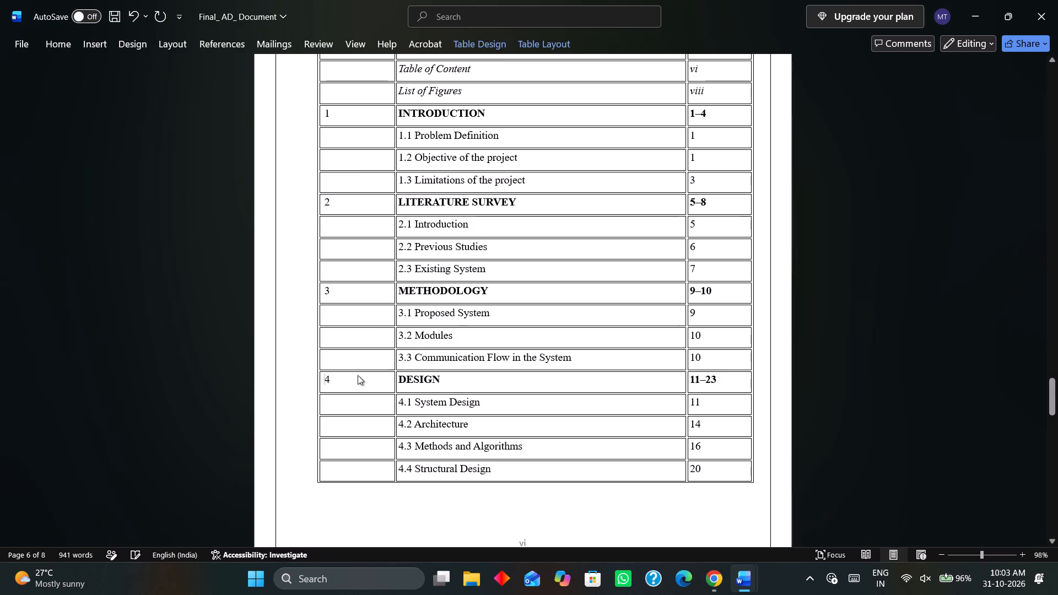
Insert one leading space before chapter numbers 5, 6, 7 and 8 in the contents table's continuation on the following page.
{"action": "scroll", "coordinate": [358, 375], "scroll_direction": "down", "scroll_amount": 20}
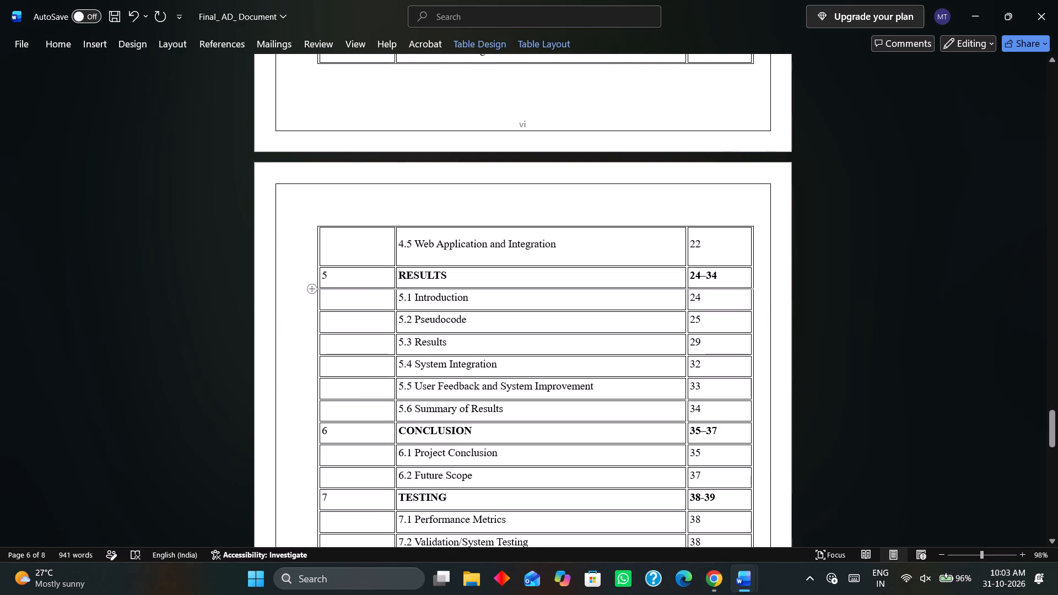
{"action": "left_click", "coordinate": [325, 282]}
{"action": "left_click", "coordinate": [325, 276]}
{"action": "left_click", "coordinate": [324, 276]}
{"action": "key", "text": "space"}
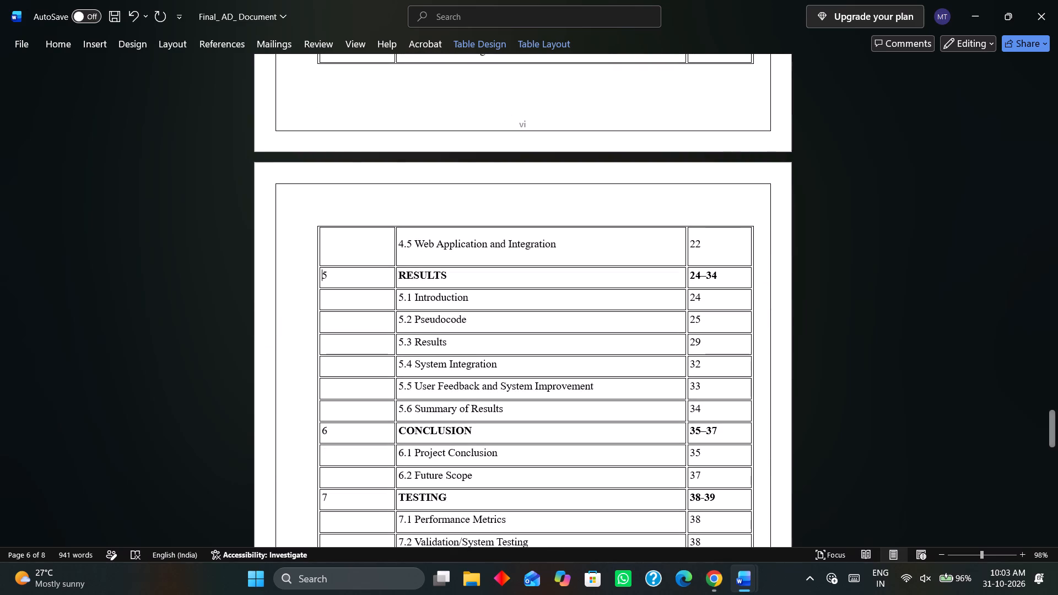
{"action": "key", "text": "space"}
{"action": "key", "text": "BackSpace"}
{"action": "scroll", "coordinate": [374, 302], "scroll_direction": "down", "scroll_amount": 6}
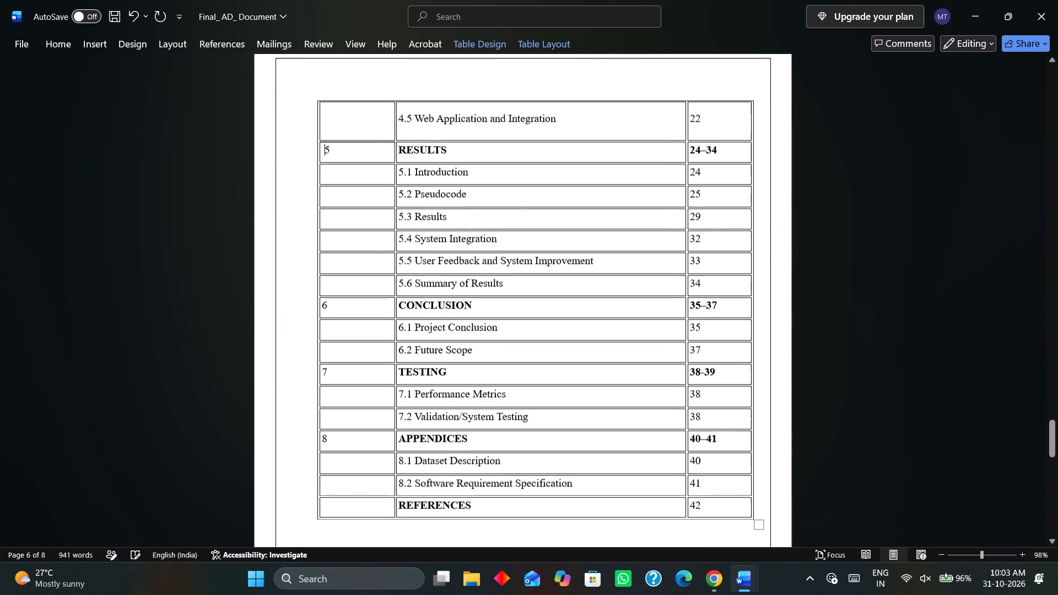
{"action": "left_click", "coordinate": [325, 305]}
{"action": "left_click", "coordinate": [323, 305]}
{"action": "key", "text": "space"}
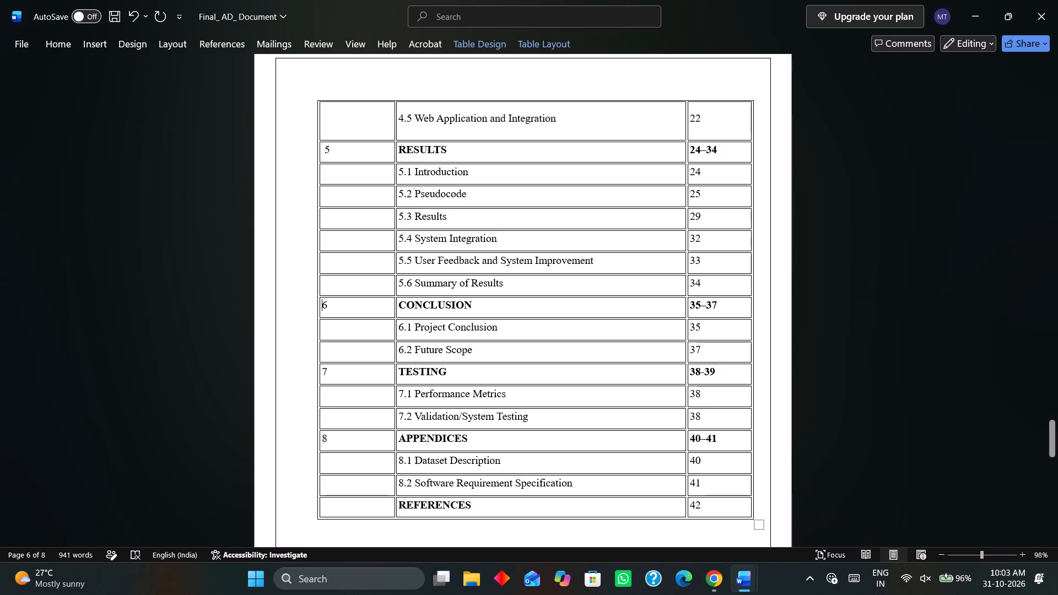
{"action": "scroll", "coordinate": [358, 297], "scroll_direction": "down", "scroll_amount": 5}
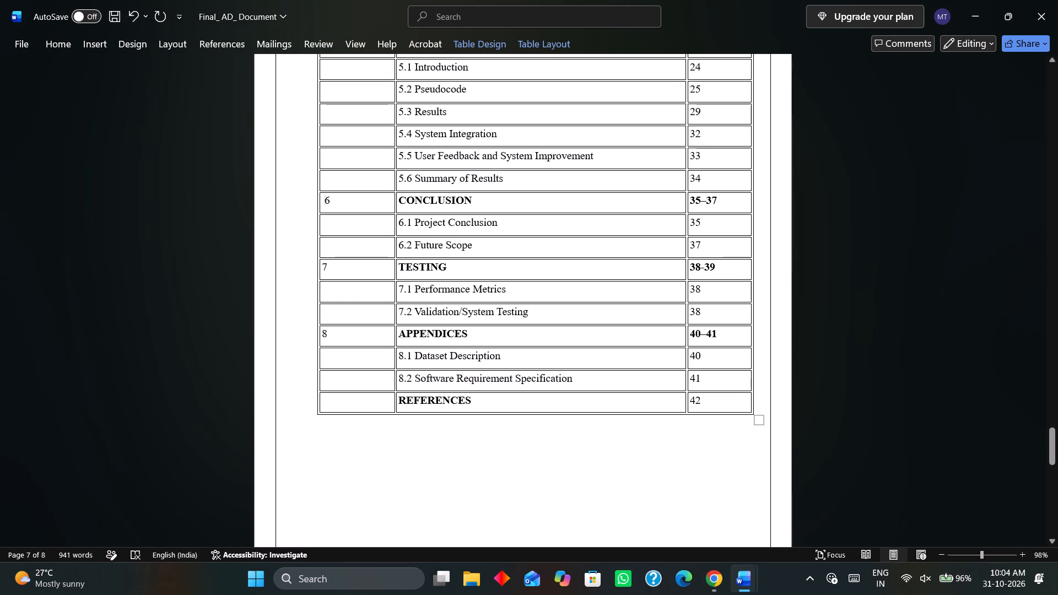
{"action": "left_click", "coordinate": [325, 266]}
{"action": "left_click", "coordinate": [324, 266]}
{"action": "key", "text": "space"}
{"action": "left_click", "coordinate": [323, 334]}
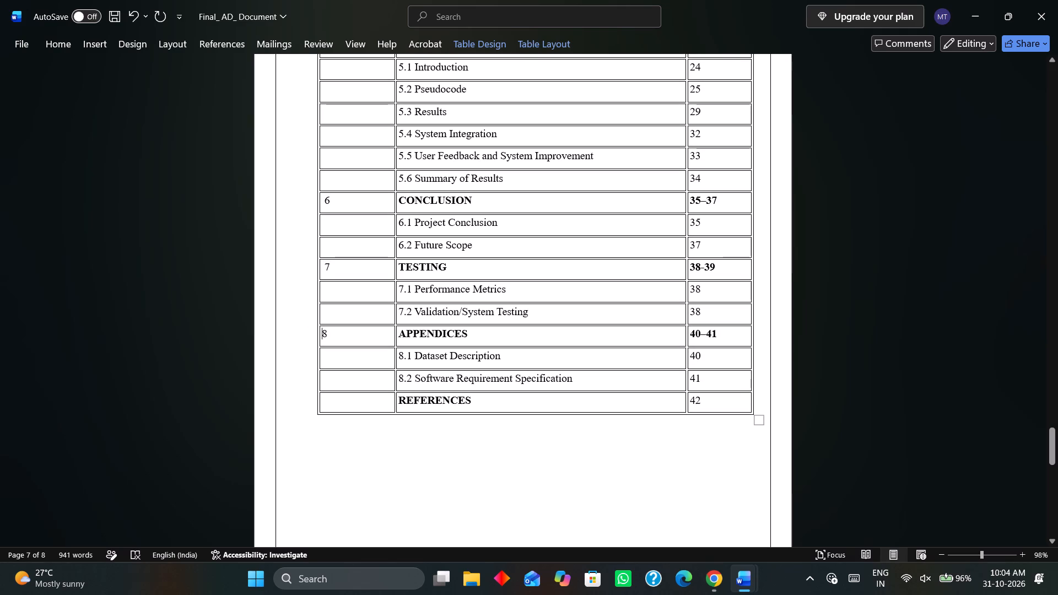
{"action": "key", "text": "space"}
Review the alignment of the chapter numbers from the end of the contents table back to its CONTENTS heading.
{"action": "scroll", "coordinate": [375, 315], "scroll_direction": "down", "scroll_amount": 11}
{"action": "scroll", "coordinate": [376, 295], "scroll_direction": "up", "scroll_amount": 13}
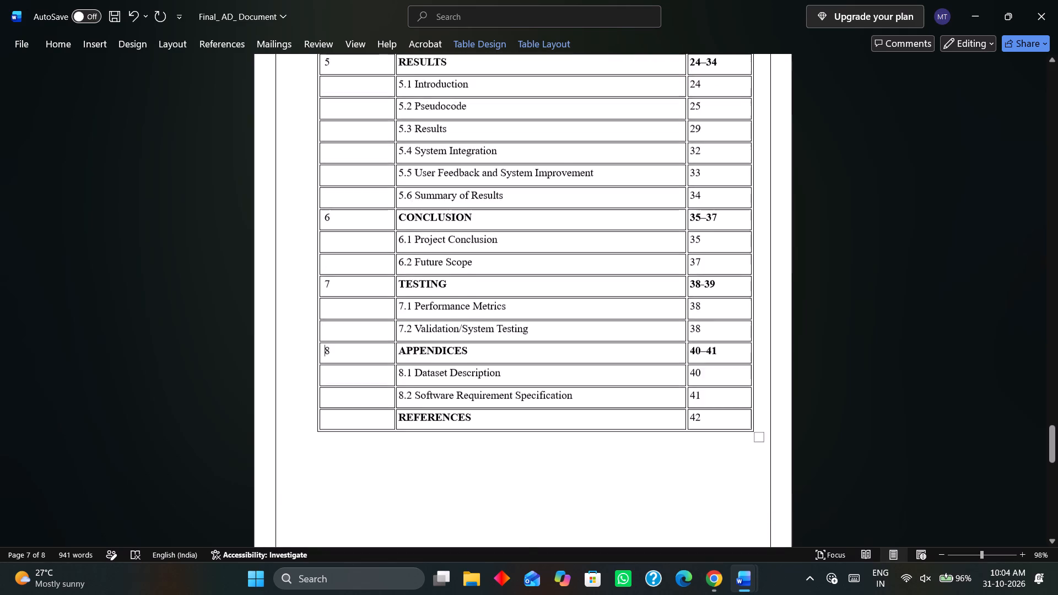
{"action": "scroll", "coordinate": [401, 284], "scroll_direction": "up", "scroll_amount": 7}
{"action": "scroll", "coordinate": [402, 284], "scroll_direction": "up", "scroll_amount": 18}
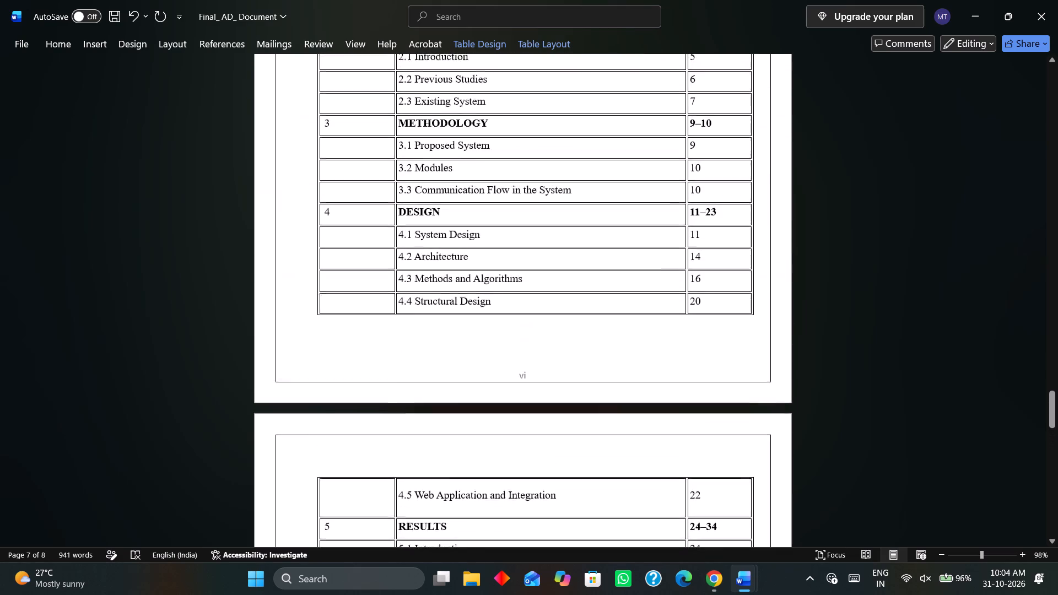
{"action": "scroll", "coordinate": [407, 268], "scroll_direction": "up", "scroll_amount": 17}
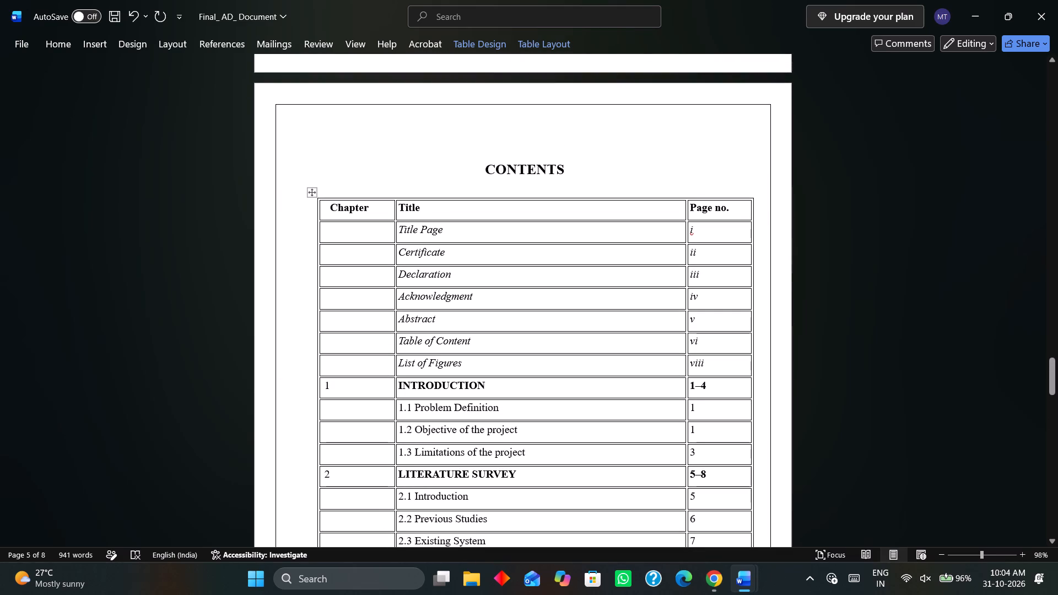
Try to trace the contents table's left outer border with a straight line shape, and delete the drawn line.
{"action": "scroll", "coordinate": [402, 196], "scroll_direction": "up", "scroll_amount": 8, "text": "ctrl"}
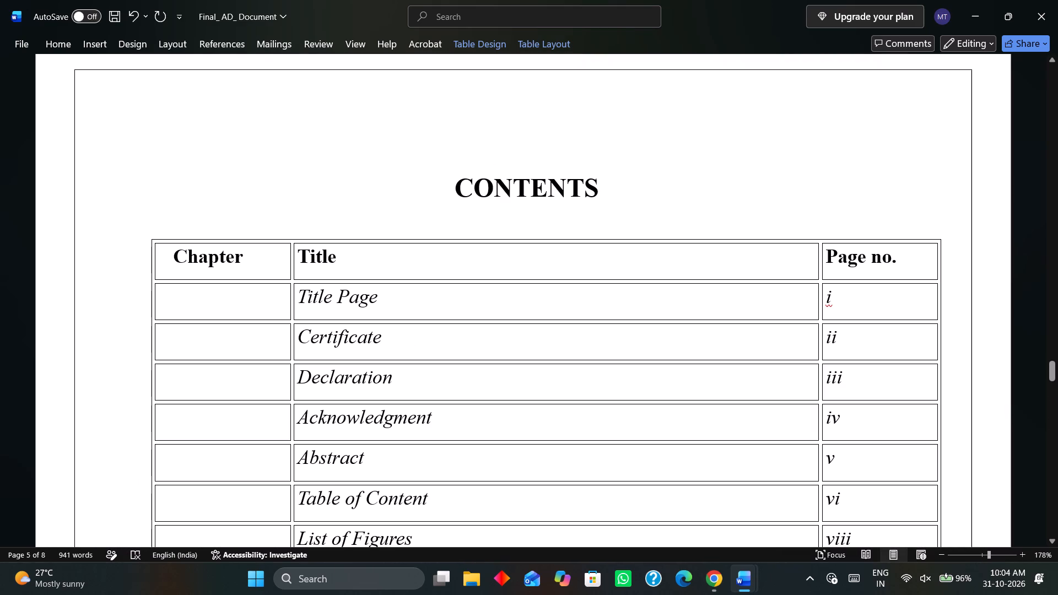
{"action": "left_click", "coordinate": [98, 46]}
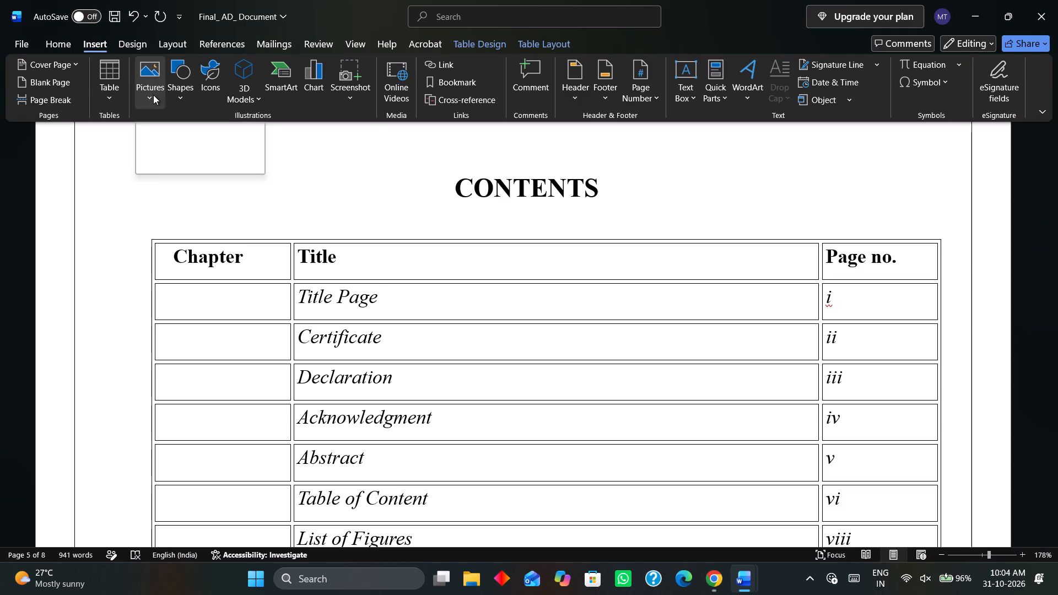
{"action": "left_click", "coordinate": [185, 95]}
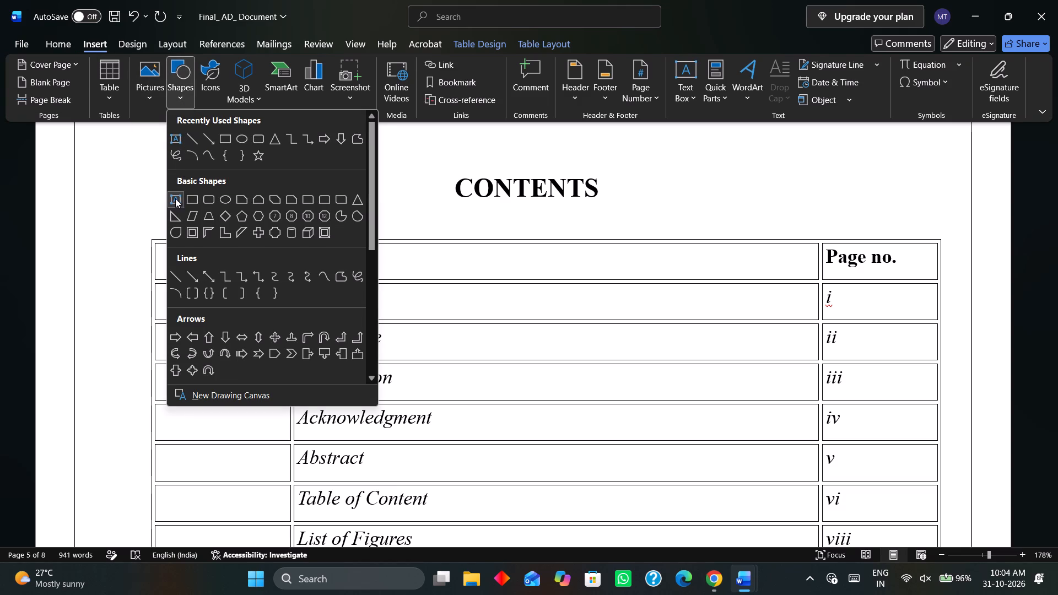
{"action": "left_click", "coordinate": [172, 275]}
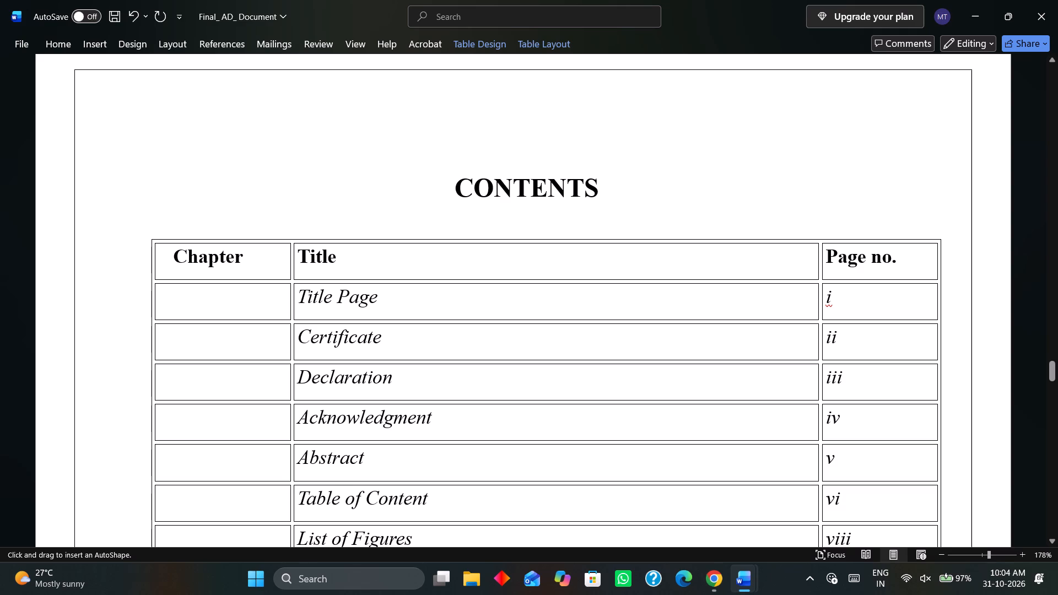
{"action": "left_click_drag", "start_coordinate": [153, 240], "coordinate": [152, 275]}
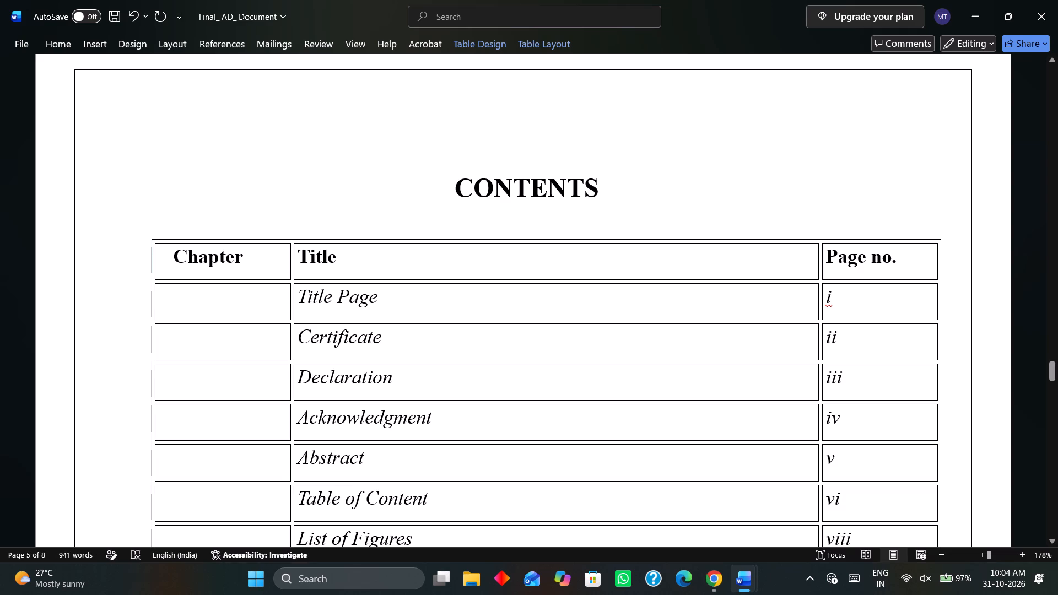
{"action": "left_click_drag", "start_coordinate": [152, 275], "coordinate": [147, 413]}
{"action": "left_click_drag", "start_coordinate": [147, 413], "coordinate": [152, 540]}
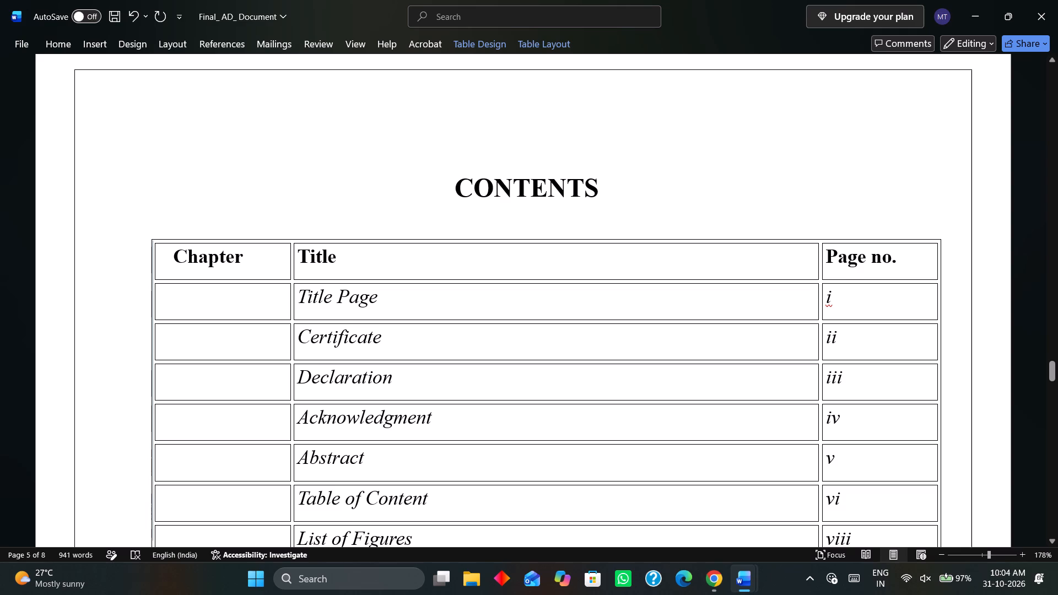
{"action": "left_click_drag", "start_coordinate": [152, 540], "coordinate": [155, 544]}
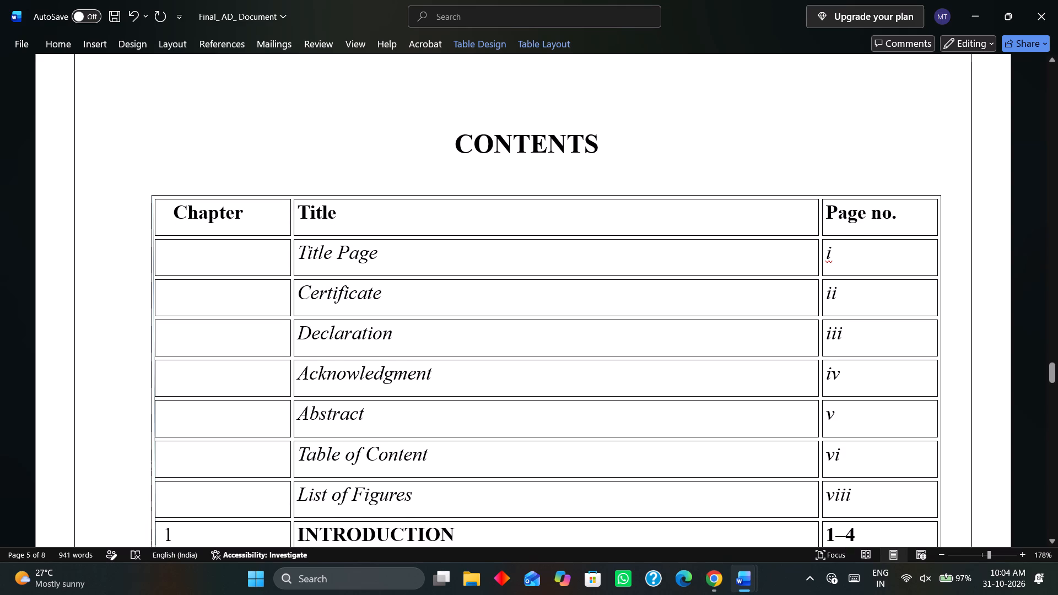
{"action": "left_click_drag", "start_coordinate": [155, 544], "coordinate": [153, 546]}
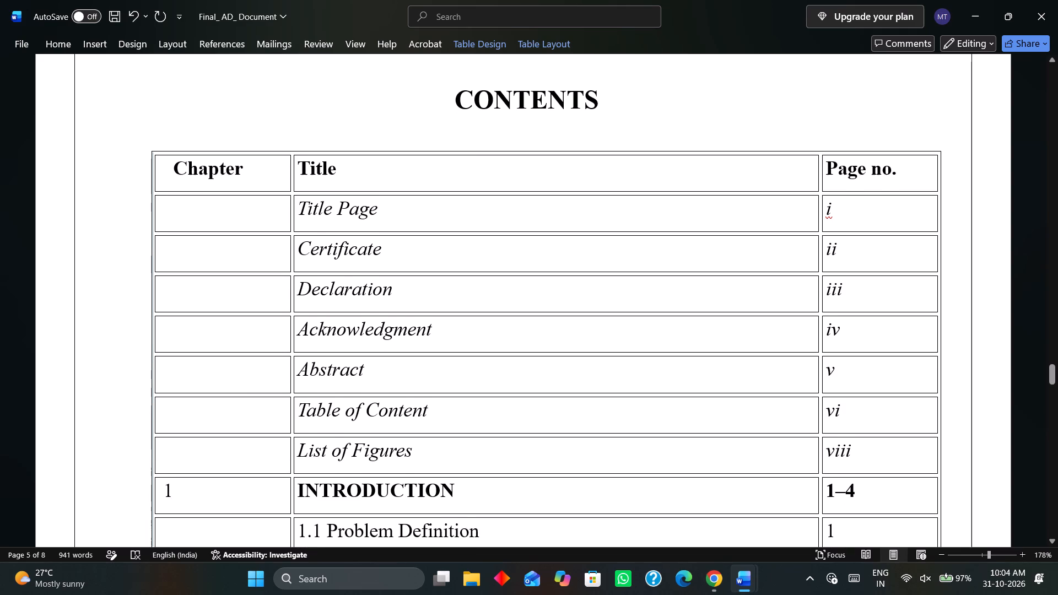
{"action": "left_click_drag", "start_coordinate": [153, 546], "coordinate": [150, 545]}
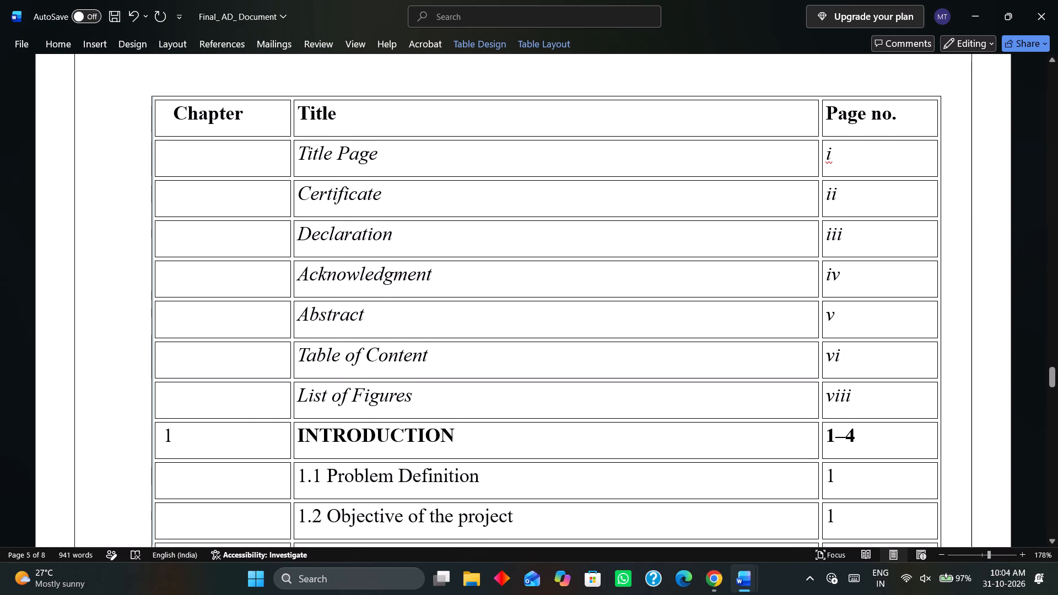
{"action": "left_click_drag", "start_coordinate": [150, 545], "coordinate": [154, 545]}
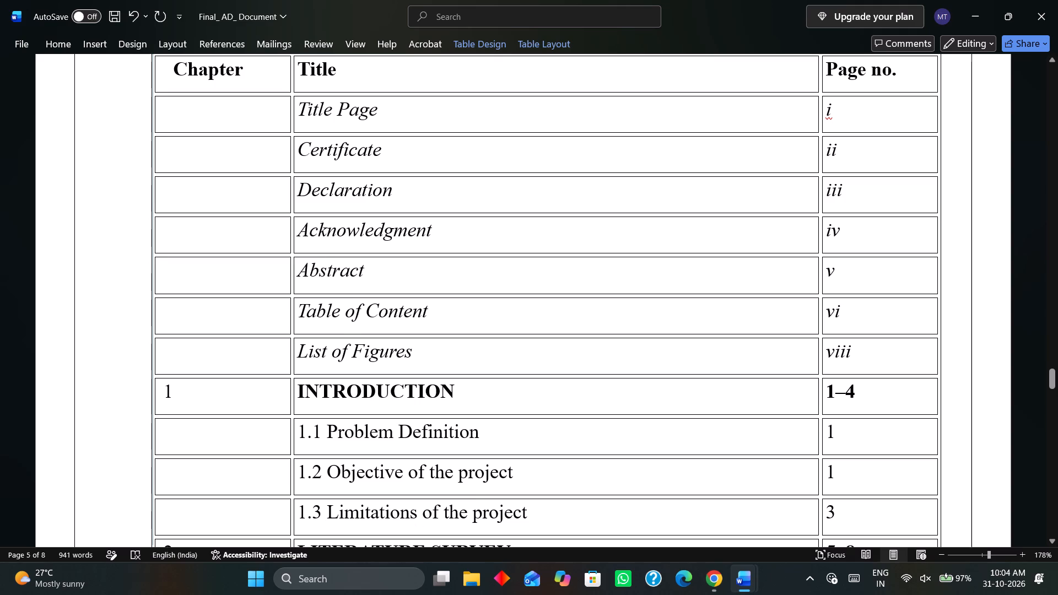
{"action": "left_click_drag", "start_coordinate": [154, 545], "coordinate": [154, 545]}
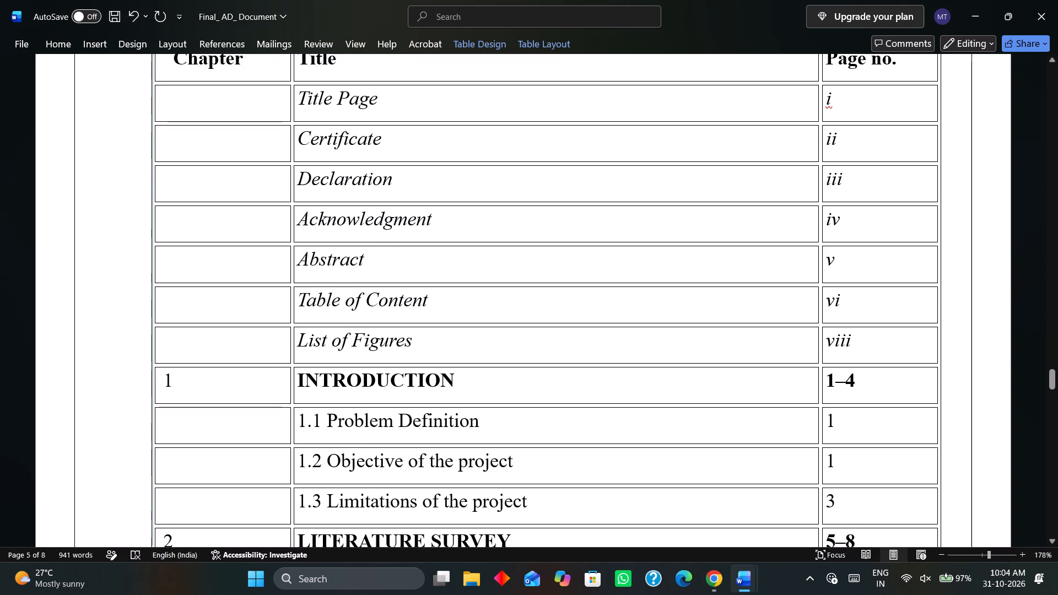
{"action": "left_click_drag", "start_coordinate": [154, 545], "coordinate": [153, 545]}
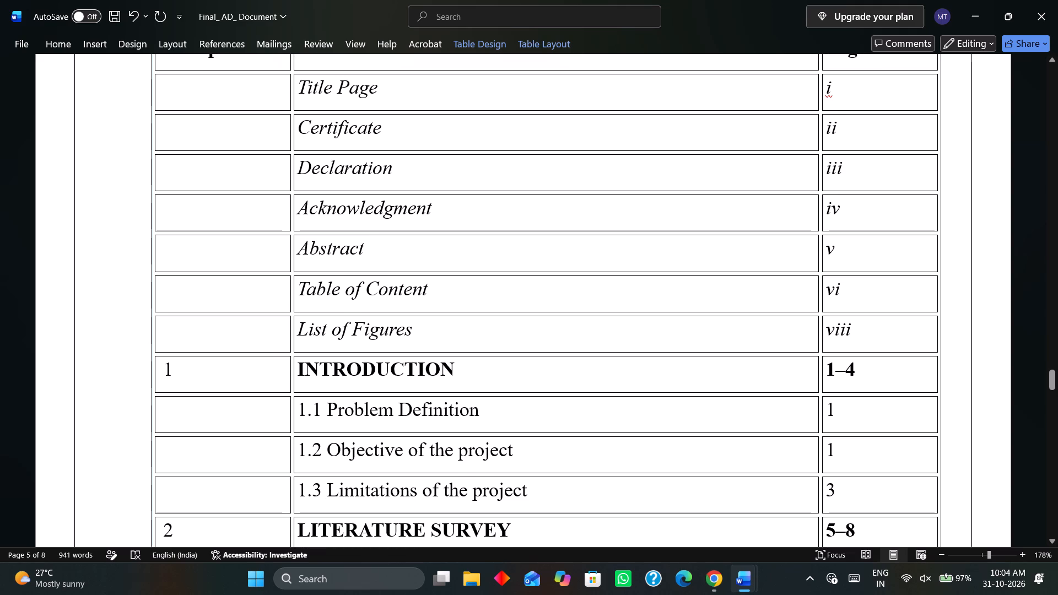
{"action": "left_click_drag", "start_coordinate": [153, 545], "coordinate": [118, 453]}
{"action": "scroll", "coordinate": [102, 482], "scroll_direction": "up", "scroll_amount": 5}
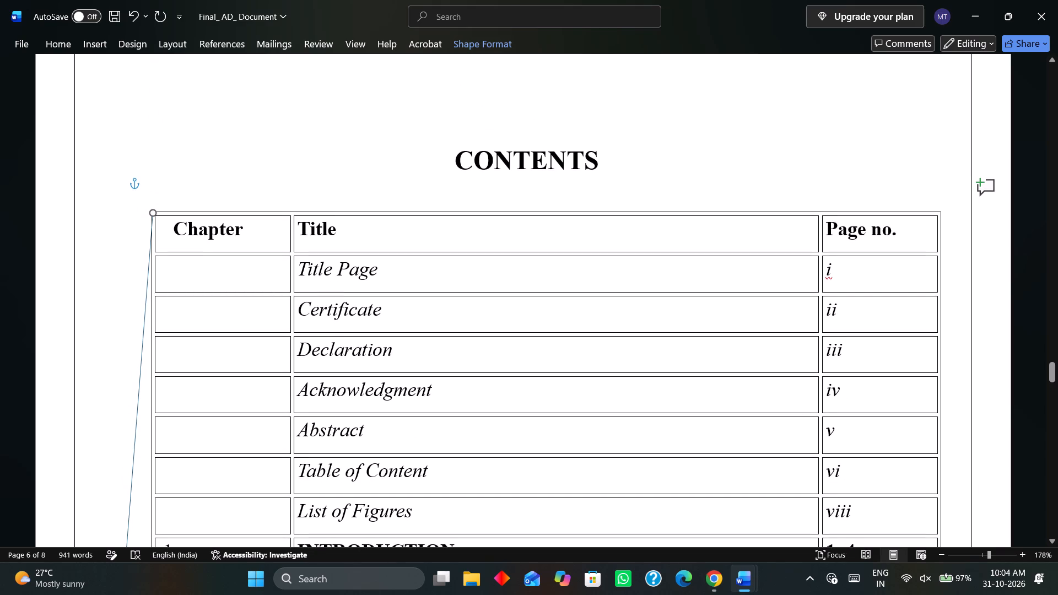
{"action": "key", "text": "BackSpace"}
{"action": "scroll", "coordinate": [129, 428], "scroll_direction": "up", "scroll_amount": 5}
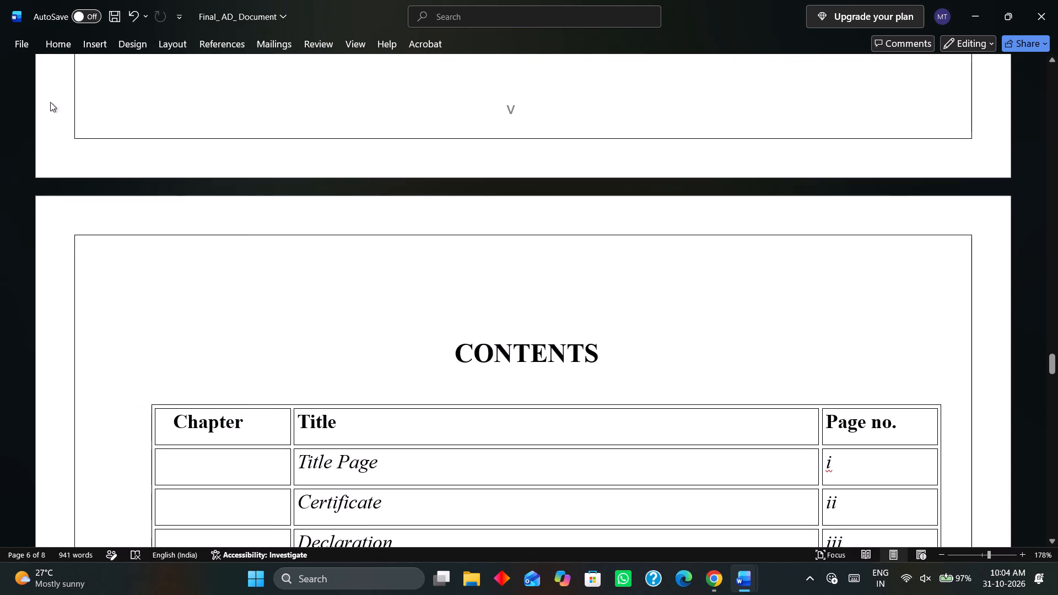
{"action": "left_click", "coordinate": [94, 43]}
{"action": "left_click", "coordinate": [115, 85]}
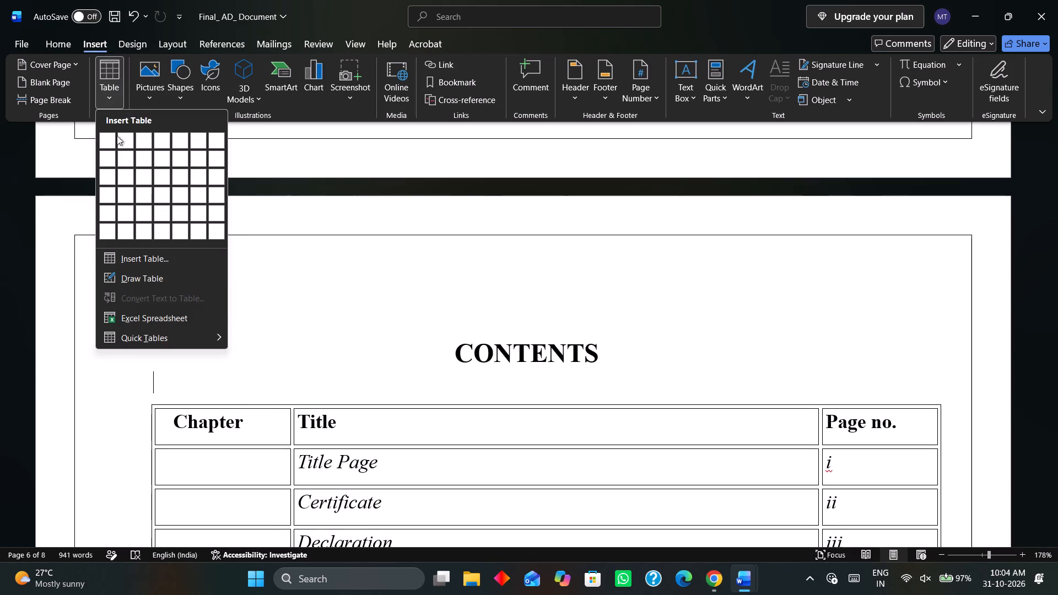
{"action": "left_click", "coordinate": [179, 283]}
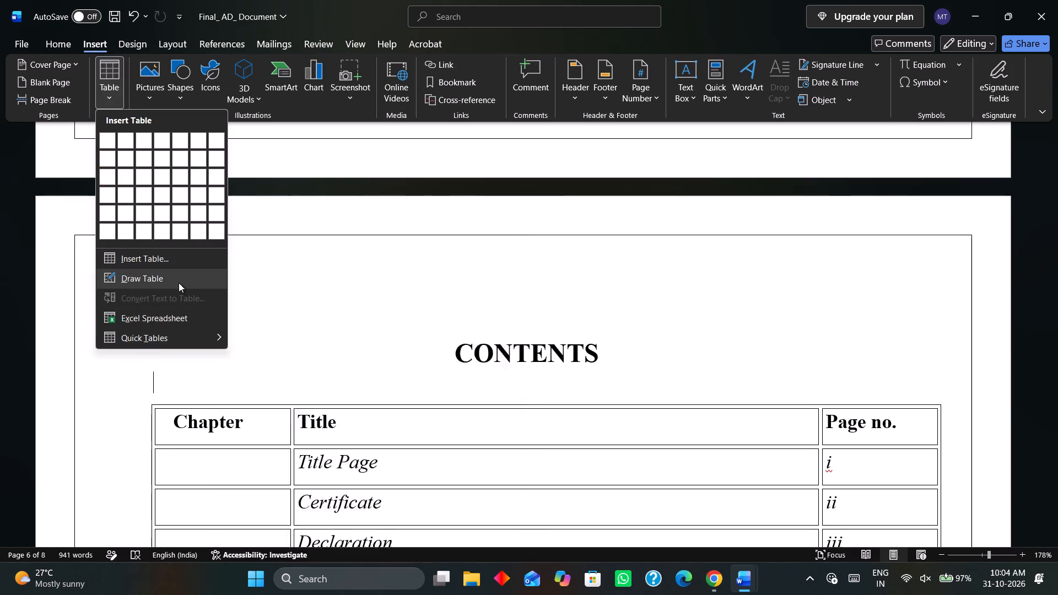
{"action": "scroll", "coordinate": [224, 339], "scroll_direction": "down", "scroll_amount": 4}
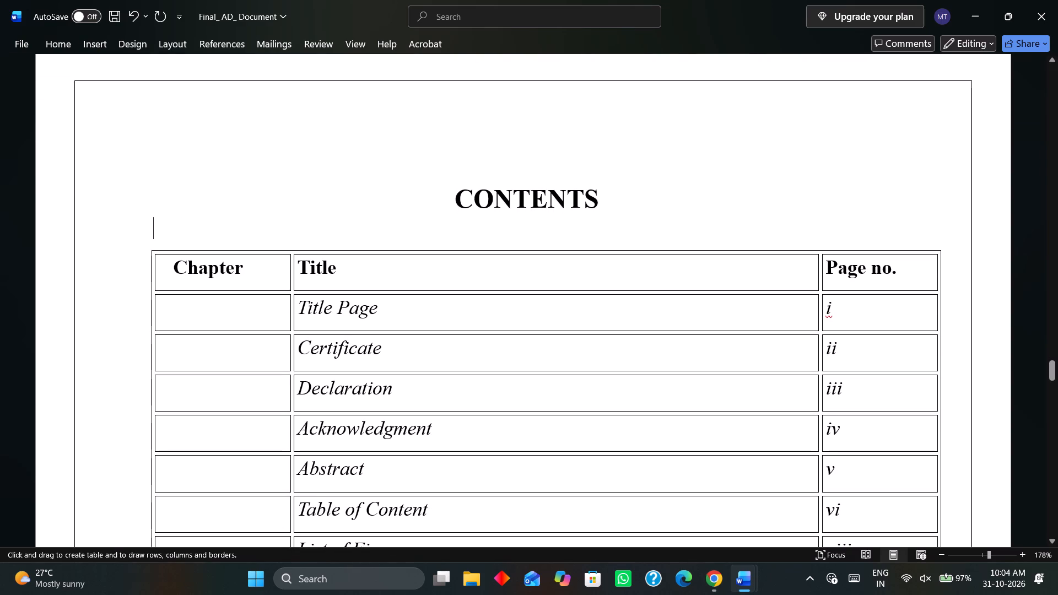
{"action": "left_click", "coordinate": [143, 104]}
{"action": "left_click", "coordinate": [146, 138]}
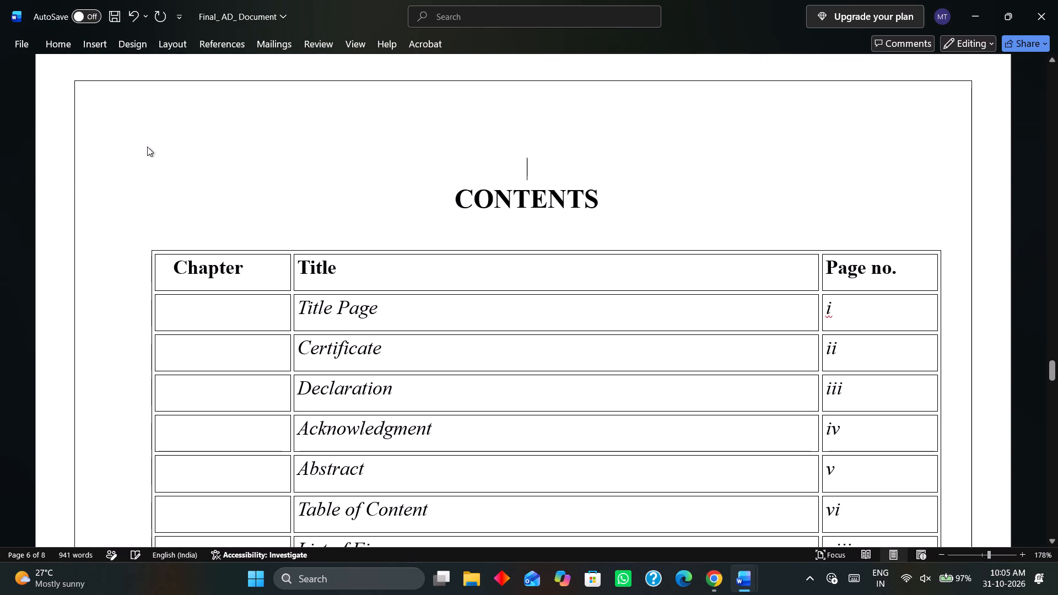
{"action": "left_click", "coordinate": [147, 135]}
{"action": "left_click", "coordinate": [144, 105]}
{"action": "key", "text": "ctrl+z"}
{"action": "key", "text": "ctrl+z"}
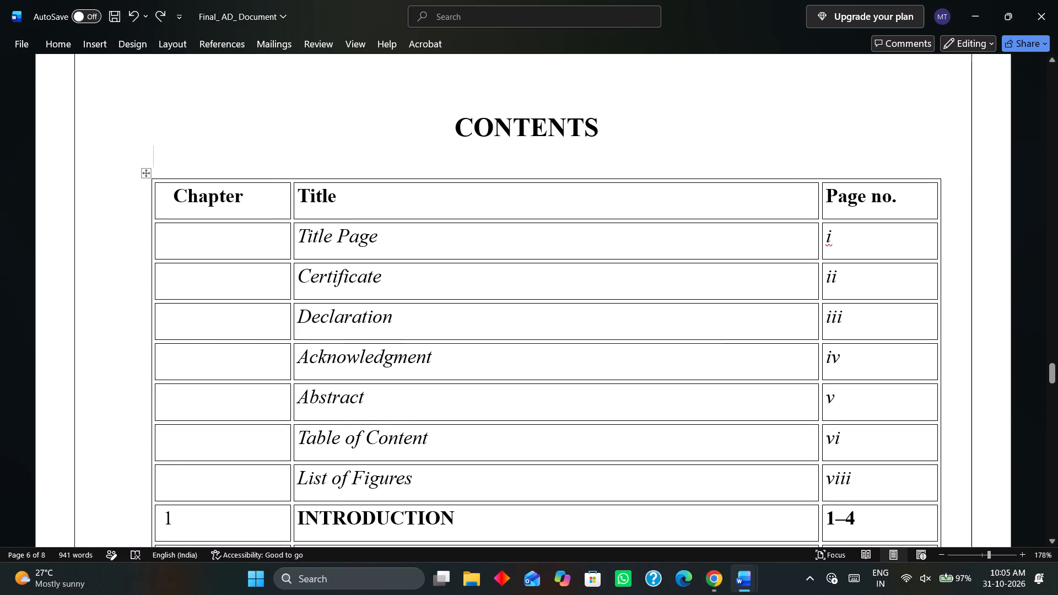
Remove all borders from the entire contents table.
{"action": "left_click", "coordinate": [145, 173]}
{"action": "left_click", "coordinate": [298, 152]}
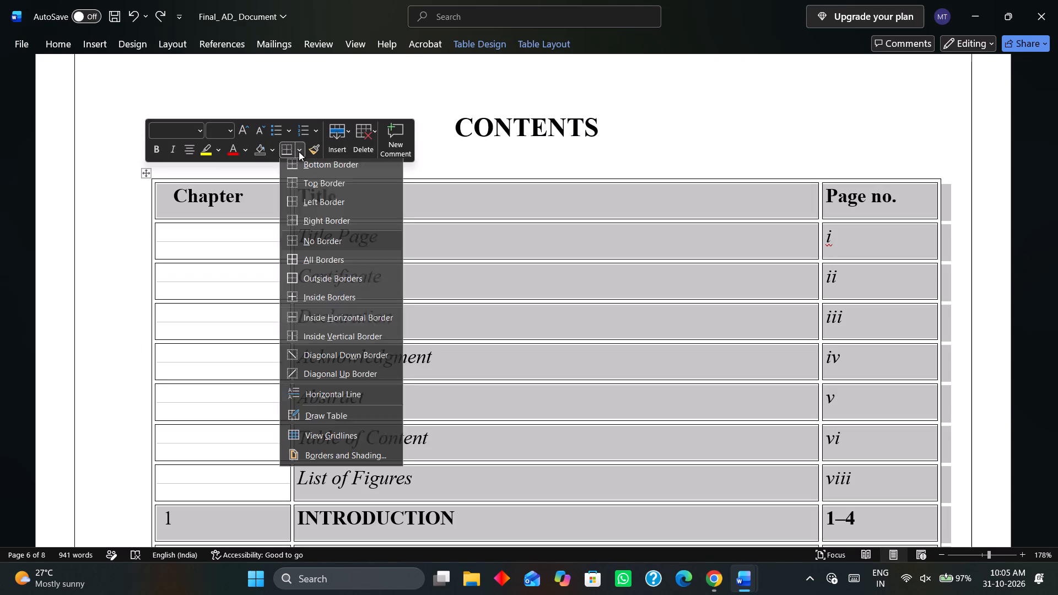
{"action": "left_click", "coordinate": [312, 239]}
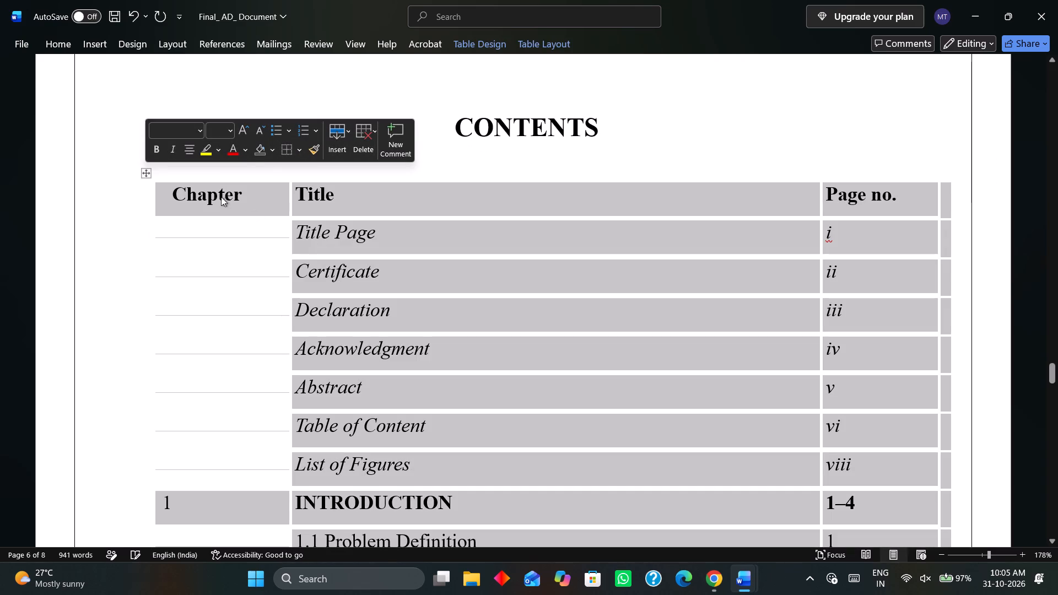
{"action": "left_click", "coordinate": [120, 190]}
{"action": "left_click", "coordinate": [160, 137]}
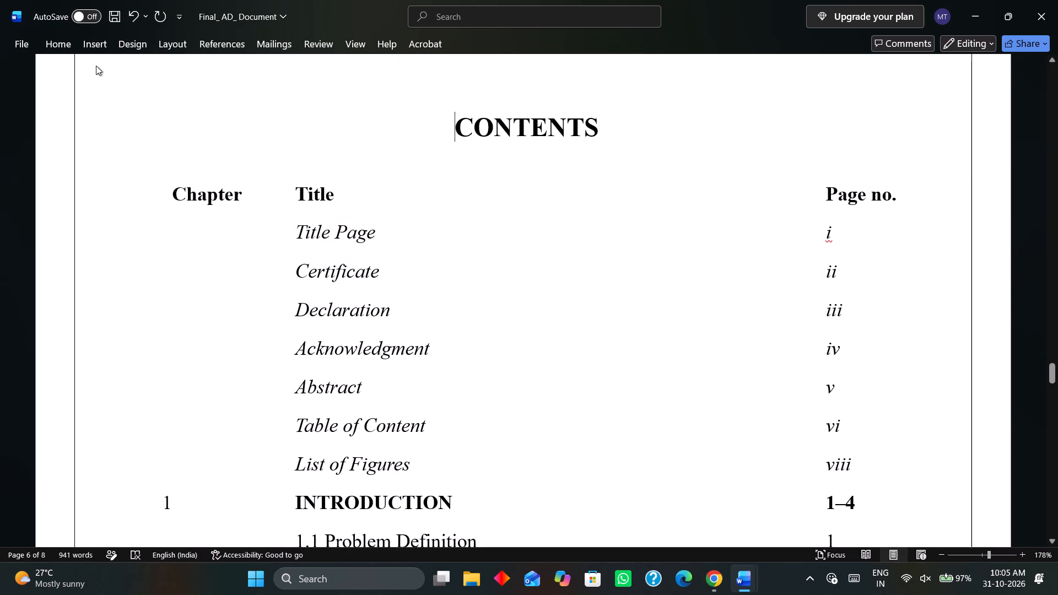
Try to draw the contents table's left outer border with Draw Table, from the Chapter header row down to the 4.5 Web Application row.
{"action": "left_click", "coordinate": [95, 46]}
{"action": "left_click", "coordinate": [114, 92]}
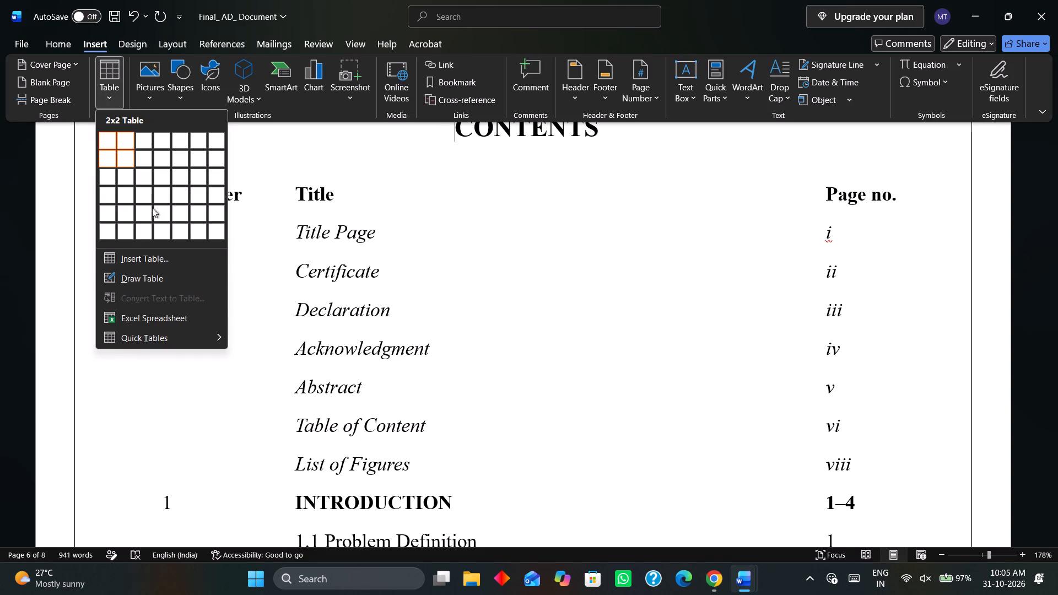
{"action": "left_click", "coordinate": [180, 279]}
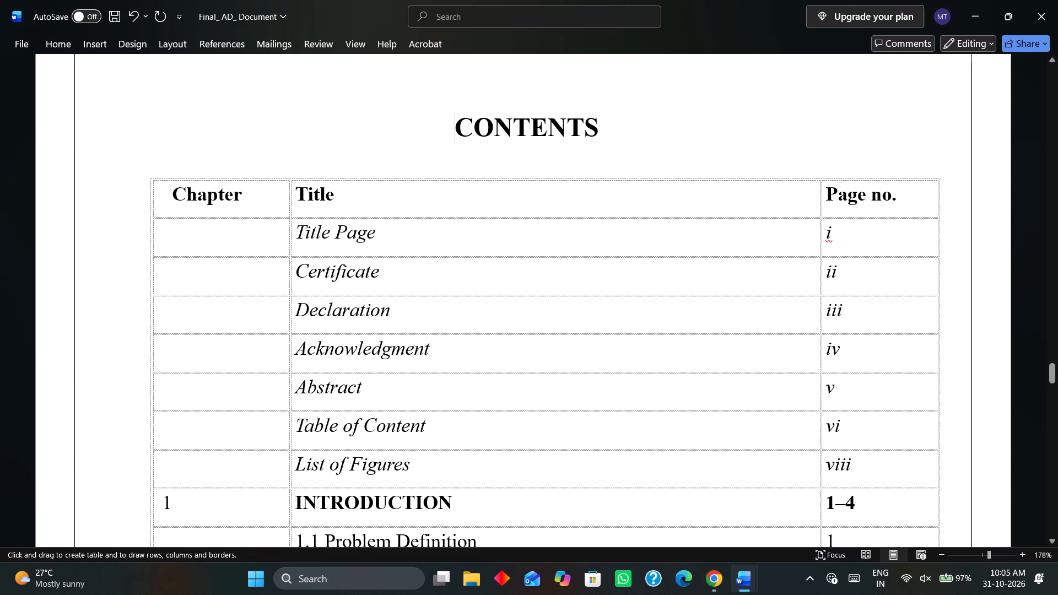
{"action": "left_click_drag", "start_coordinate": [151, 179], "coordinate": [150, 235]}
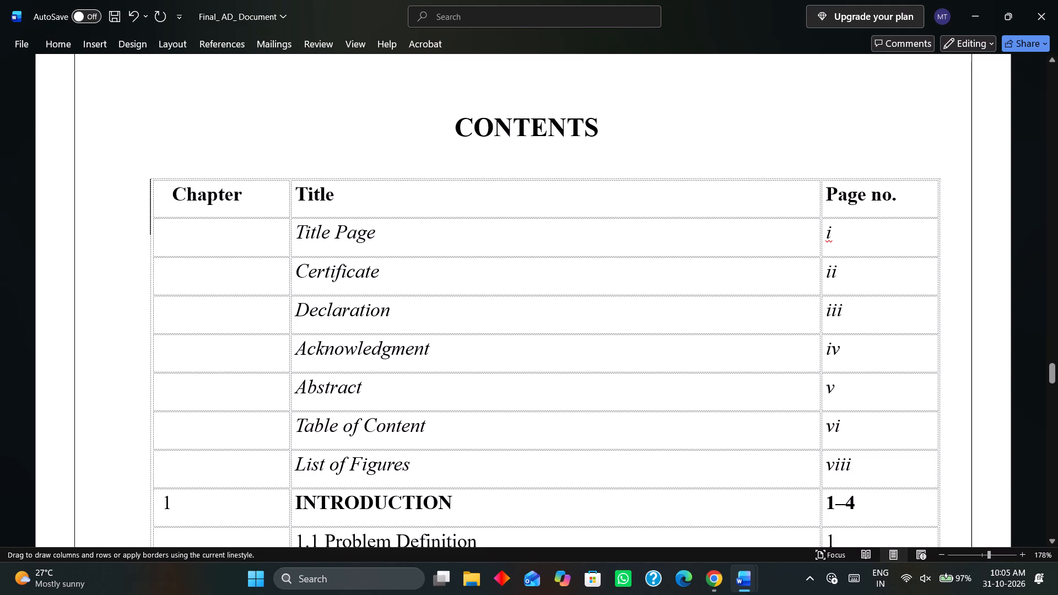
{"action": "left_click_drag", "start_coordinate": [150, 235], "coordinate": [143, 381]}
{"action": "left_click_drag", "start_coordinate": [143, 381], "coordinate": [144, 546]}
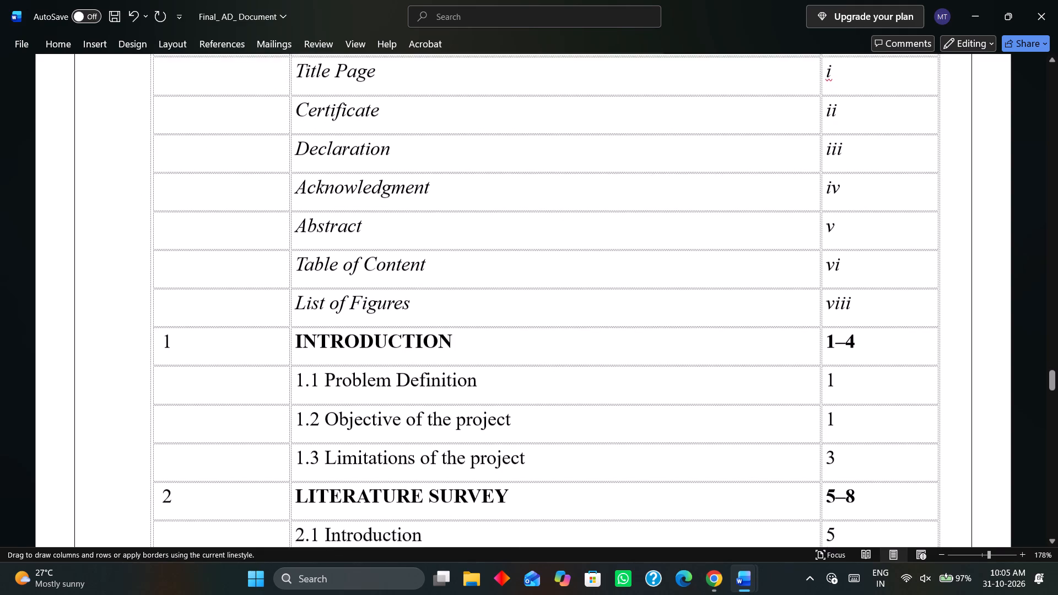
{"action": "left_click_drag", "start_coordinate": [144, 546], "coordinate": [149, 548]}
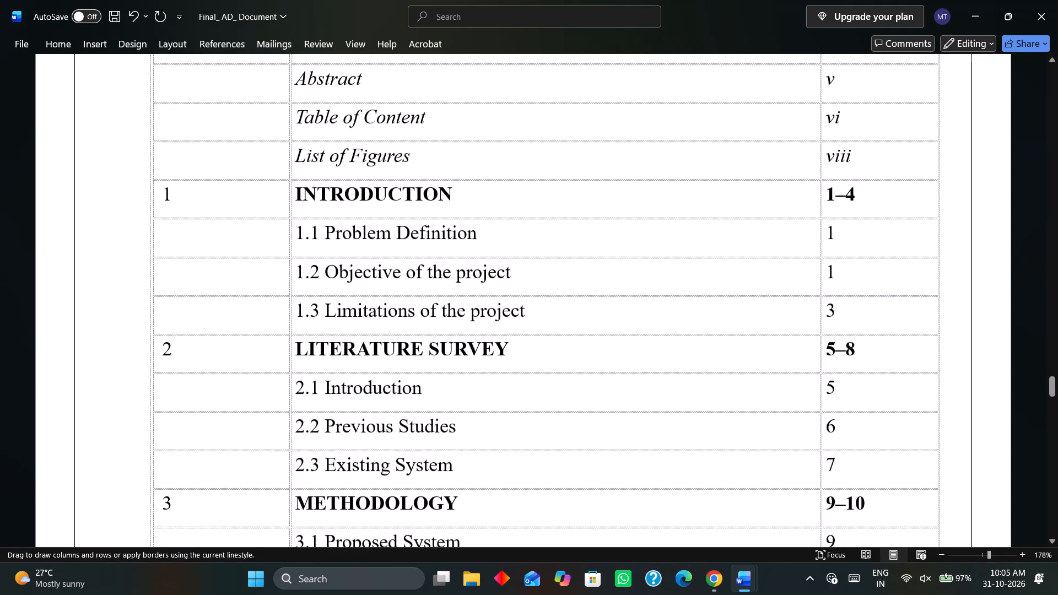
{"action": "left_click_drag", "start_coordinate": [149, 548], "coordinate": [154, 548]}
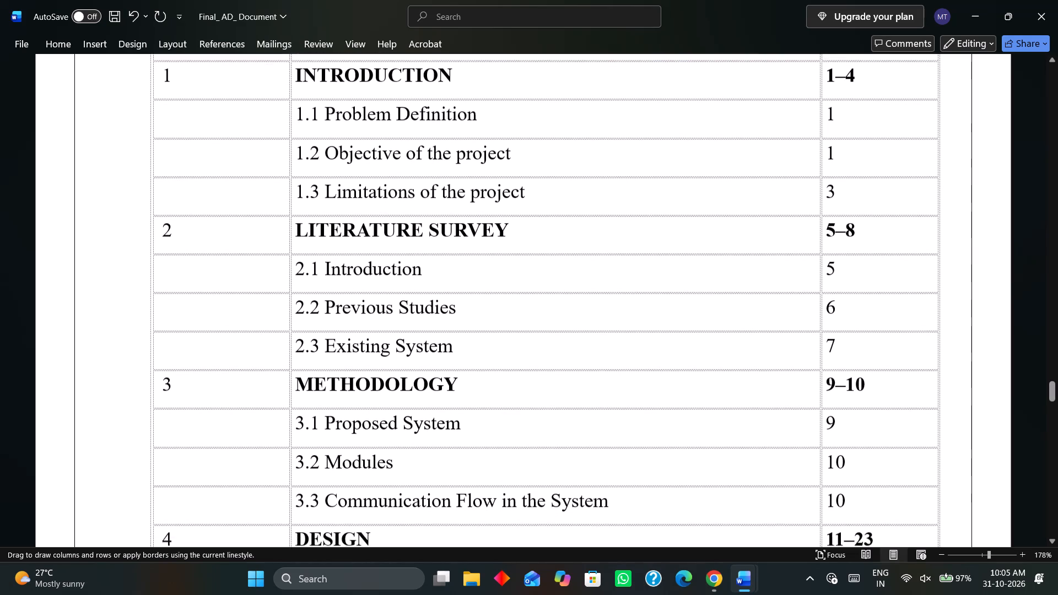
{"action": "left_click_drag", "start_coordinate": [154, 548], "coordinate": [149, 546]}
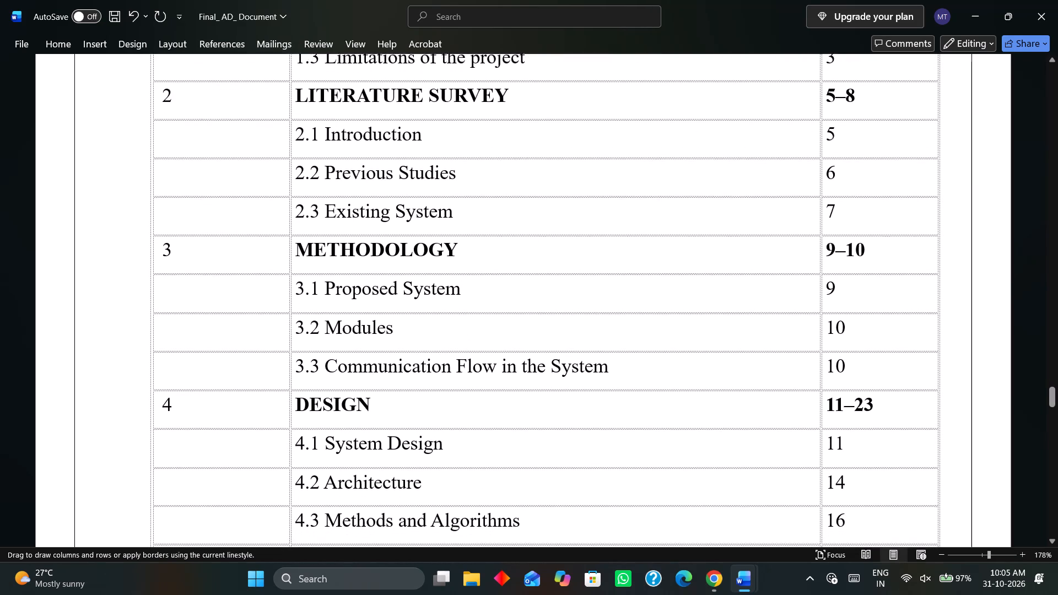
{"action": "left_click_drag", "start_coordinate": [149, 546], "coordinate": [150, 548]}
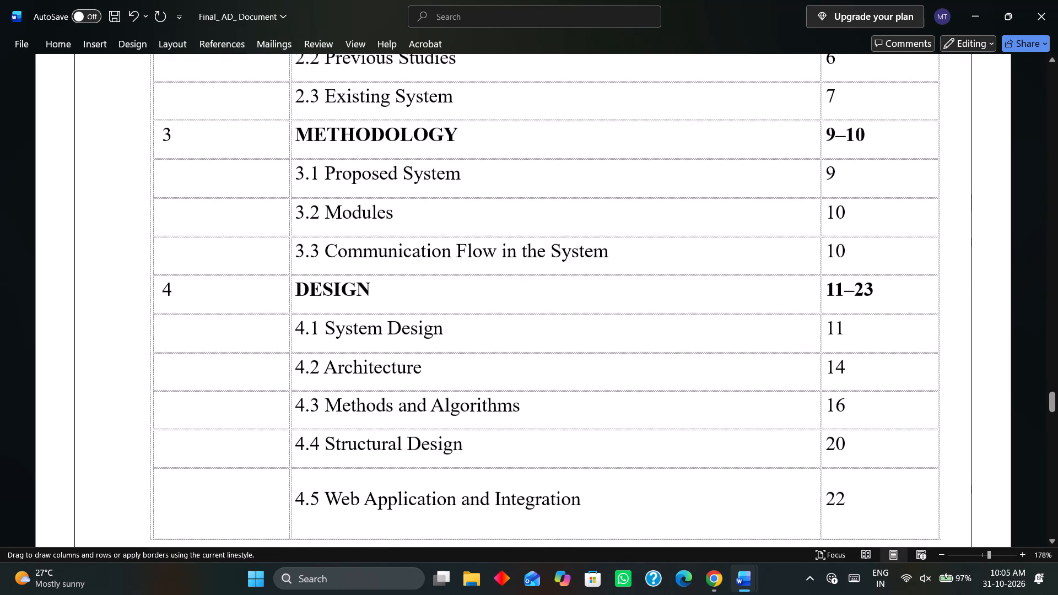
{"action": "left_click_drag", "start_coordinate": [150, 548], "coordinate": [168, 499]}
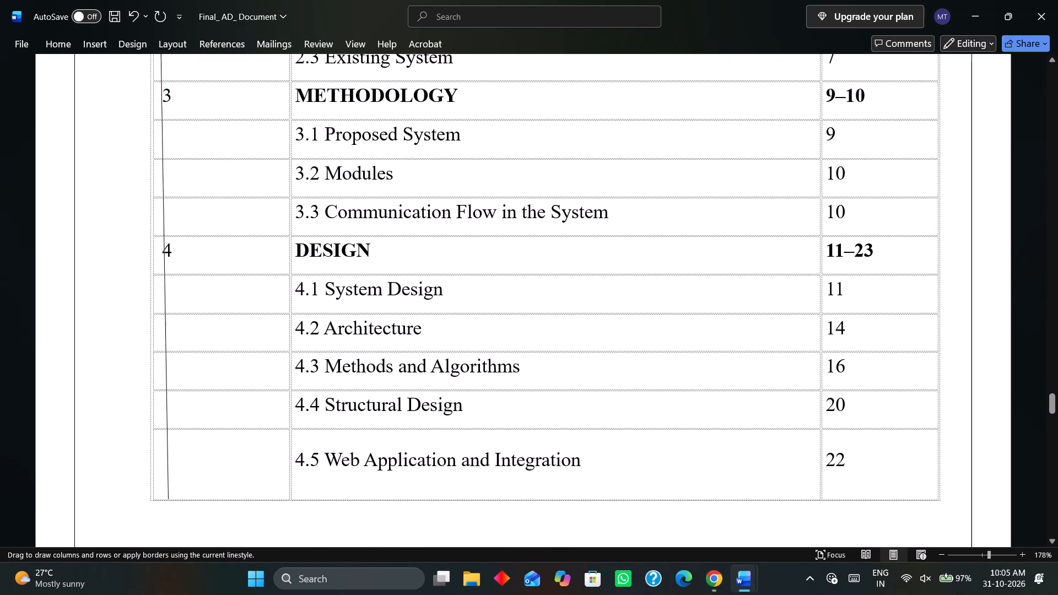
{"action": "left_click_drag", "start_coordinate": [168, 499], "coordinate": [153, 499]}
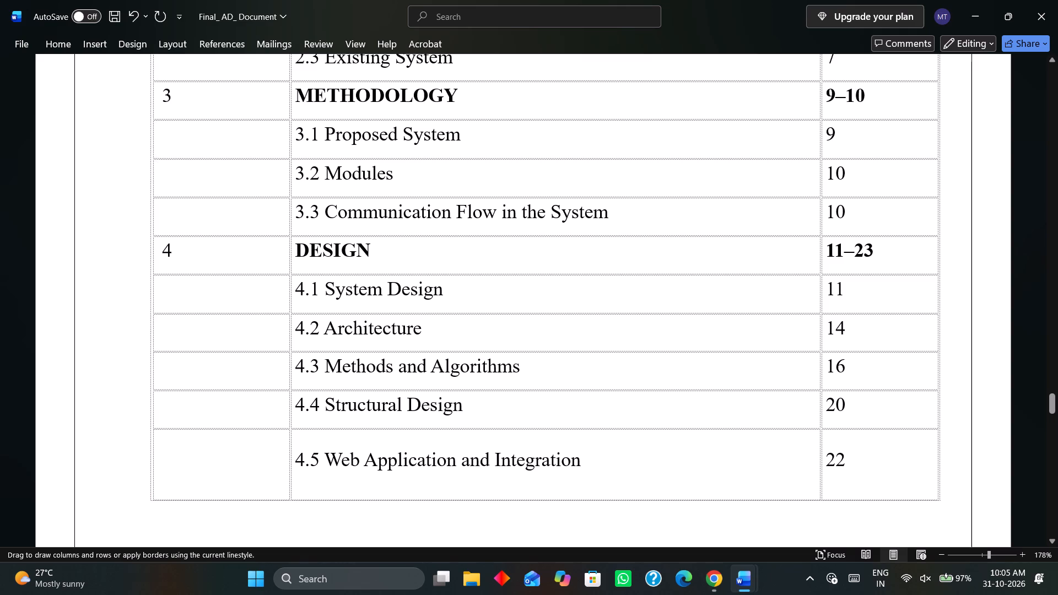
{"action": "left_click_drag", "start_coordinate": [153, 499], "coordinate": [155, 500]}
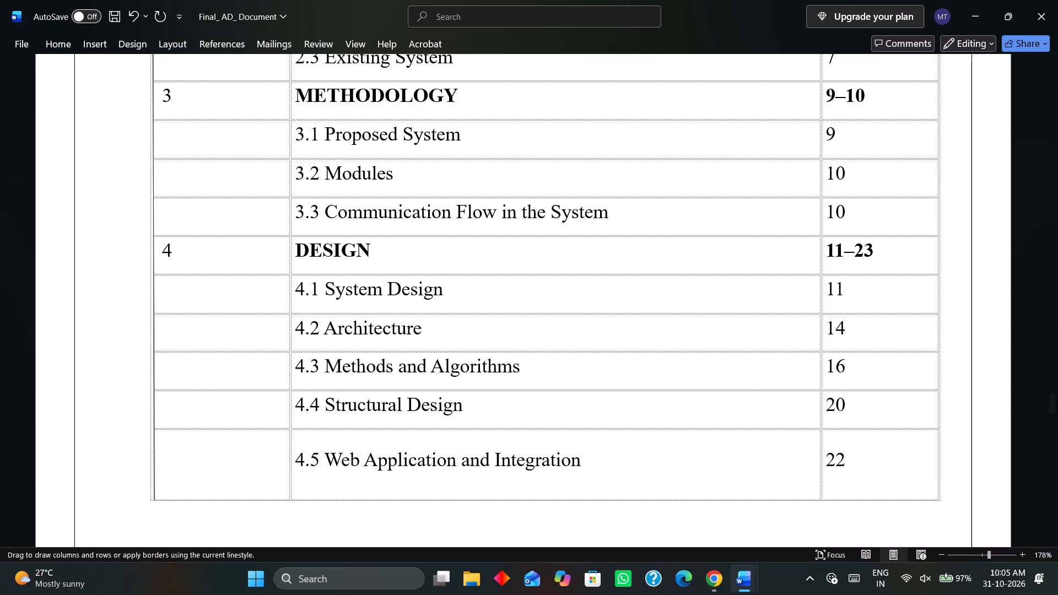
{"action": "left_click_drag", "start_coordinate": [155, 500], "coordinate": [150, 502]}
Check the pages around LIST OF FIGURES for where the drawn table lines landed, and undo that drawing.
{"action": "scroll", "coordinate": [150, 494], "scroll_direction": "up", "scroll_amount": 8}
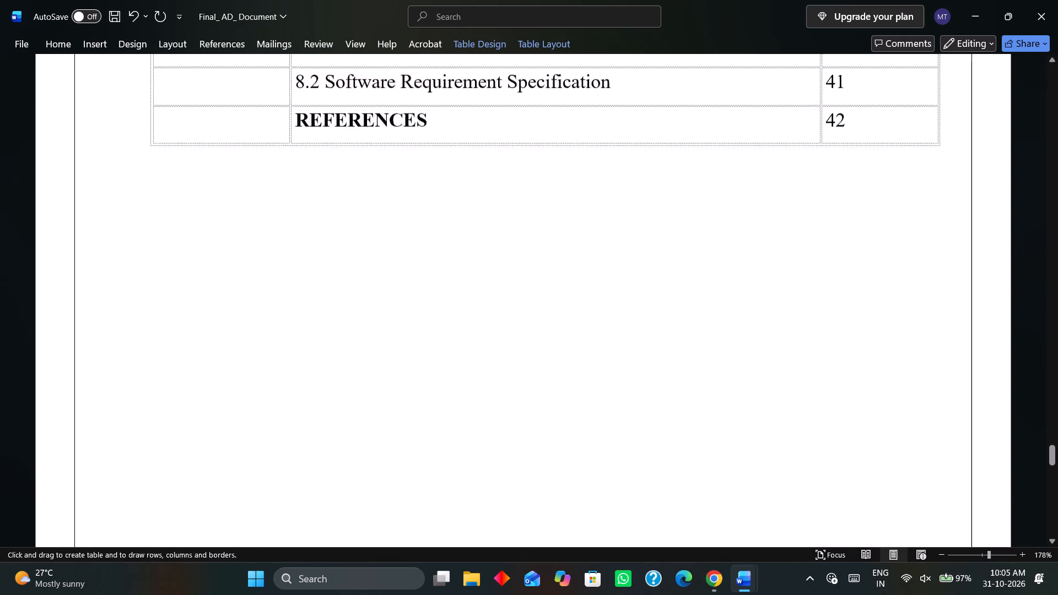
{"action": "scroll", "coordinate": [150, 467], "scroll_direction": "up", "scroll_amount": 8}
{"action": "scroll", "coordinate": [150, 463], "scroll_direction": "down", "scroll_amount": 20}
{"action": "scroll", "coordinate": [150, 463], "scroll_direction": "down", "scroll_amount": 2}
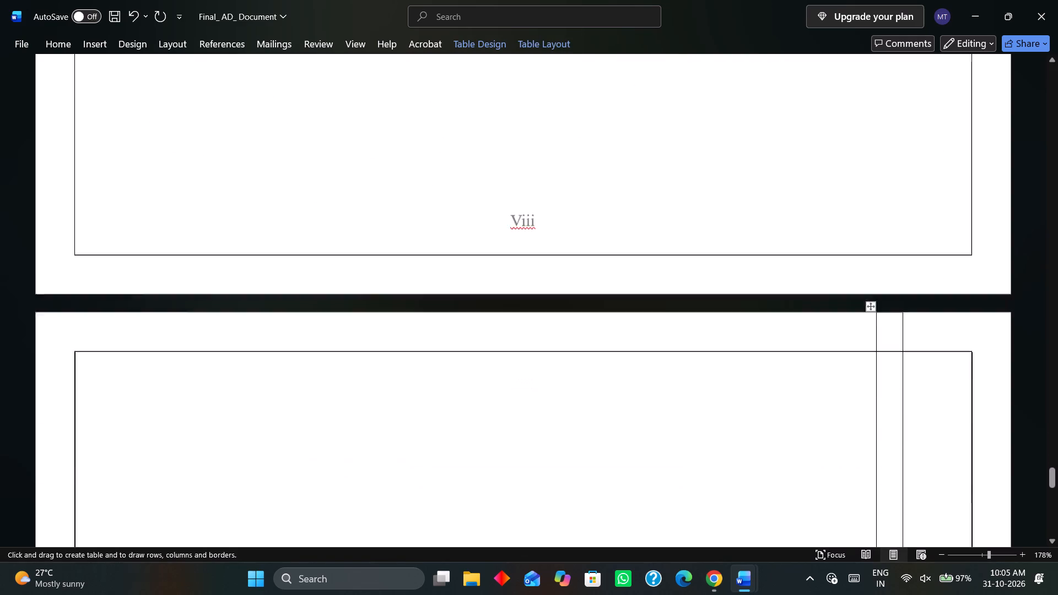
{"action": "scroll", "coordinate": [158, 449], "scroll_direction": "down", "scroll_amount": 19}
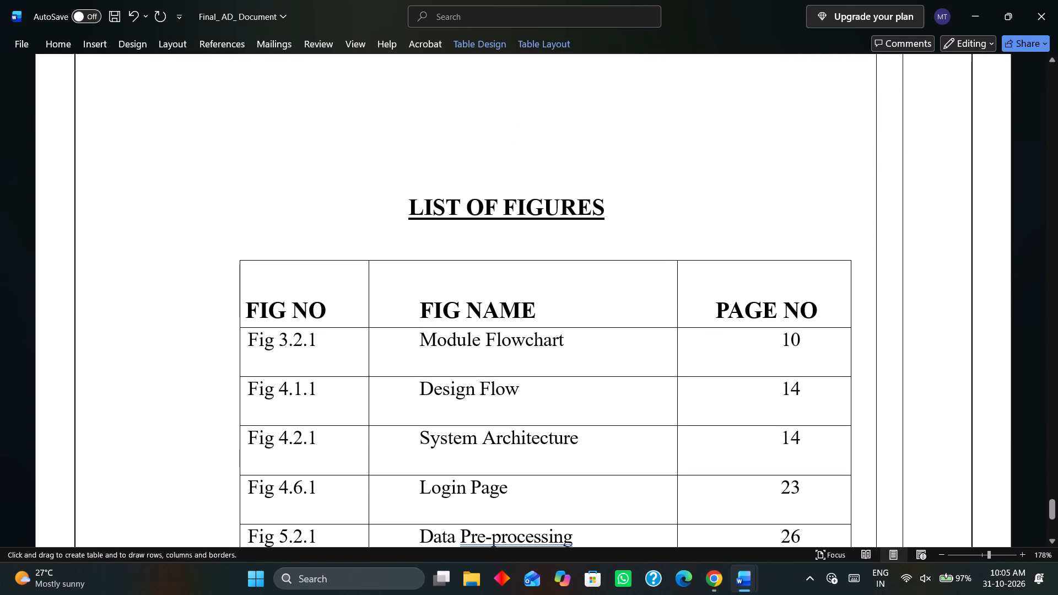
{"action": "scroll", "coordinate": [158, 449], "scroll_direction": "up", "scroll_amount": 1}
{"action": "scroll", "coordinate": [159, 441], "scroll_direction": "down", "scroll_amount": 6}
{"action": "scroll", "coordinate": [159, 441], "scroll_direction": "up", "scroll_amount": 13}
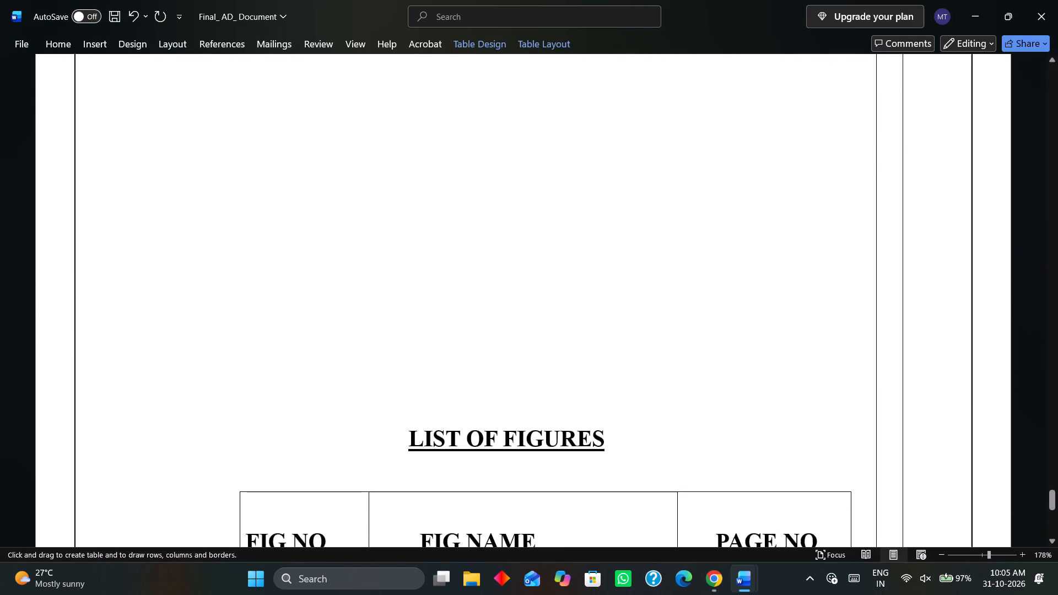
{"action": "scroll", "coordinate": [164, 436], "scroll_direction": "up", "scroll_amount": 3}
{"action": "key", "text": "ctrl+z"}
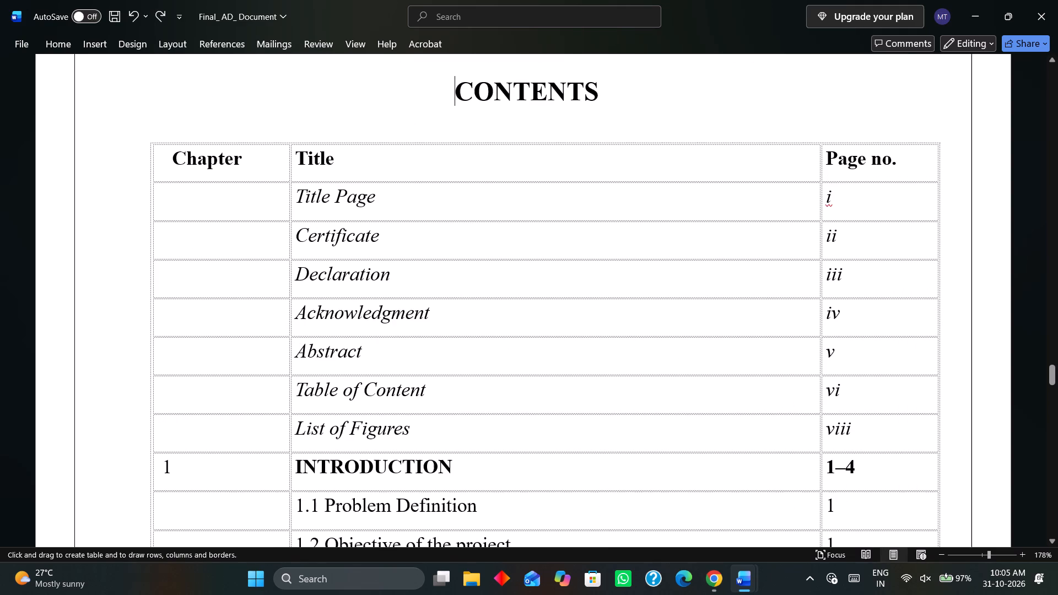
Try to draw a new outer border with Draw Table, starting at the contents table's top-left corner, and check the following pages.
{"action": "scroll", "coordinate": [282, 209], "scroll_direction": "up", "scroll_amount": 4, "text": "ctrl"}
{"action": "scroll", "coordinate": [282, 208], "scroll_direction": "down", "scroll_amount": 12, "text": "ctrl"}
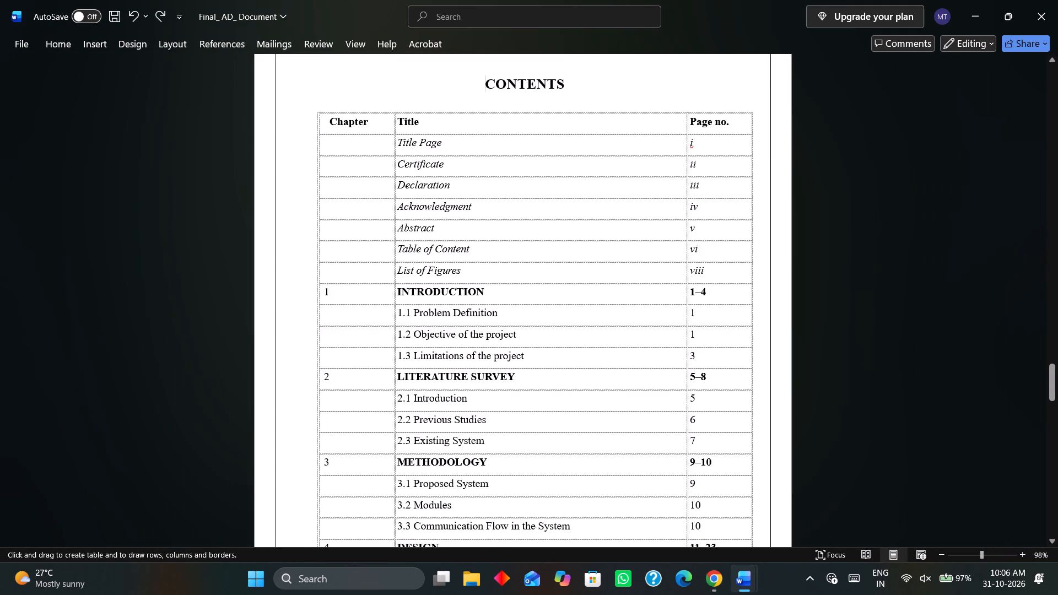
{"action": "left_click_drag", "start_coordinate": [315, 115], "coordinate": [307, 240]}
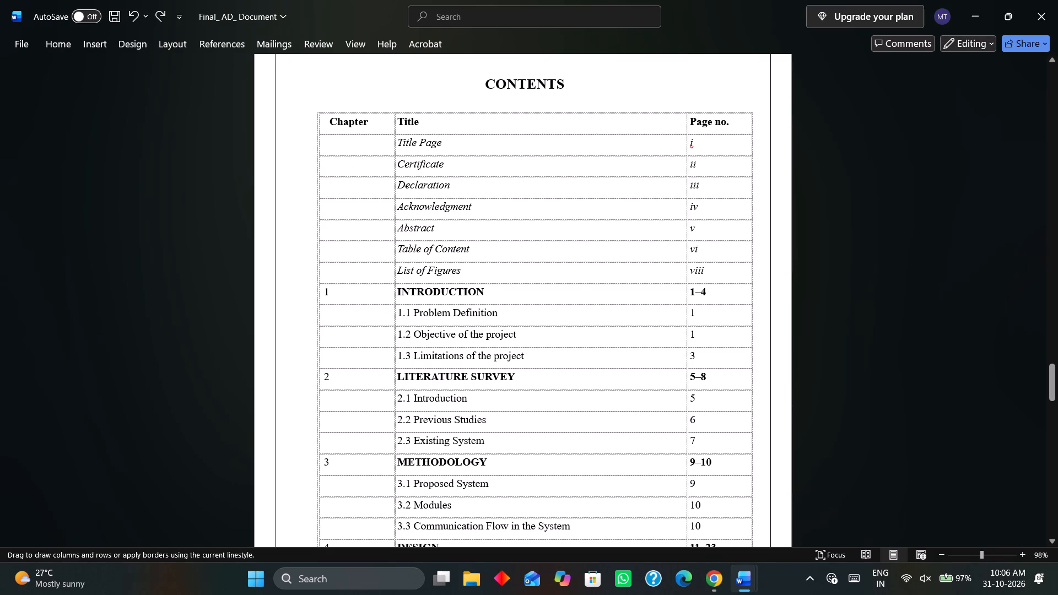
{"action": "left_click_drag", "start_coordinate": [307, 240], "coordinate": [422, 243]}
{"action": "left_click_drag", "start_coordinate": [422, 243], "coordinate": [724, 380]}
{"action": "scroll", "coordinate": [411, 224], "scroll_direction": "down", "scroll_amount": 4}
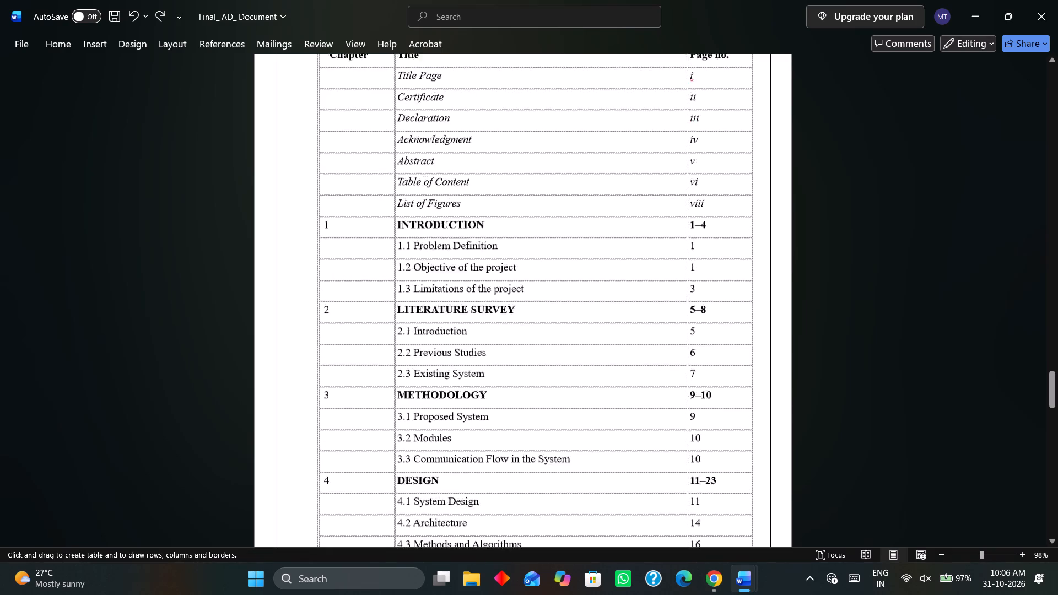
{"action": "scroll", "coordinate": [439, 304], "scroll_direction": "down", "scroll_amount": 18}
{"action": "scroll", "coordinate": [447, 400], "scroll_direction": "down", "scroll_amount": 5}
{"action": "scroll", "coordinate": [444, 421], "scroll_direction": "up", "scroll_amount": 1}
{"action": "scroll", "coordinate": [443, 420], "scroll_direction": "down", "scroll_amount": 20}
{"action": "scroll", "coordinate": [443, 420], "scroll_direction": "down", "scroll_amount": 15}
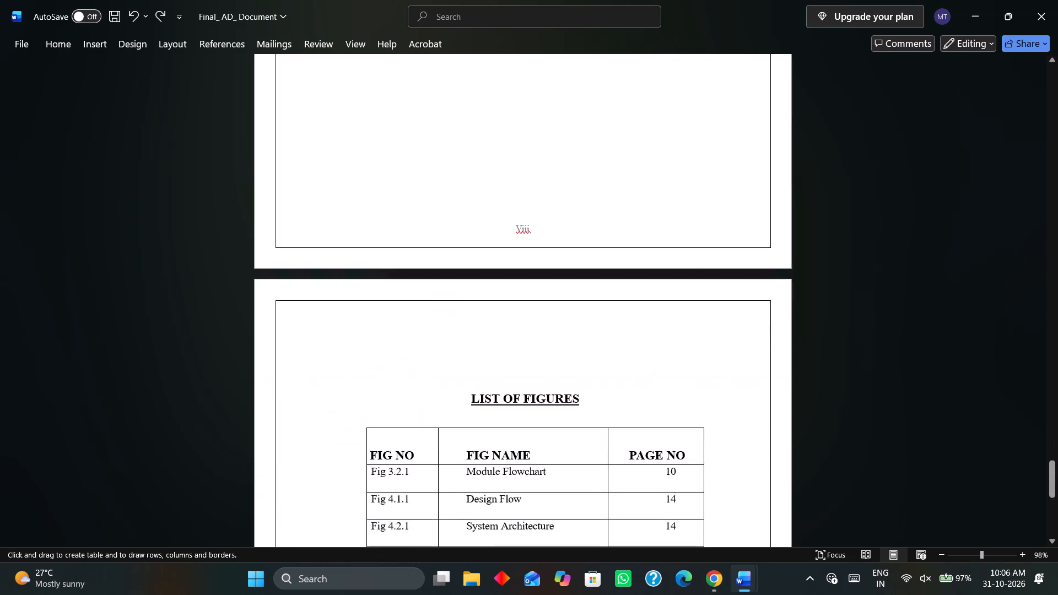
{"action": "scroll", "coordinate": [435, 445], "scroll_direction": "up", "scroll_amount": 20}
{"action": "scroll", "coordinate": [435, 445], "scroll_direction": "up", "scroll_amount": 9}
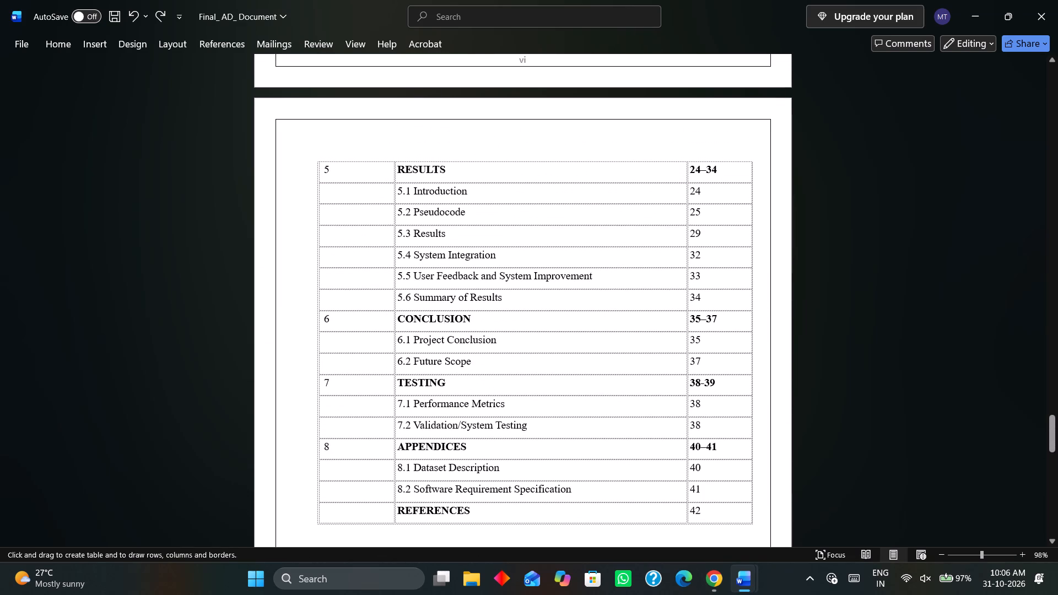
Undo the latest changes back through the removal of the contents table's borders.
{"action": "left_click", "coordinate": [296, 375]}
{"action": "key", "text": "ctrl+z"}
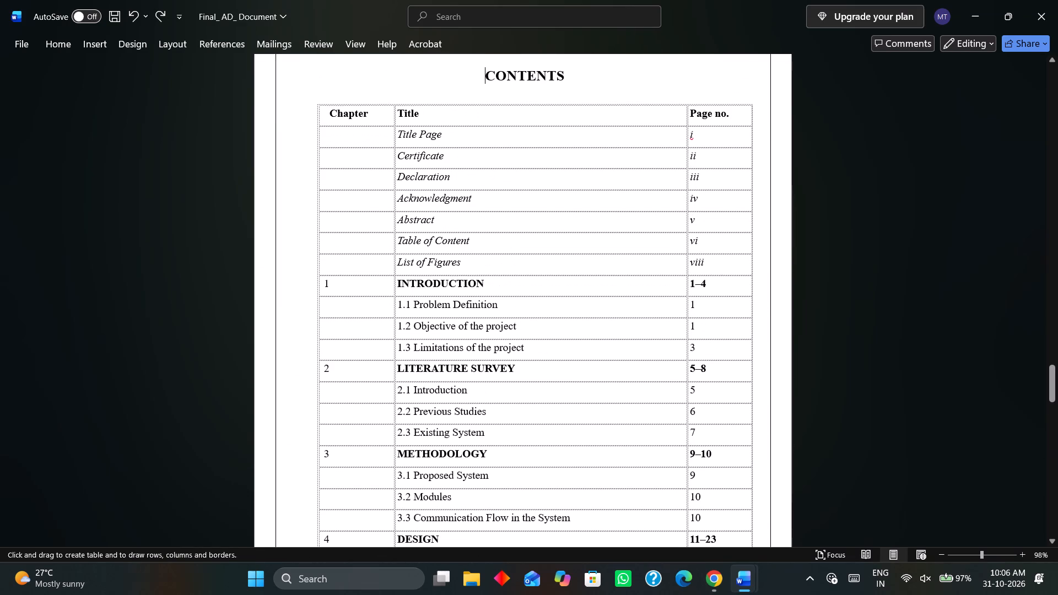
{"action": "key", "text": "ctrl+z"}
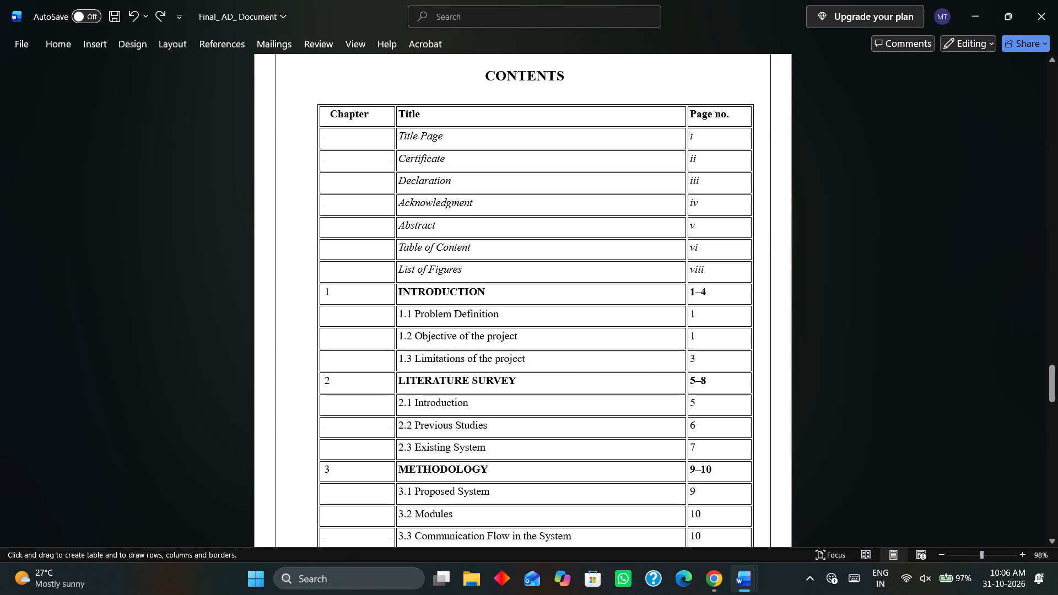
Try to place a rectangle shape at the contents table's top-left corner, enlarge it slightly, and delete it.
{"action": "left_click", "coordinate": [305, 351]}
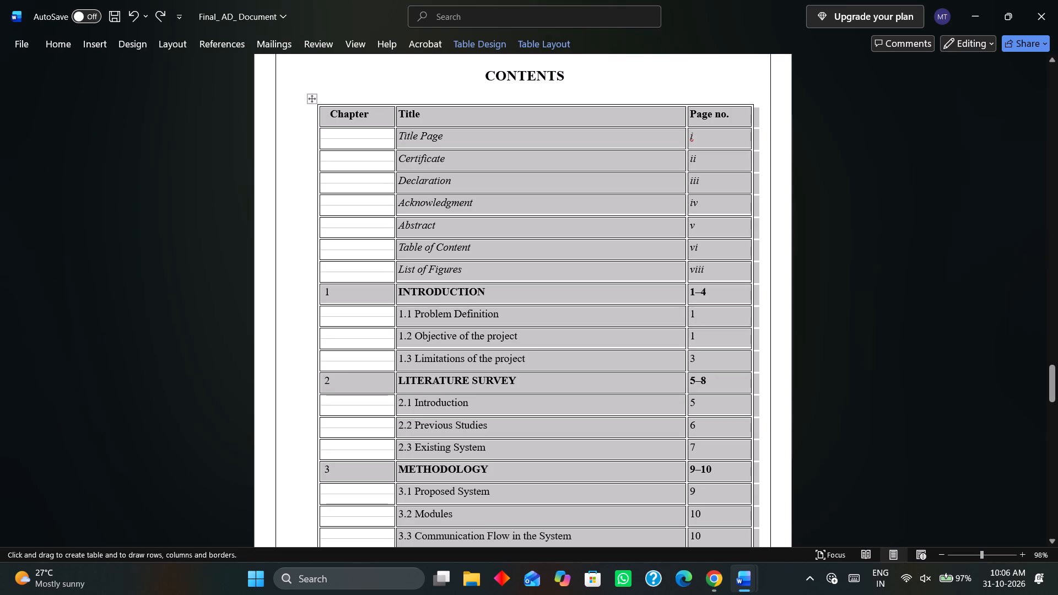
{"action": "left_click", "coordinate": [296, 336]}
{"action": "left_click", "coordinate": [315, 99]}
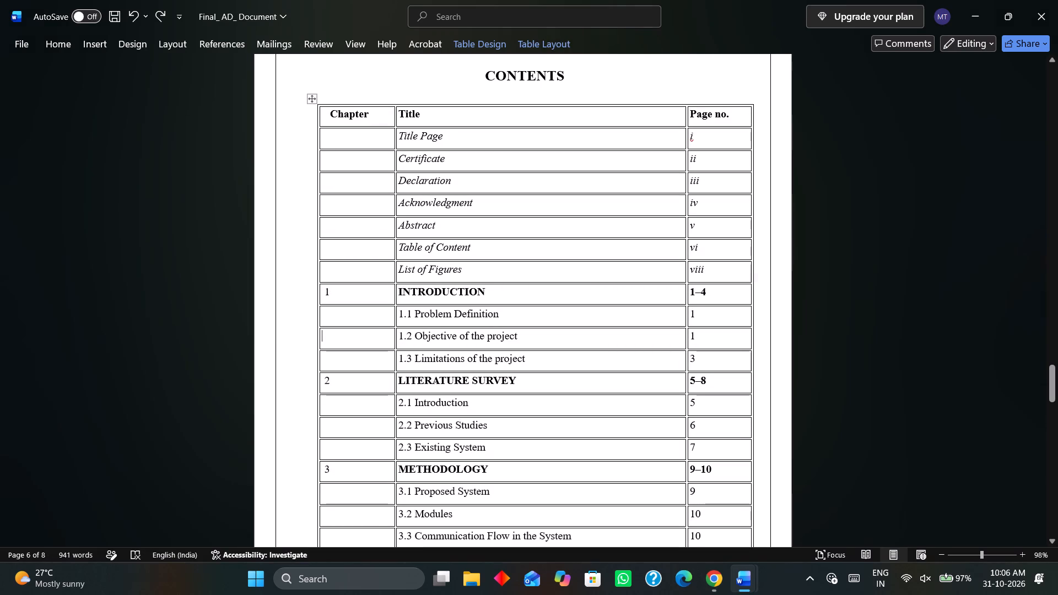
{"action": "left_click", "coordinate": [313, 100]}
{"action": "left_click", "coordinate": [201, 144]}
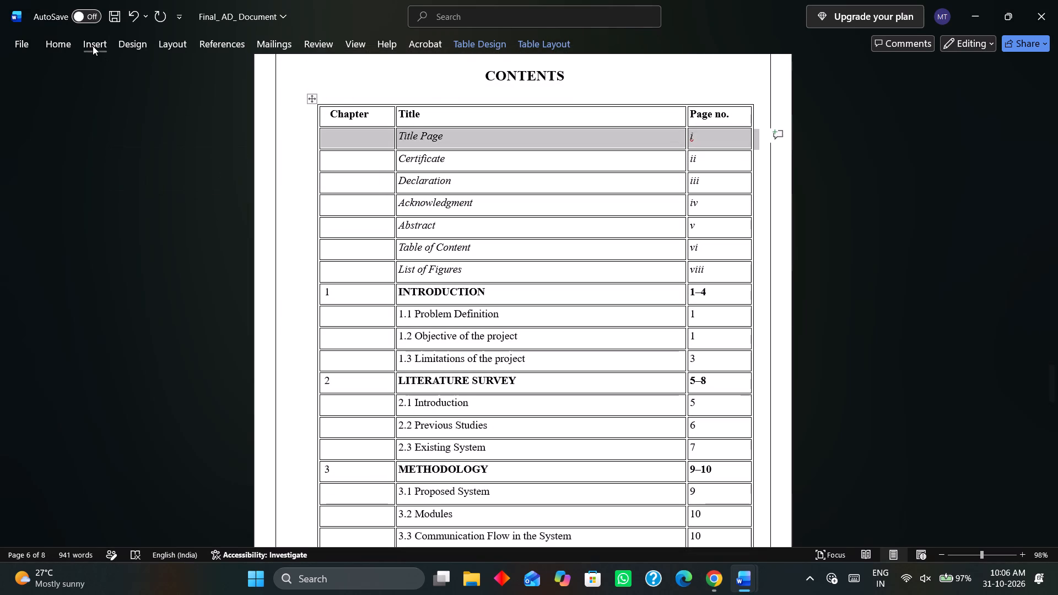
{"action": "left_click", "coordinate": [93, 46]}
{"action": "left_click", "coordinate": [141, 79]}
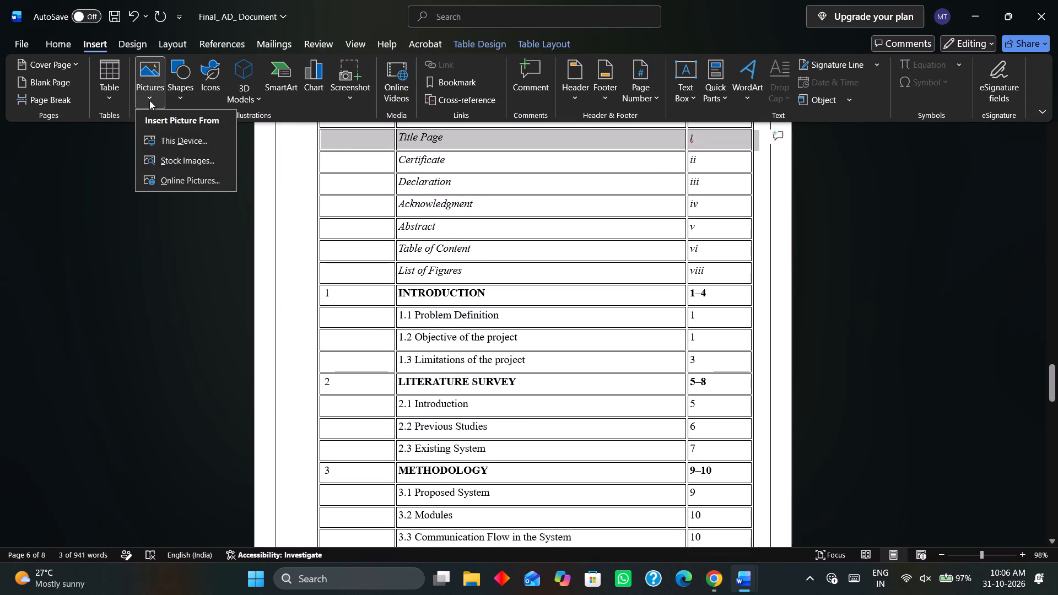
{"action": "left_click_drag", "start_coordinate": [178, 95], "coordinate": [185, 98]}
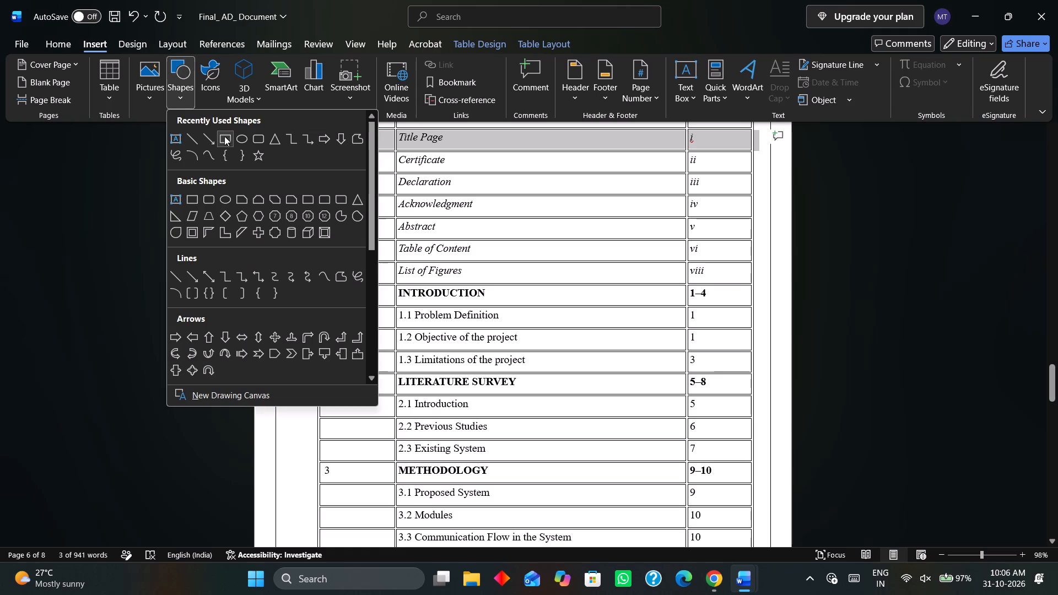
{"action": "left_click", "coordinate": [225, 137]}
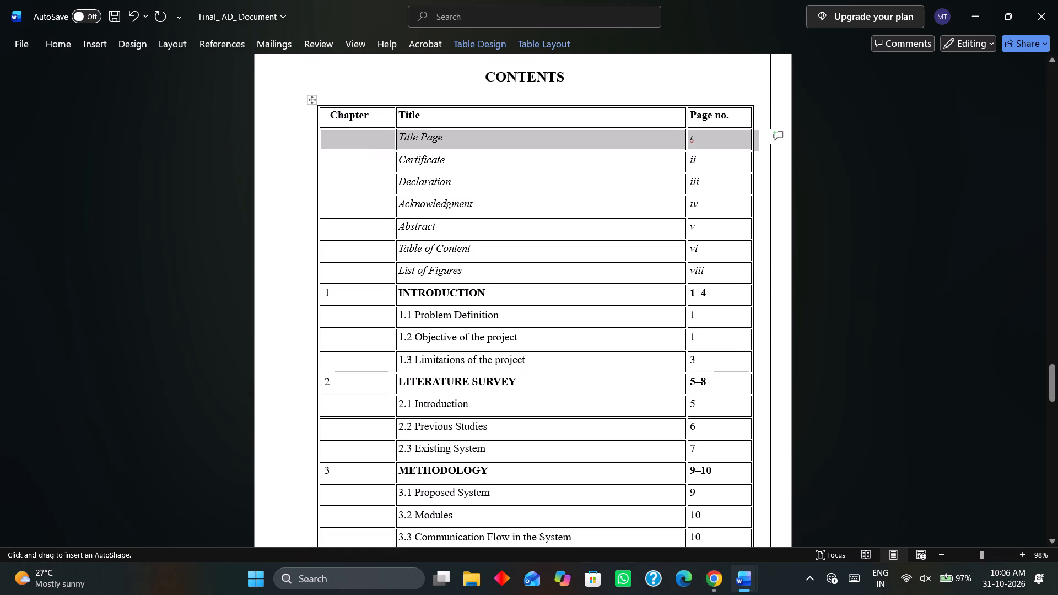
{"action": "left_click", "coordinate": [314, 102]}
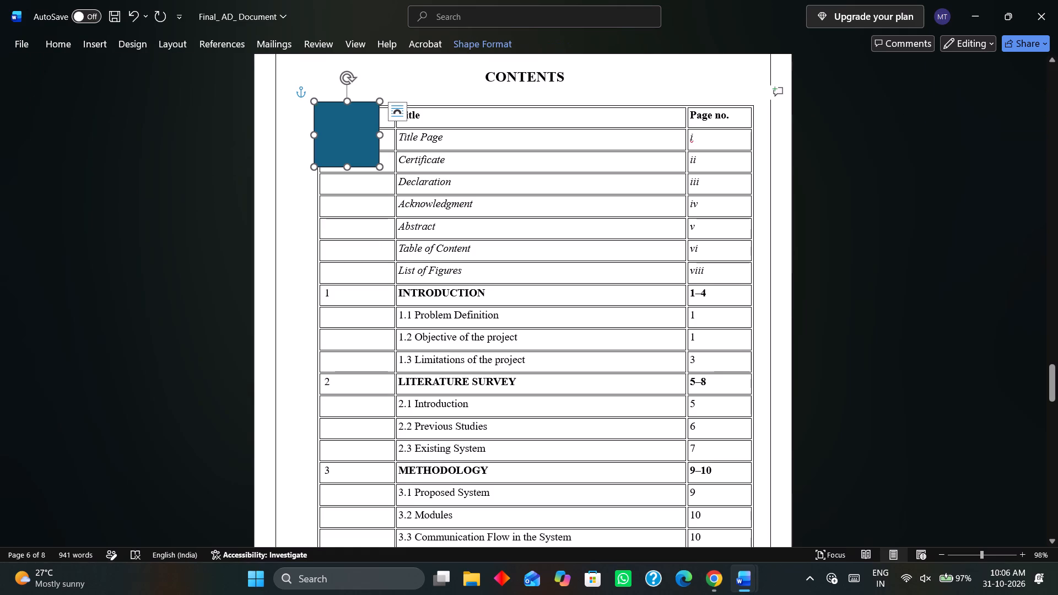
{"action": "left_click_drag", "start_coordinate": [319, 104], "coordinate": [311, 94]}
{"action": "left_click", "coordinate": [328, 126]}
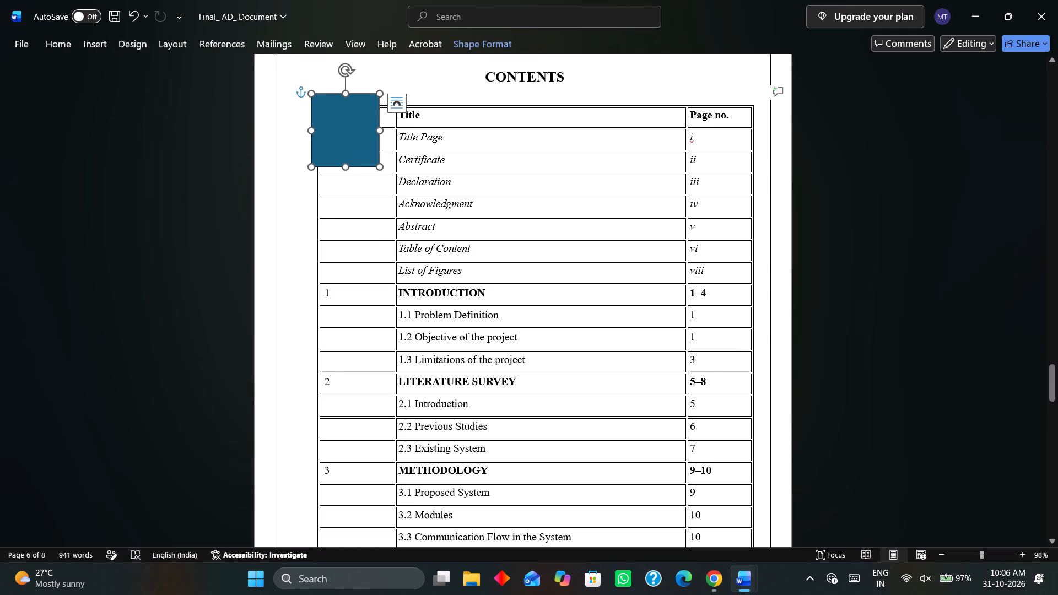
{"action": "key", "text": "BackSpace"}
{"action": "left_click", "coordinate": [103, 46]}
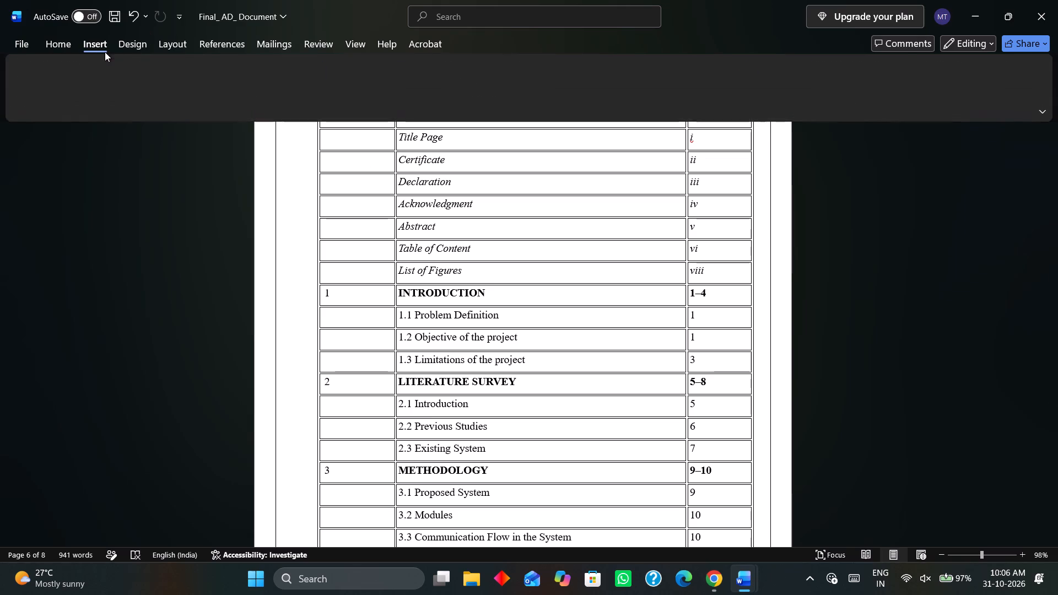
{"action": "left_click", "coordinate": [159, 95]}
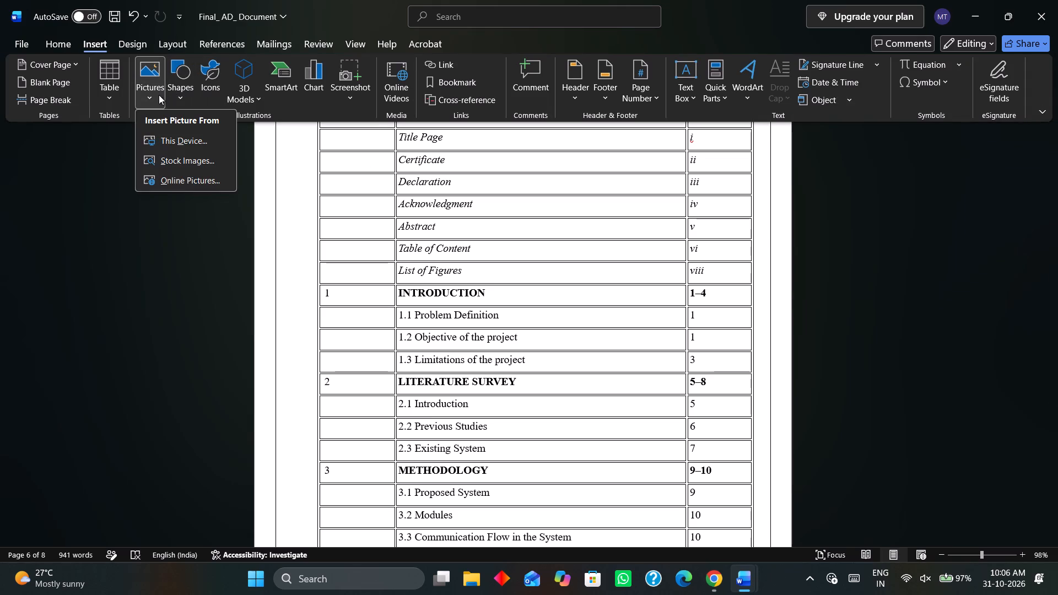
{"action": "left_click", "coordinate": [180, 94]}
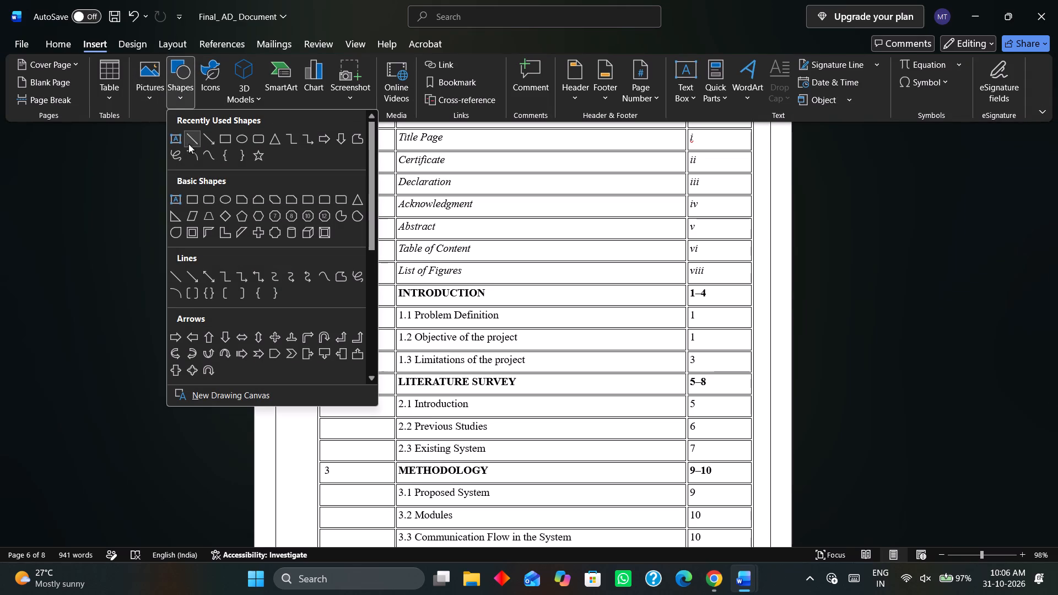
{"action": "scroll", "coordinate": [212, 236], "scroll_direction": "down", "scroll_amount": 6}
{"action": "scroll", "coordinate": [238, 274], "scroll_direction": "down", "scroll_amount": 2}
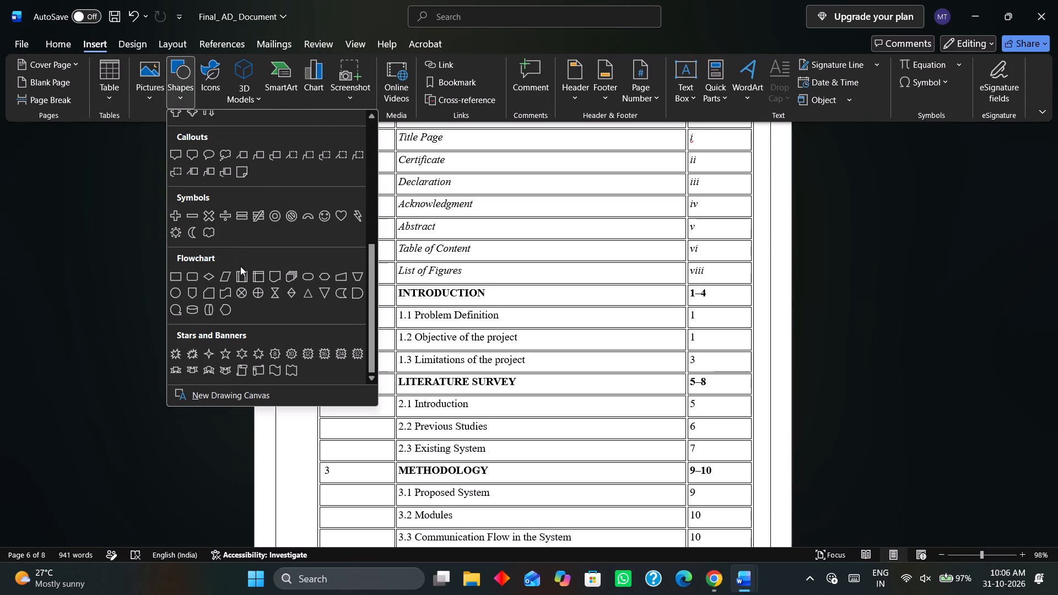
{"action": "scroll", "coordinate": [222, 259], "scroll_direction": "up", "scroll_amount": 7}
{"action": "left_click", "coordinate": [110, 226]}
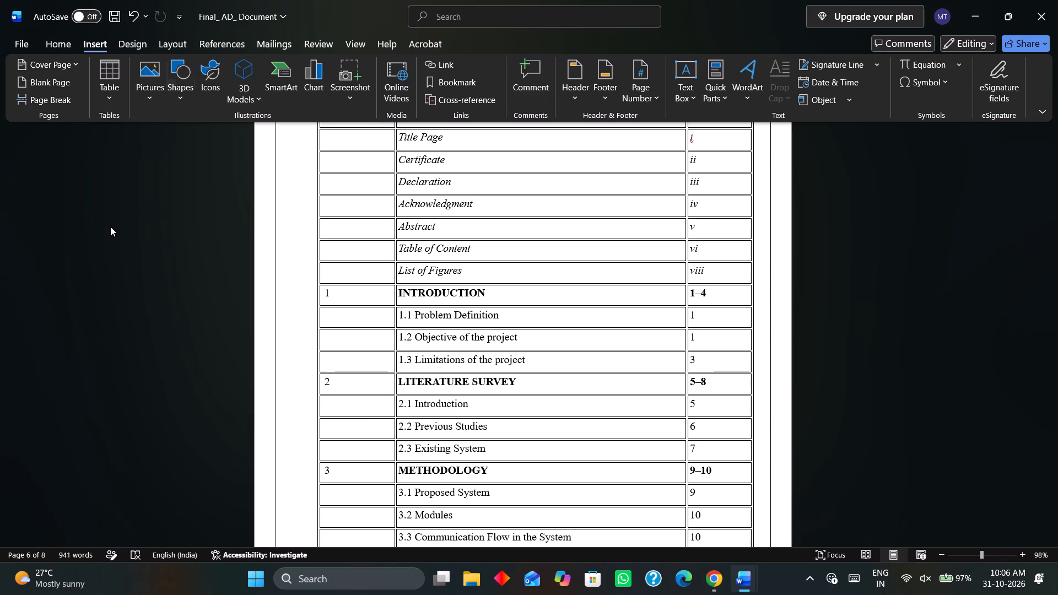
Select the whole contents table and remove all its borders with No Border.
{"action": "scroll", "coordinate": [280, 233], "scroll_direction": "up", "scroll_amount": 5}
{"action": "left_click", "coordinate": [317, 215]}
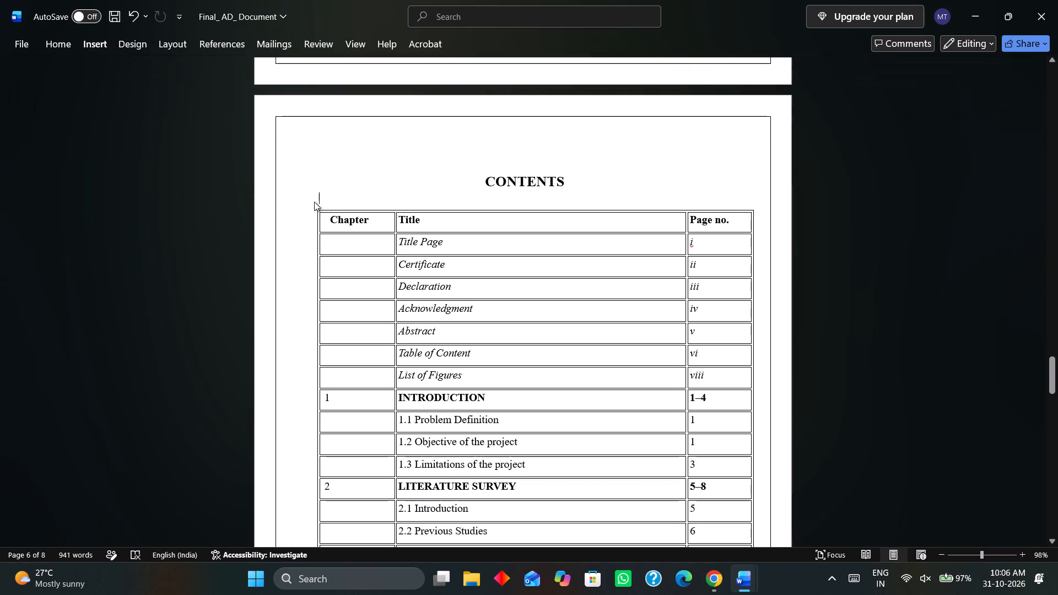
{"action": "left_click", "coordinate": [321, 213]}
{"action": "left_click", "coordinate": [314, 209]}
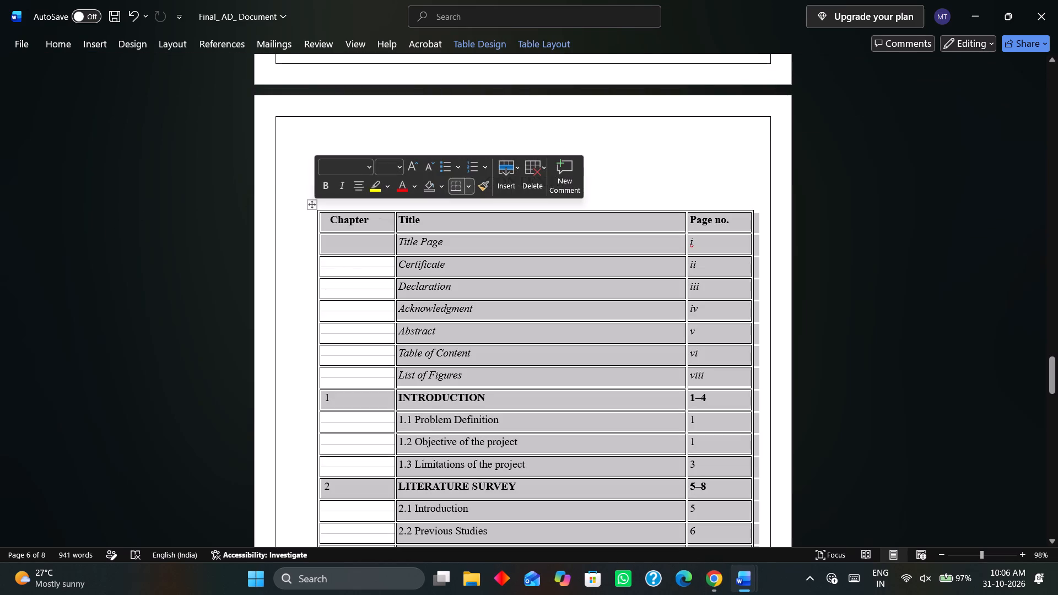
{"action": "left_click", "coordinate": [464, 187]}
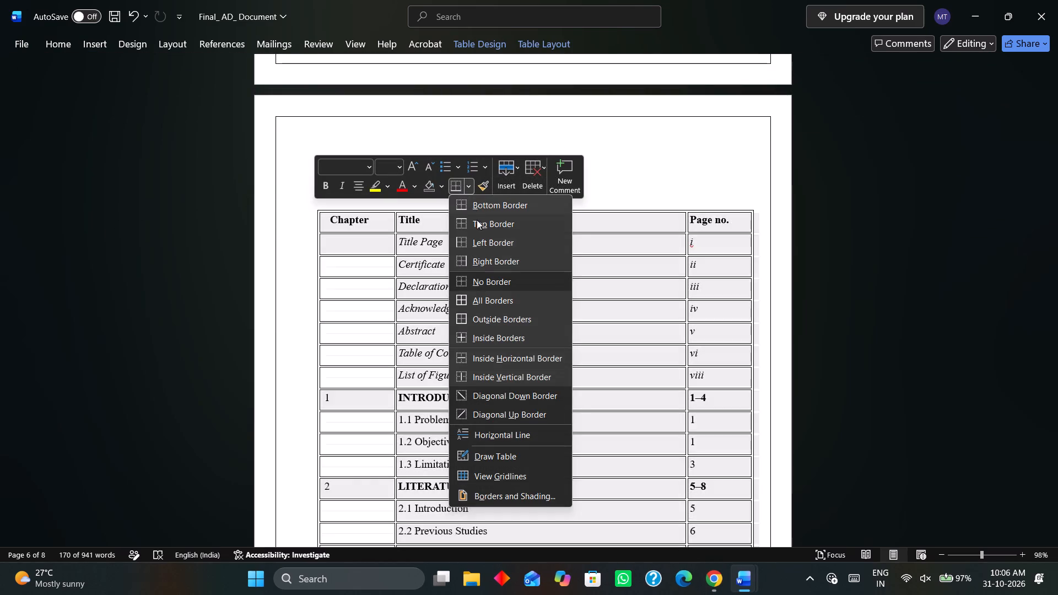
{"action": "left_click", "coordinate": [487, 277]}
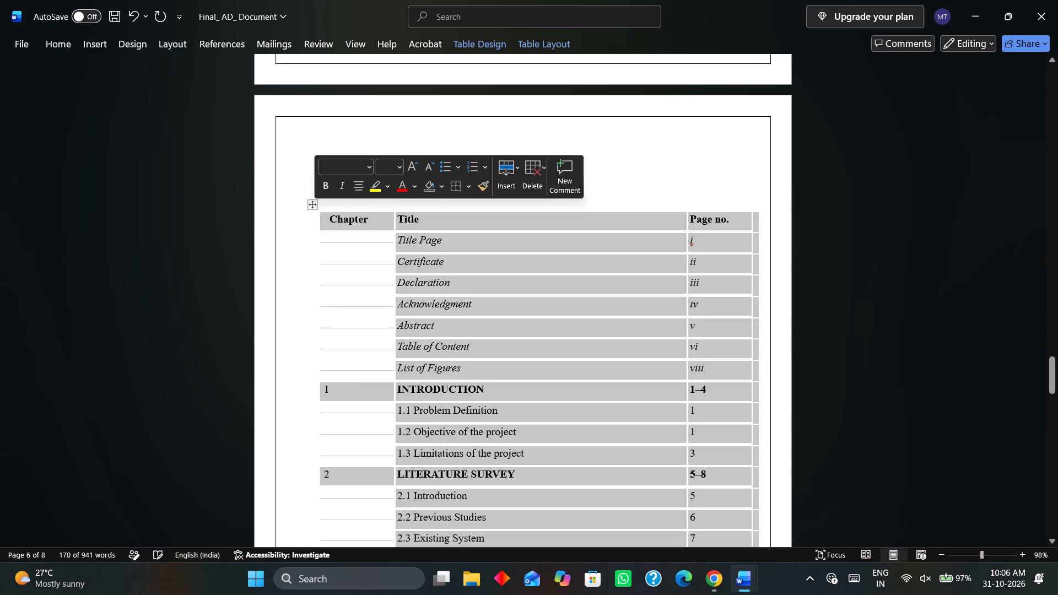
Draw a straight vertical line shape along the contents table's left edge, from the Chapter header row down to the METHODOLOGY row.
{"action": "left_click", "coordinate": [101, 45]}
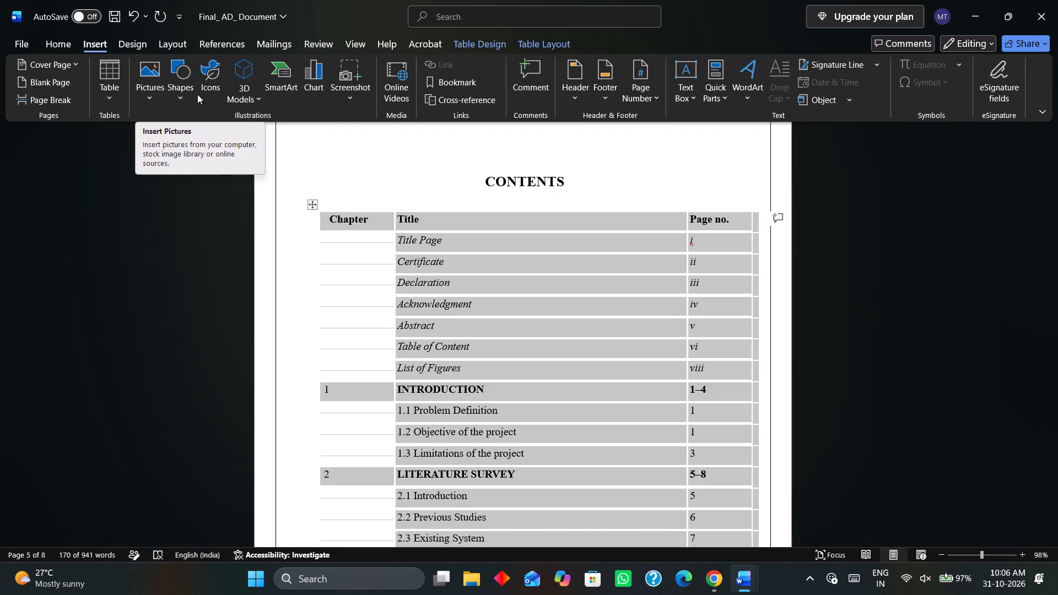
{"action": "left_click", "coordinate": [182, 95]}
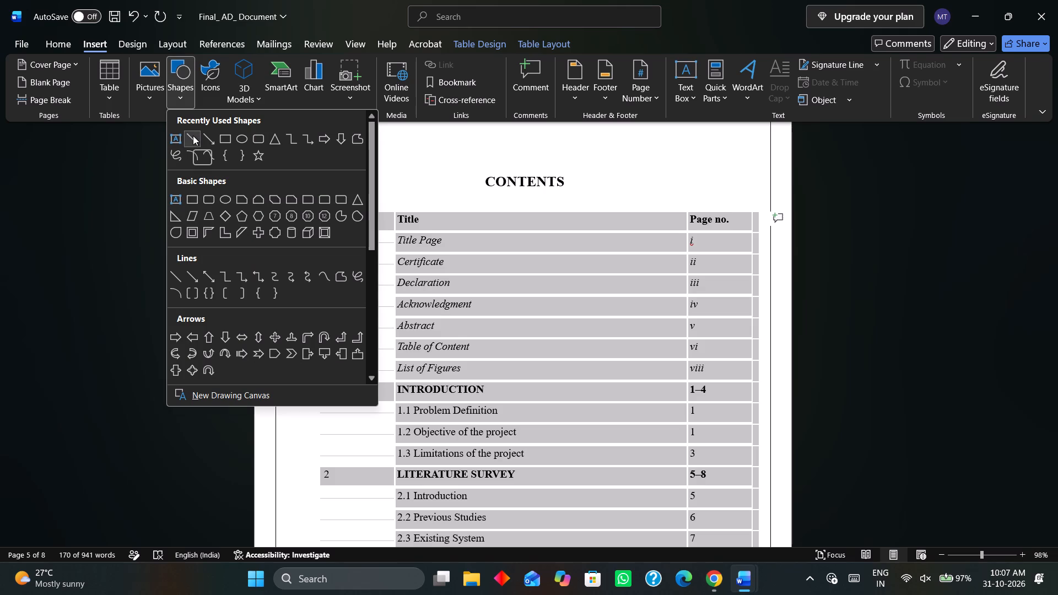
{"action": "left_click", "coordinate": [193, 136]}
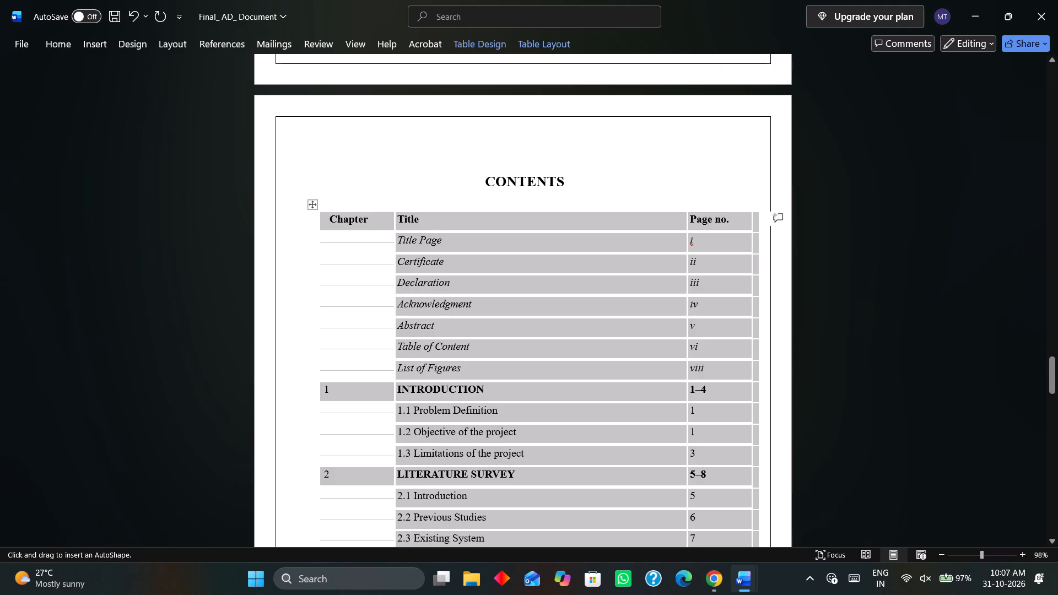
{"action": "left_click_drag", "start_coordinate": [317, 210], "coordinate": [315, 458]}
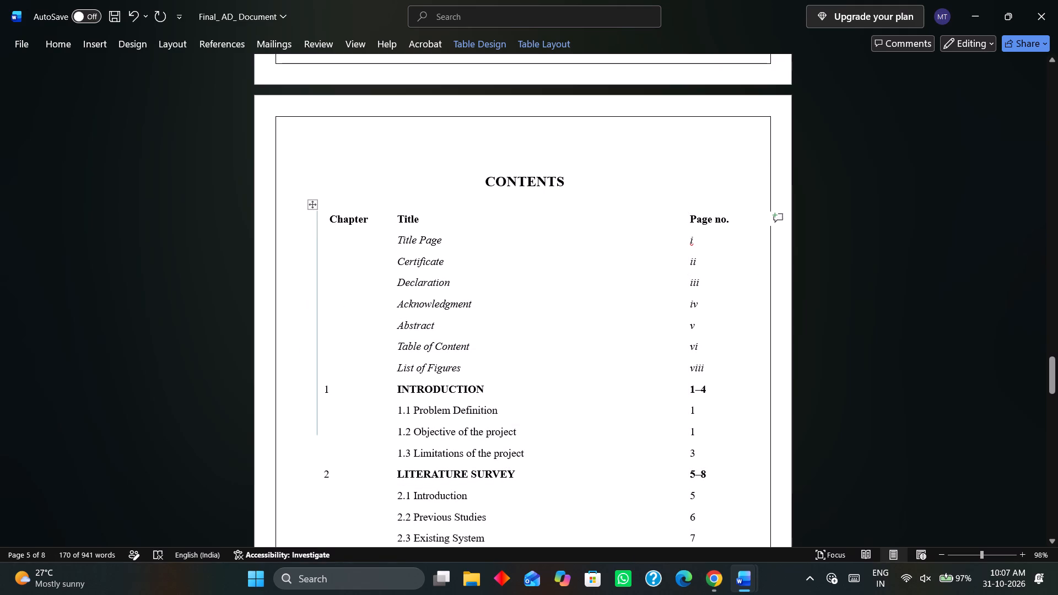
{"action": "left_click_drag", "start_coordinate": [315, 458], "coordinate": [315, 555]}
{"action": "left_click_drag", "start_coordinate": [315, 555], "coordinate": [317, 547]}
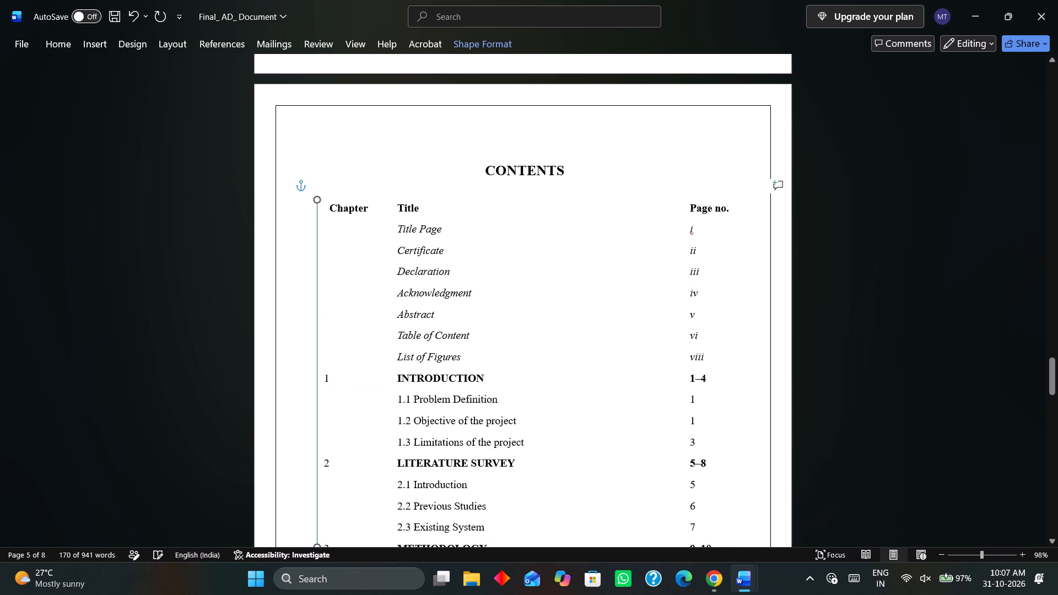
Try to select the drawn vertical line along the contents table's left edge.
{"action": "left_click", "coordinate": [316, 339]}
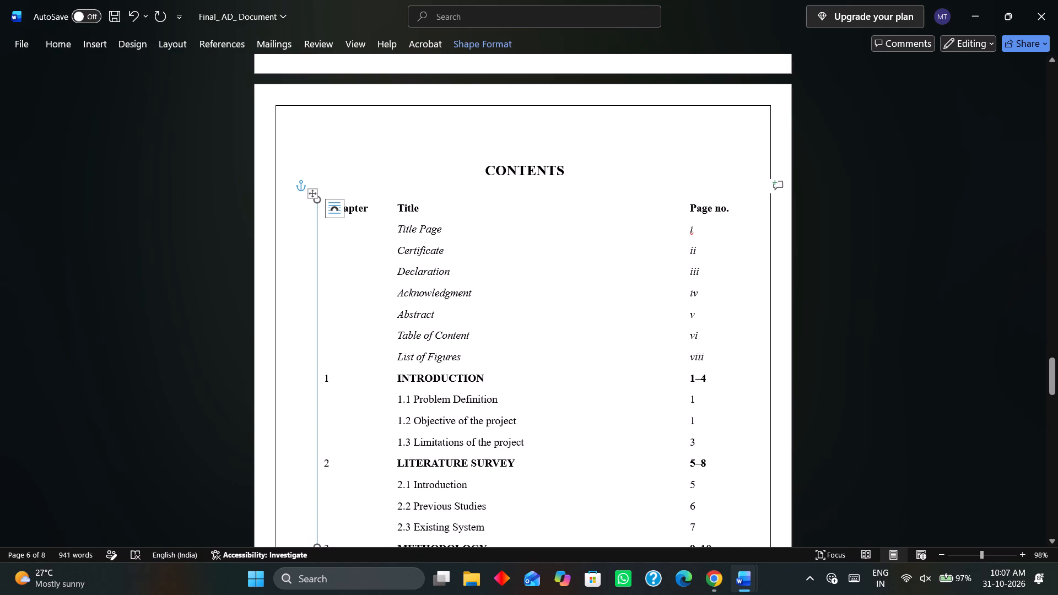
{"action": "left_click", "coordinate": [322, 315]}
{"action": "left_click", "coordinate": [316, 315]}
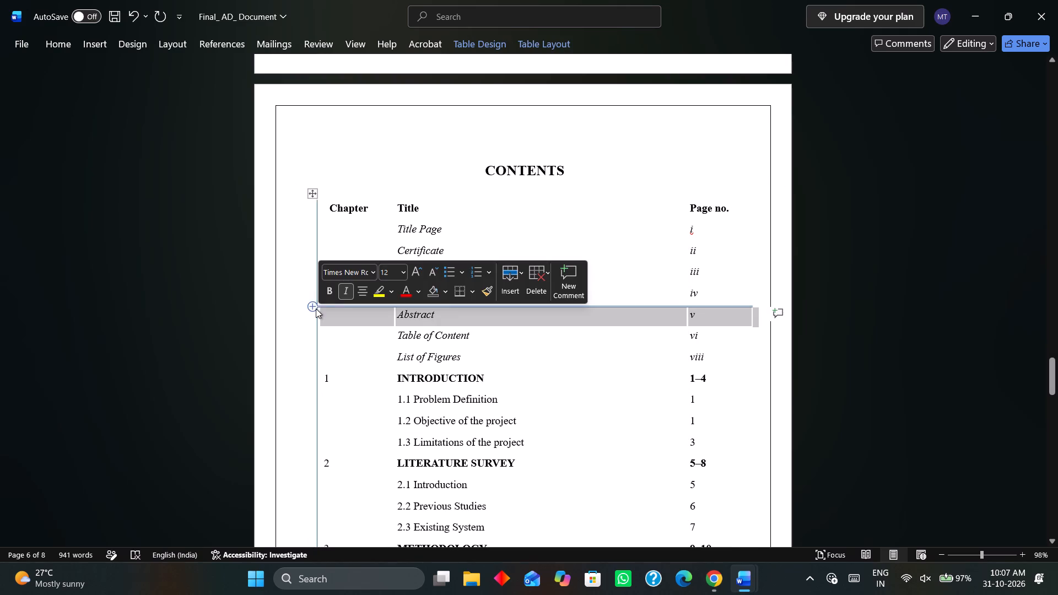
{"action": "left_click", "coordinate": [315, 237]}
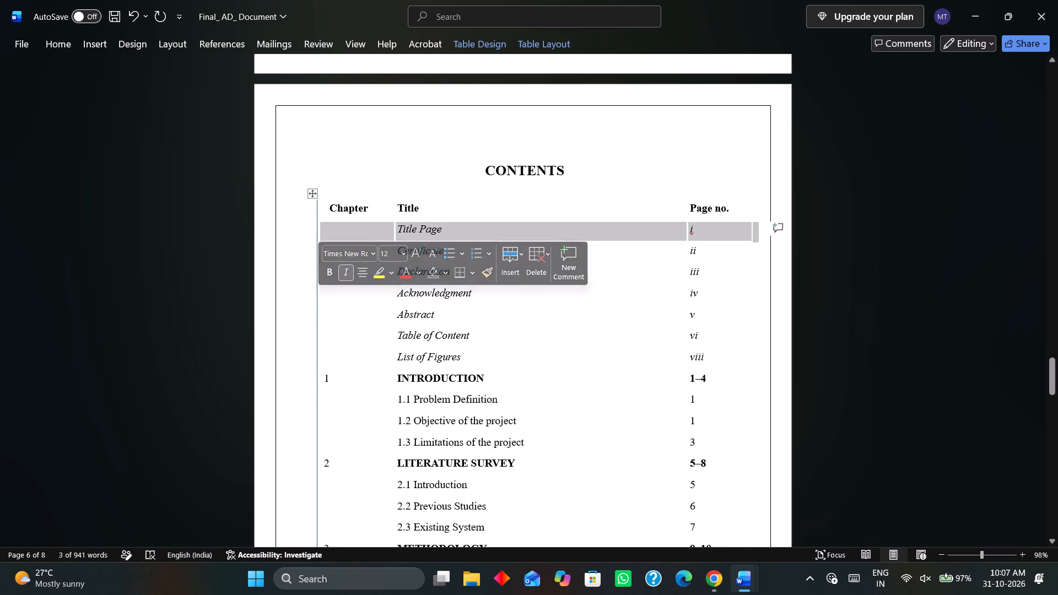
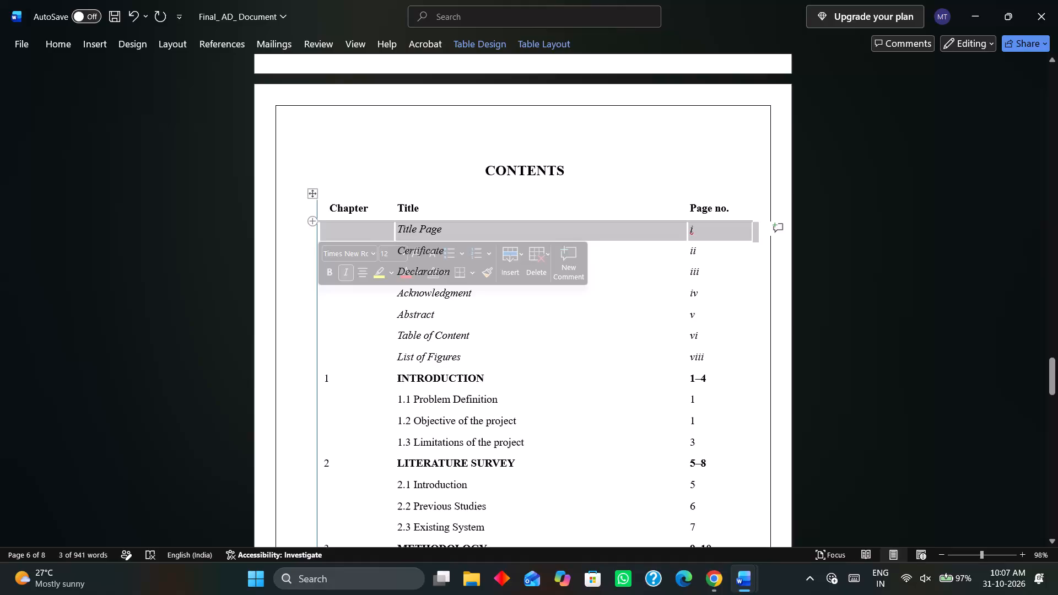
Select the vertical line along the contents table's left edge and check its layout options.
{"action": "left_click", "coordinate": [317, 210]}
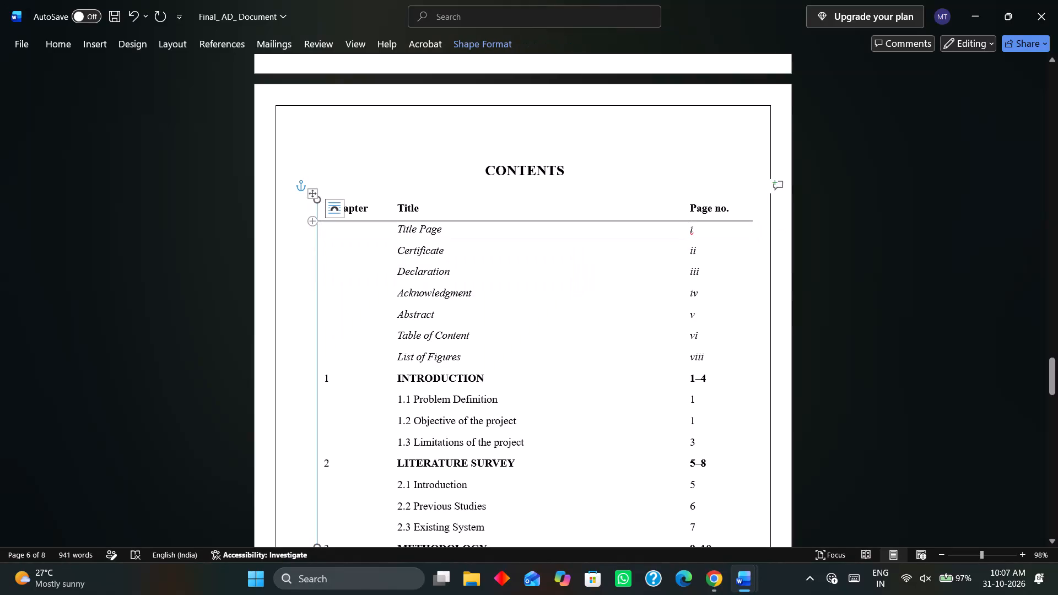
{"action": "left_click", "coordinate": [332, 210]}
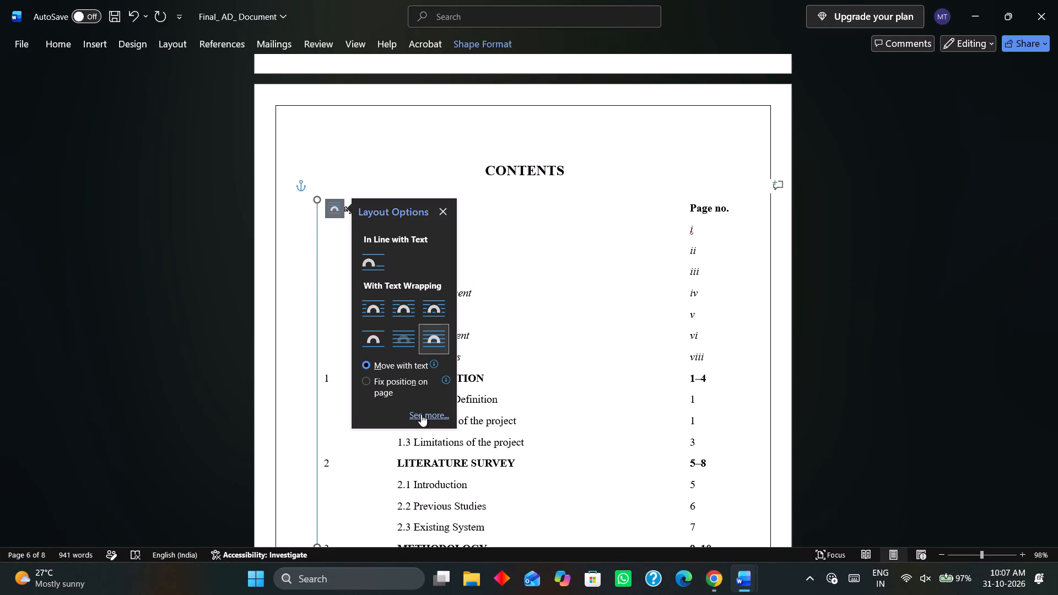
{"action": "left_click", "coordinate": [371, 217]}
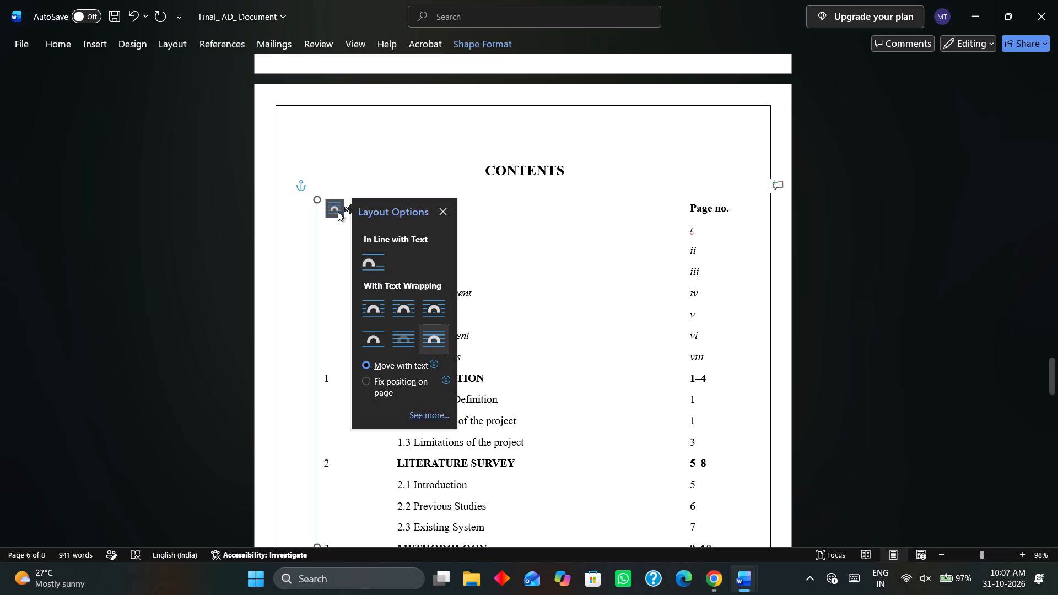
{"action": "left_click", "coordinate": [333, 212]}
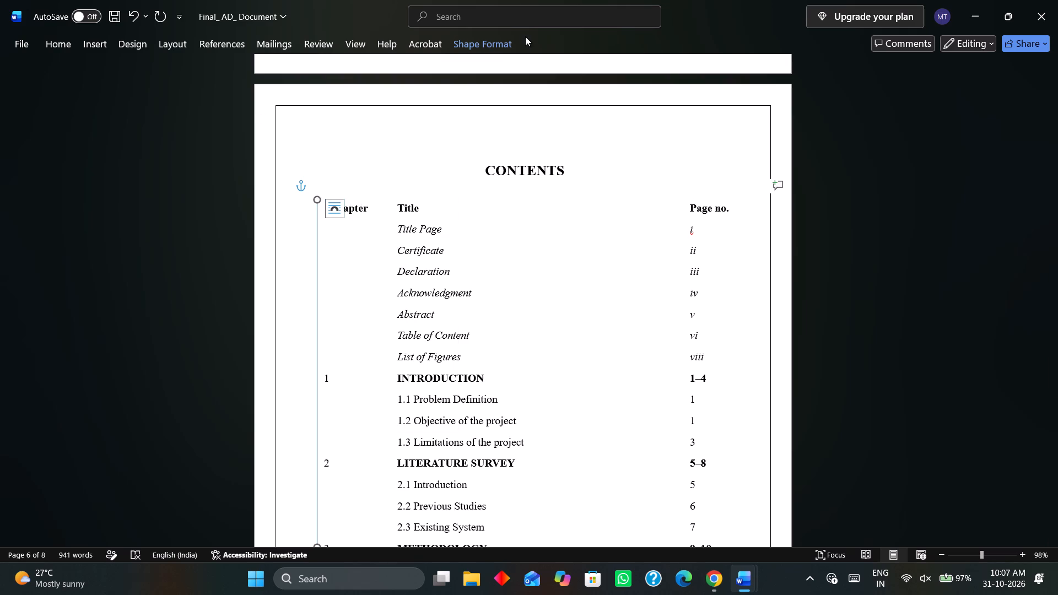
Give the vertical line a black outline and try the medium black theme style before applying the thin black one.
{"action": "left_click", "coordinate": [502, 37]}
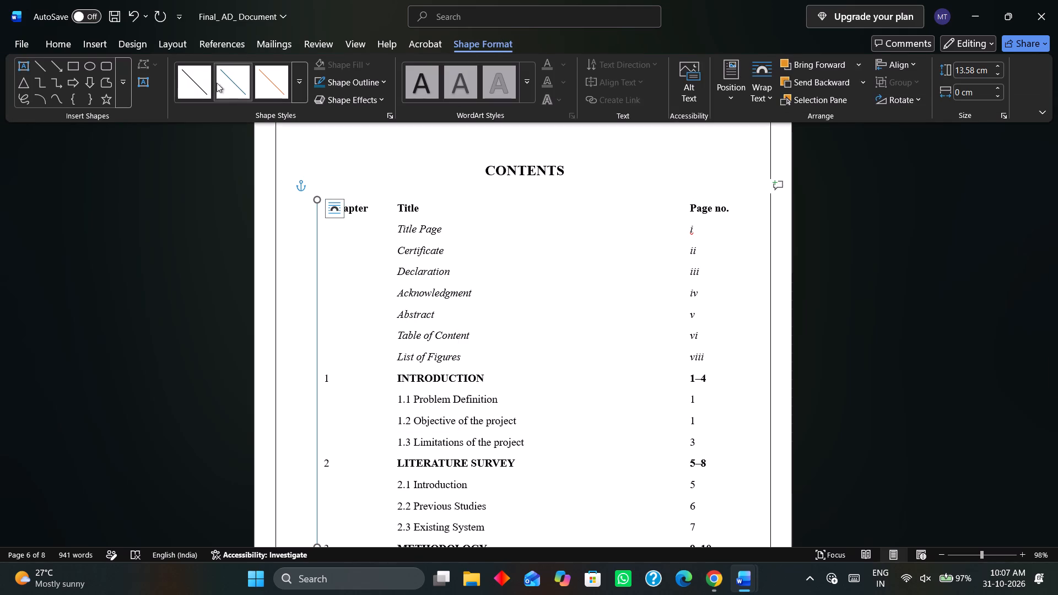
{"action": "left_click", "coordinate": [203, 85]}
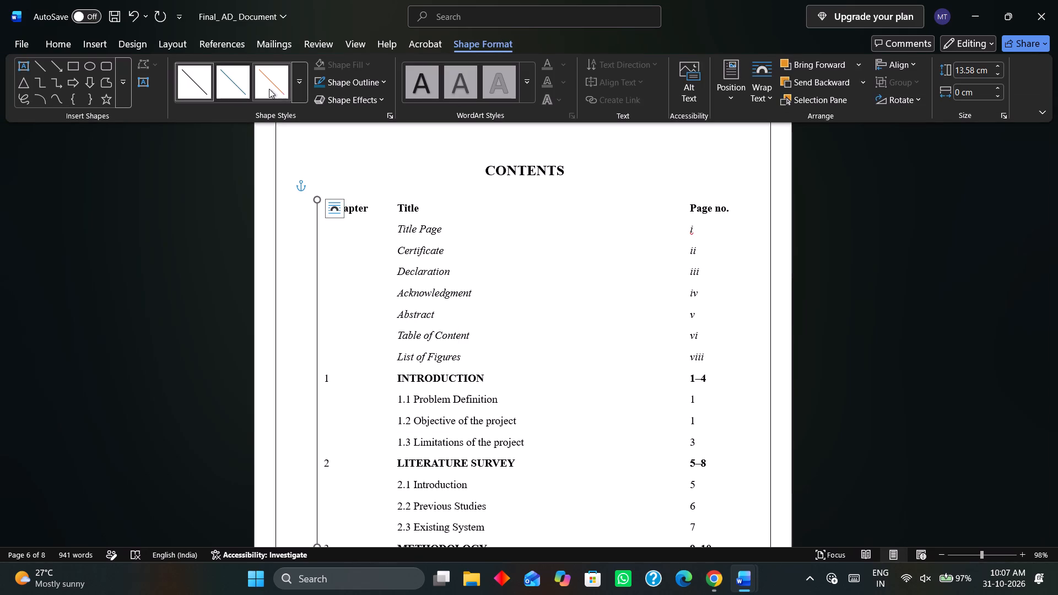
{"action": "left_click", "coordinate": [377, 80]}
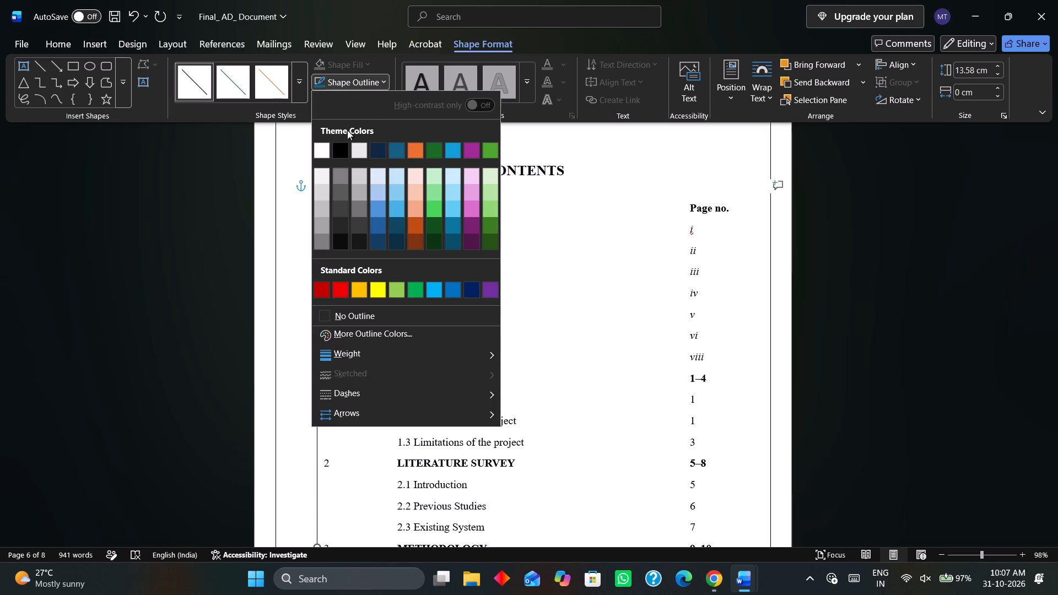
{"action": "left_click", "coordinate": [345, 149]}
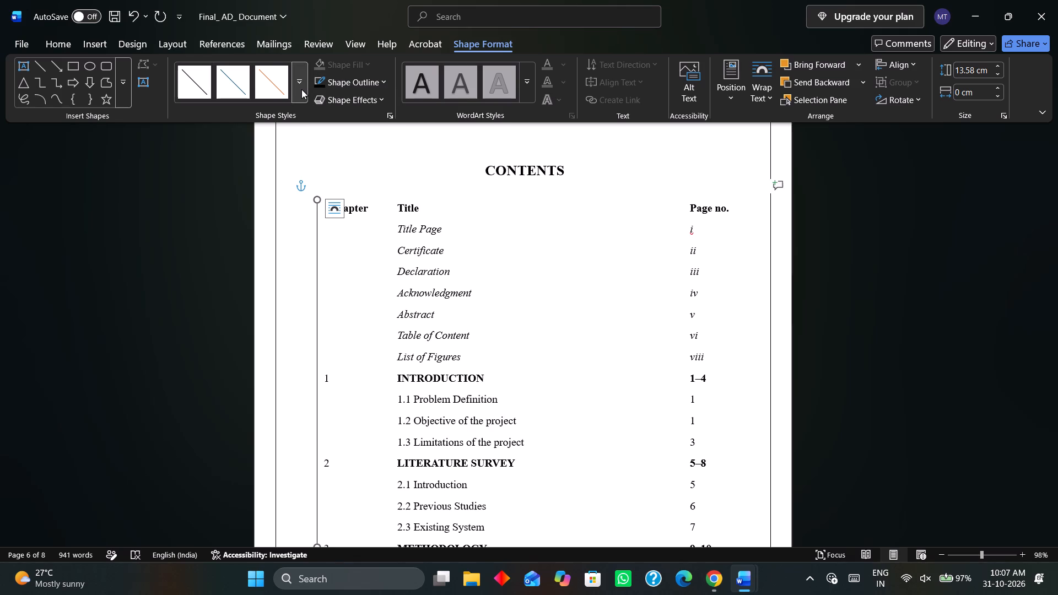
{"action": "left_click", "coordinate": [301, 89]}
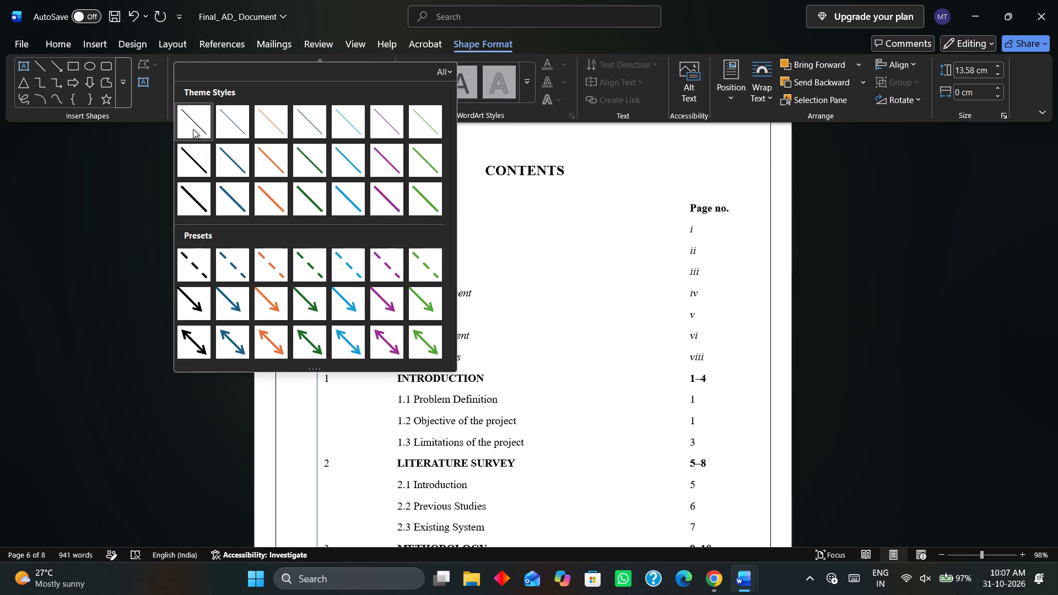
{"action": "left_click", "coordinate": [193, 129]}
{"action": "left_click", "coordinate": [299, 82]}
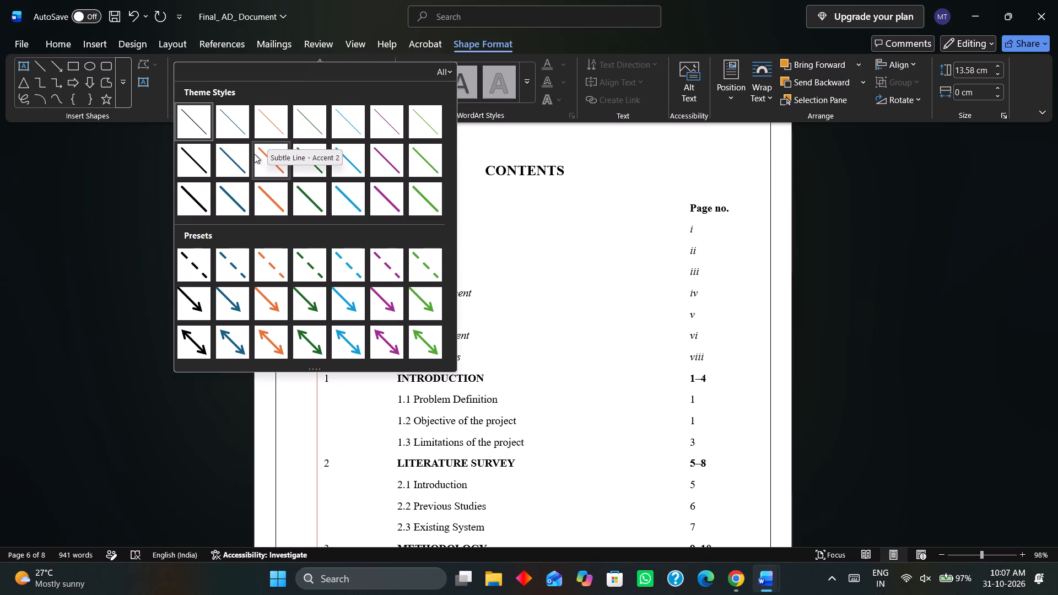
{"action": "left_click", "coordinate": [208, 159]}
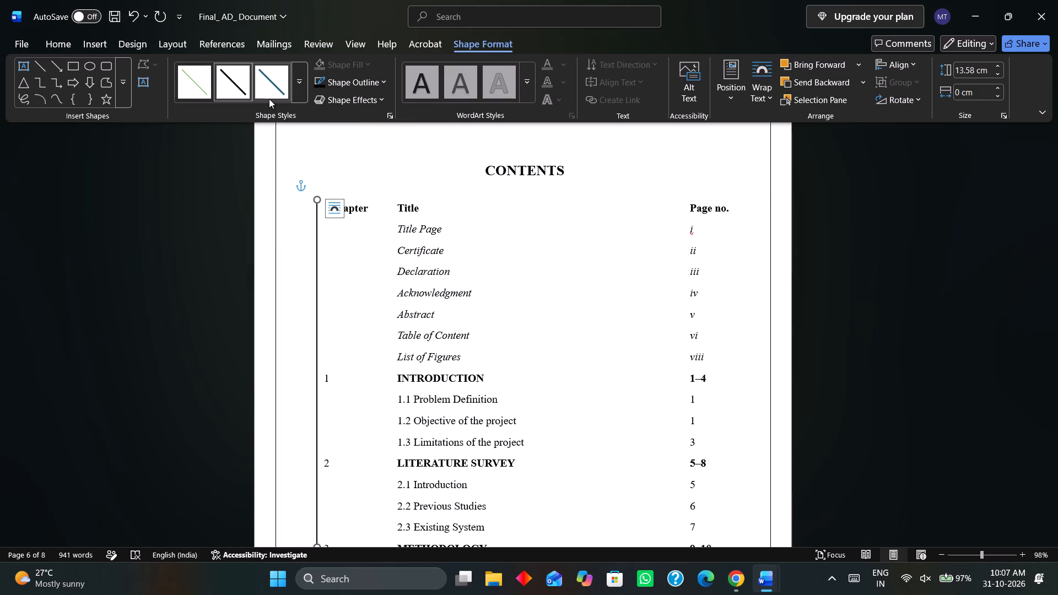
{"action": "left_click", "coordinate": [304, 80]}
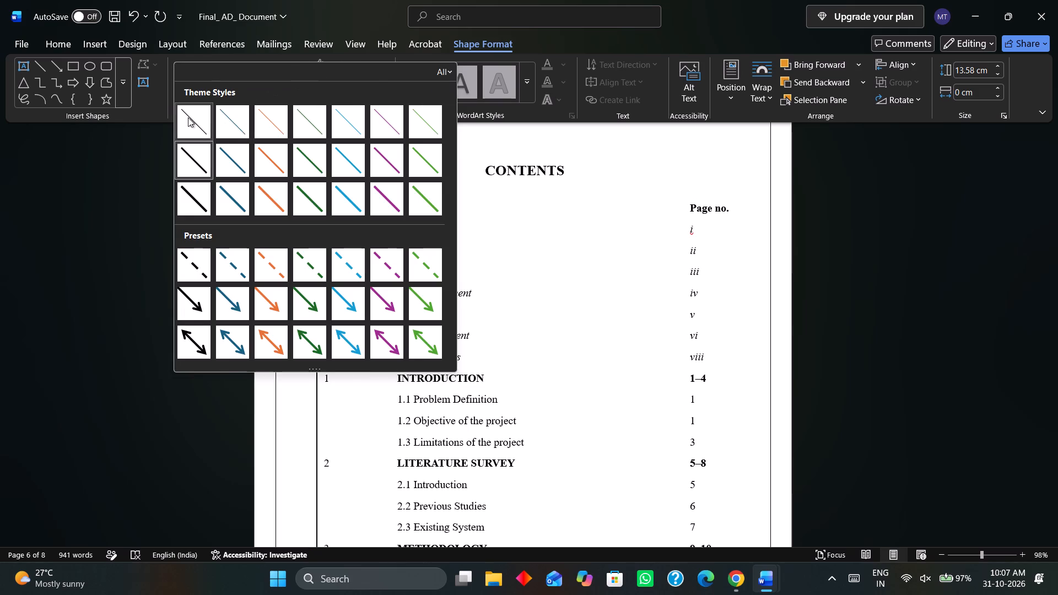
{"action": "left_click", "coordinate": [188, 117]}
Look over the rest of the contents table and the following pages below the line's lower end.
{"action": "scroll", "coordinate": [361, 226], "scroll_direction": "down", "scroll_amount": 7}
{"action": "scroll", "coordinate": [357, 301], "scroll_direction": "down", "scroll_amount": 13}
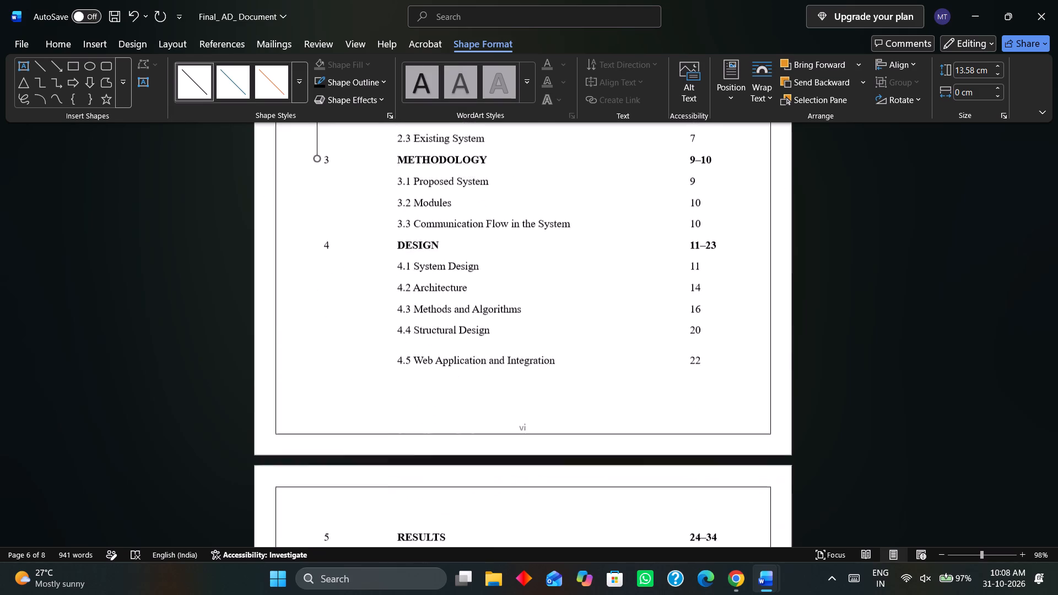
{"action": "scroll", "coordinate": [326, 380], "scroll_direction": "down", "scroll_amount": 20}
{"action": "scroll", "coordinate": [326, 380], "scroll_direction": "down", "scroll_amount": 20}
{"action": "scroll", "coordinate": [326, 380], "scroll_direction": "down", "scroll_amount": 6}
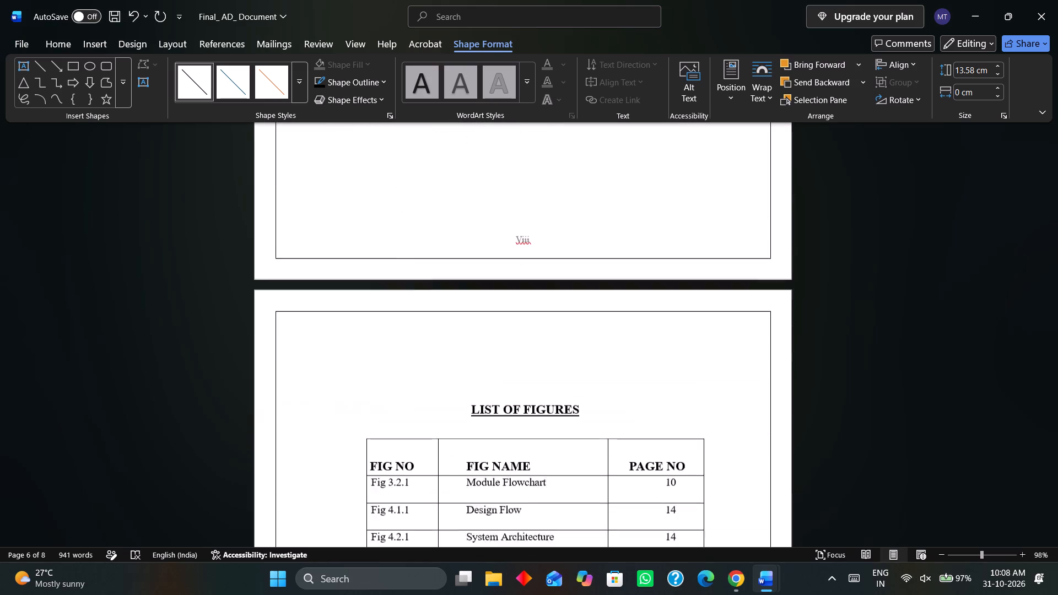
{"action": "scroll", "coordinate": [325, 377], "scroll_direction": "down", "scroll_amount": 6}
{"action": "scroll", "coordinate": [325, 377], "scroll_direction": "up", "scroll_amount": 20}
{"action": "scroll", "coordinate": [325, 377], "scroll_direction": "up", "scroll_amount": 1}
{"action": "scroll", "coordinate": [368, 380], "scroll_direction": "down", "scroll_amount": 1}
{"action": "scroll", "coordinate": [369, 380], "scroll_direction": "up", "scroll_amount": 3}
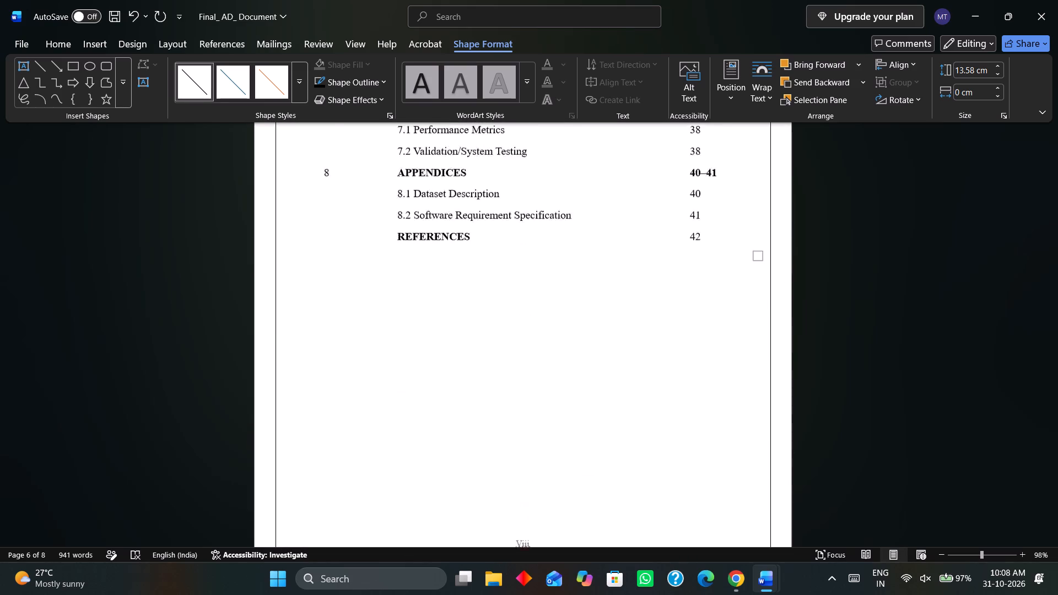
{"action": "scroll", "coordinate": [373, 378], "scroll_direction": "up", "scroll_amount": 20}
{"action": "scroll", "coordinate": [373, 378], "scroll_direction": "up", "scroll_amount": 14}
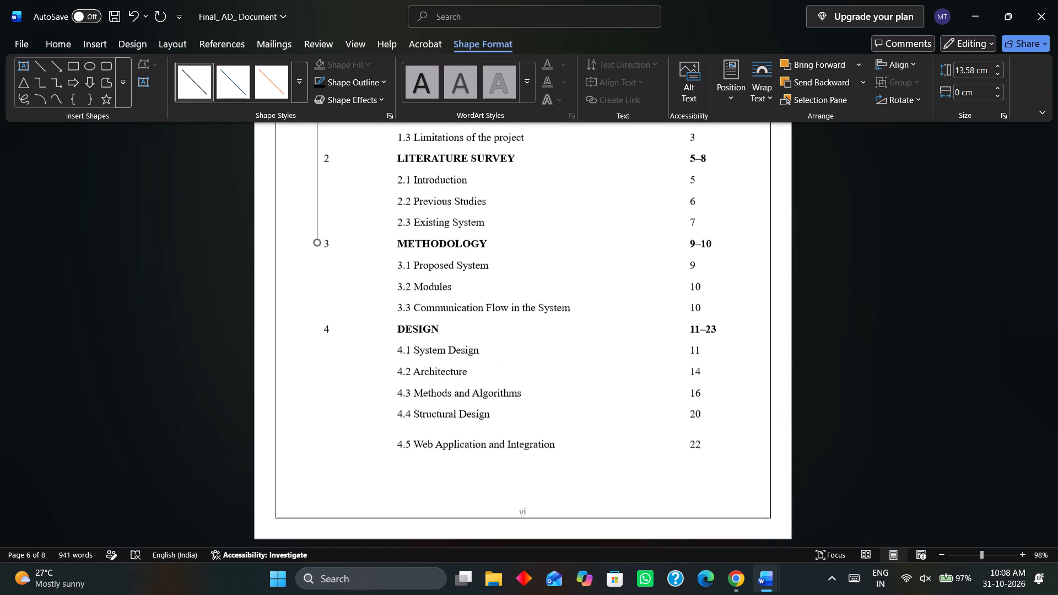
{"action": "scroll", "coordinate": [366, 398], "scroll_direction": "up", "scroll_amount": 4}
Extend the vertical line's lower end past the METHODOLOGY row to just below the 4.5 Web Application and Integration row.
{"action": "left_click", "coordinate": [316, 317]}
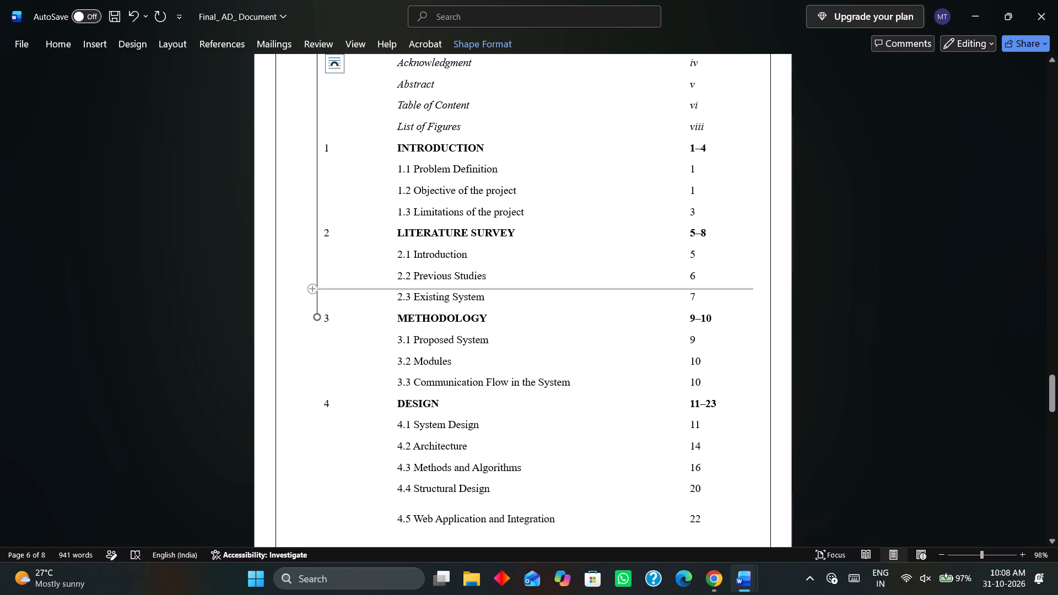
{"action": "left_click", "coordinate": [317, 318]}
{"action": "left_click_drag", "start_coordinate": [317, 318], "coordinate": [315, 333]}
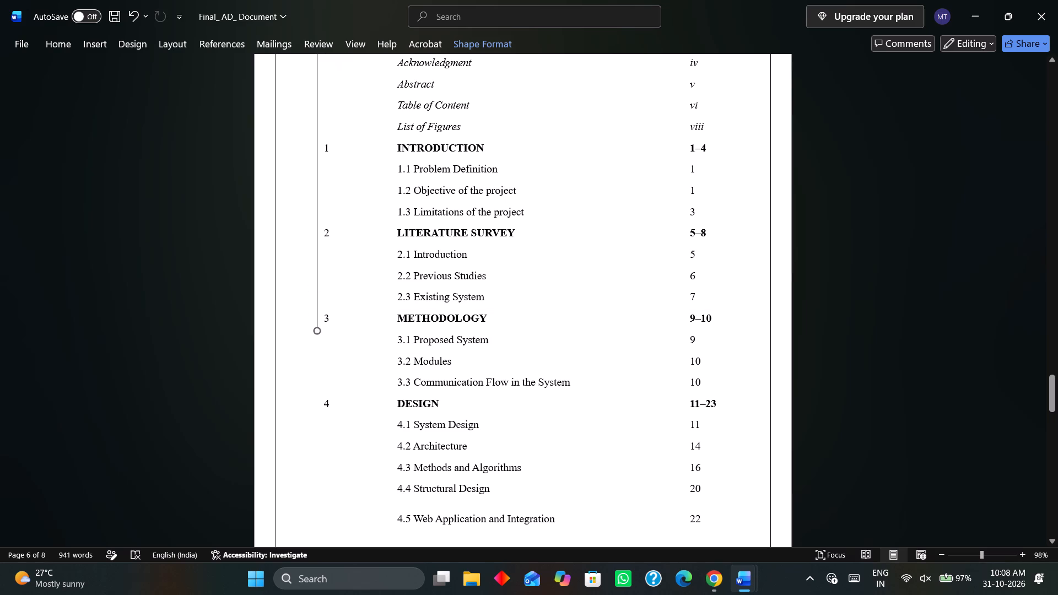
{"action": "left_click_drag", "start_coordinate": [315, 333], "coordinate": [314, 472]}
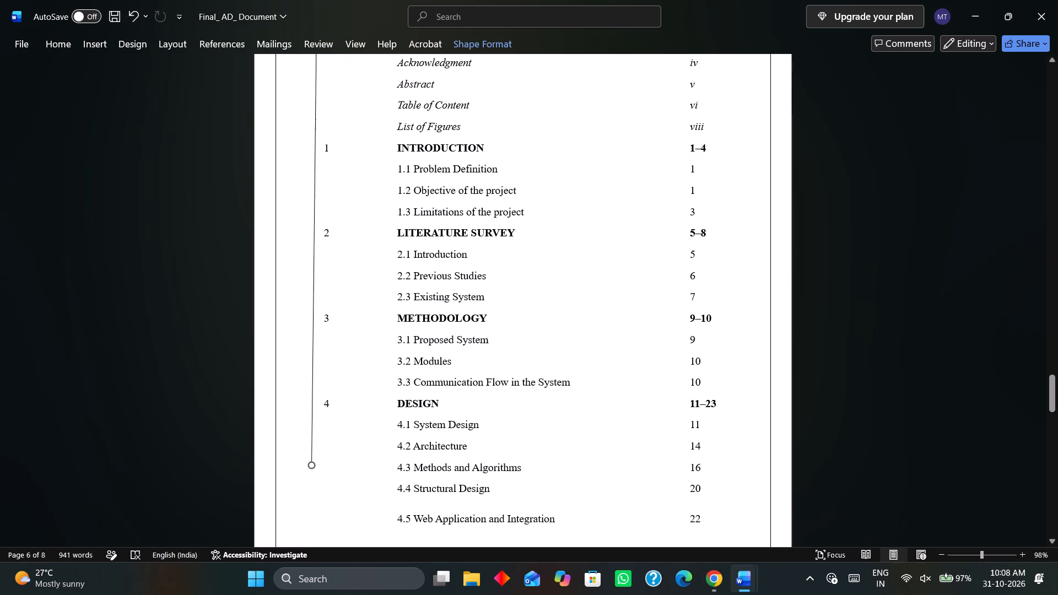
{"action": "left_click_drag", "start_coordinate": [314, 472], "coordinate": [315, 550]}
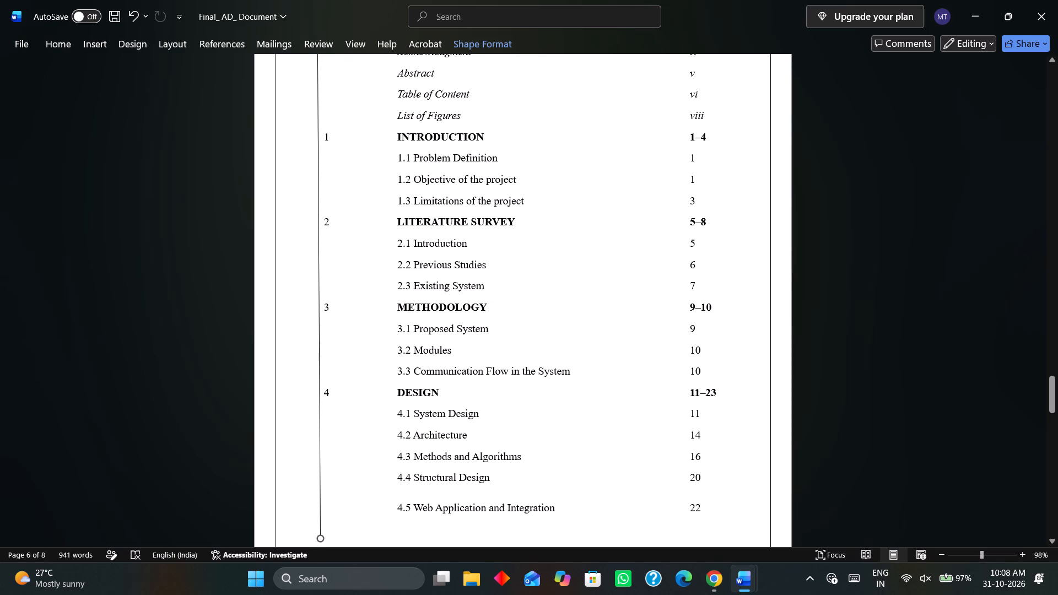
{"action": "left_click_drag", "start_coordinate": [315, 550], "coordinate": [332, 556]}
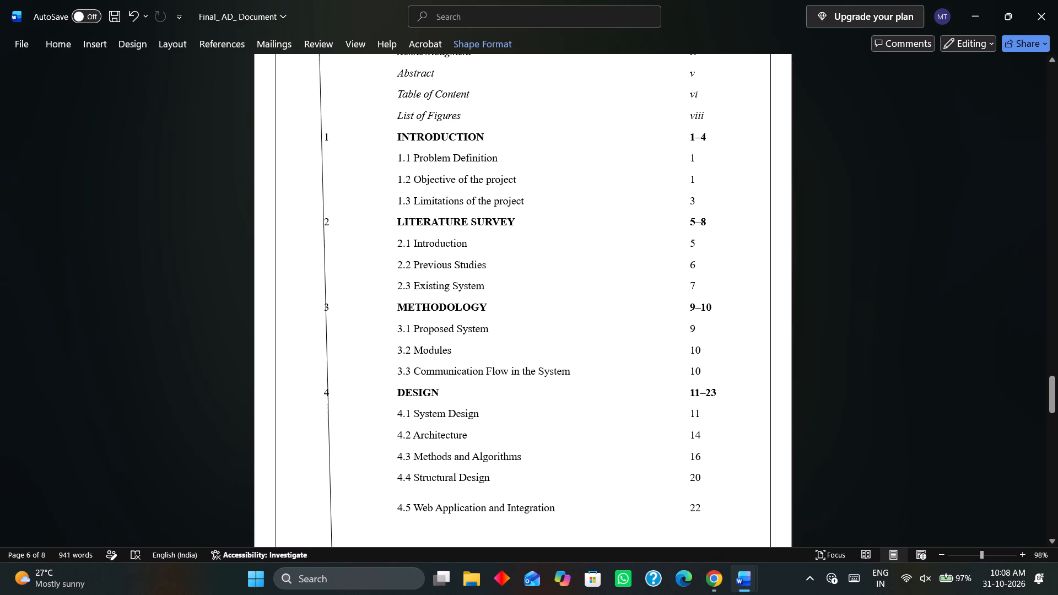
{"action": "left_click_drag", "start_coordinate": [332, 556], "coordinate": [315, 543]}
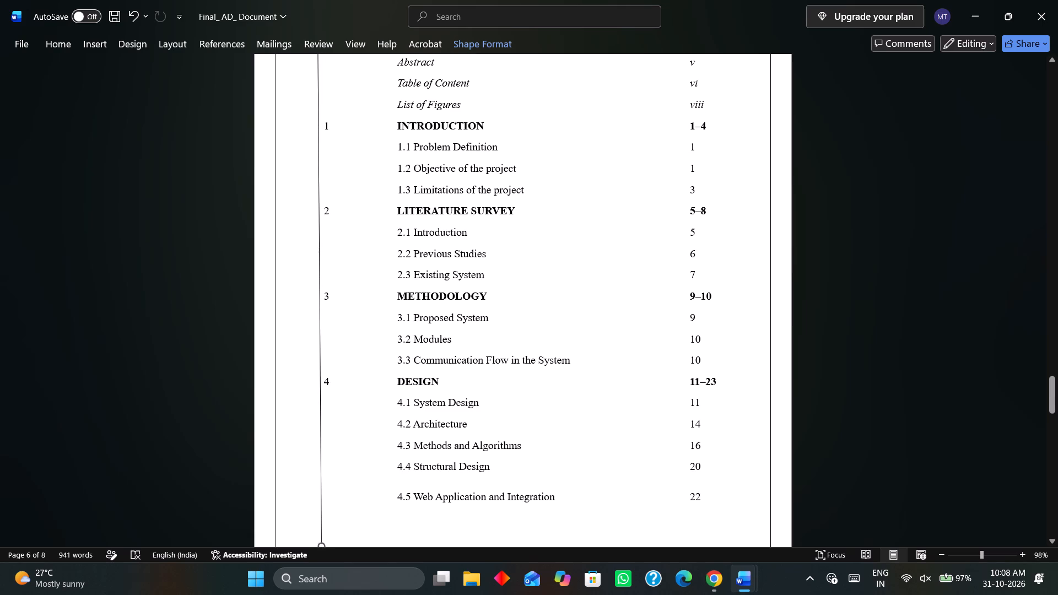
{"action": "left_click_drag", "start_coordinate": [315, 543], "coordinate": [316, 507]}
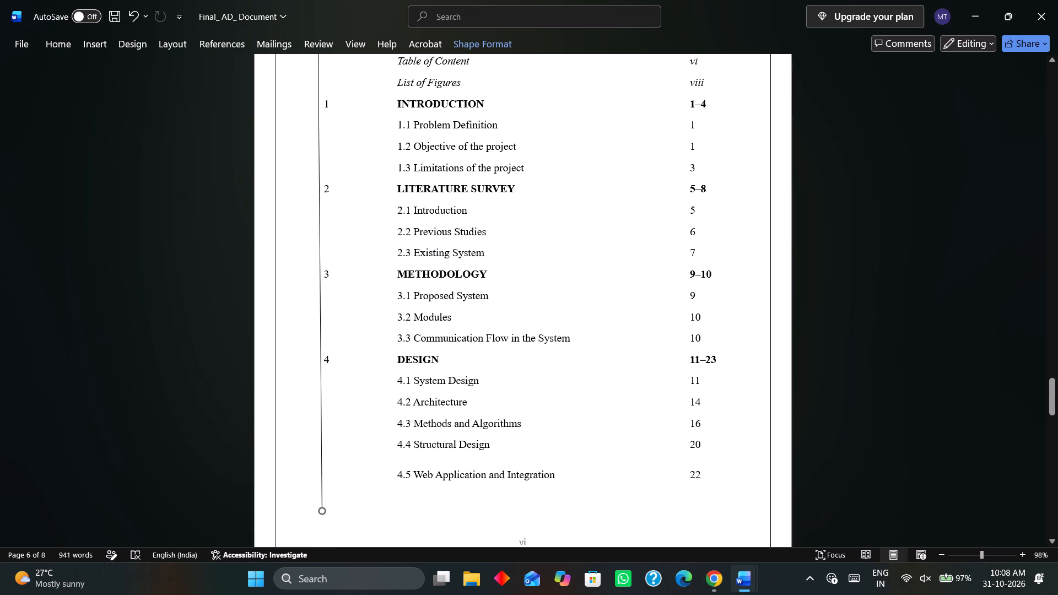
{"action": "left_click_drag", "start_coordinate": [316, 507], "coordinate": [325, 491]}
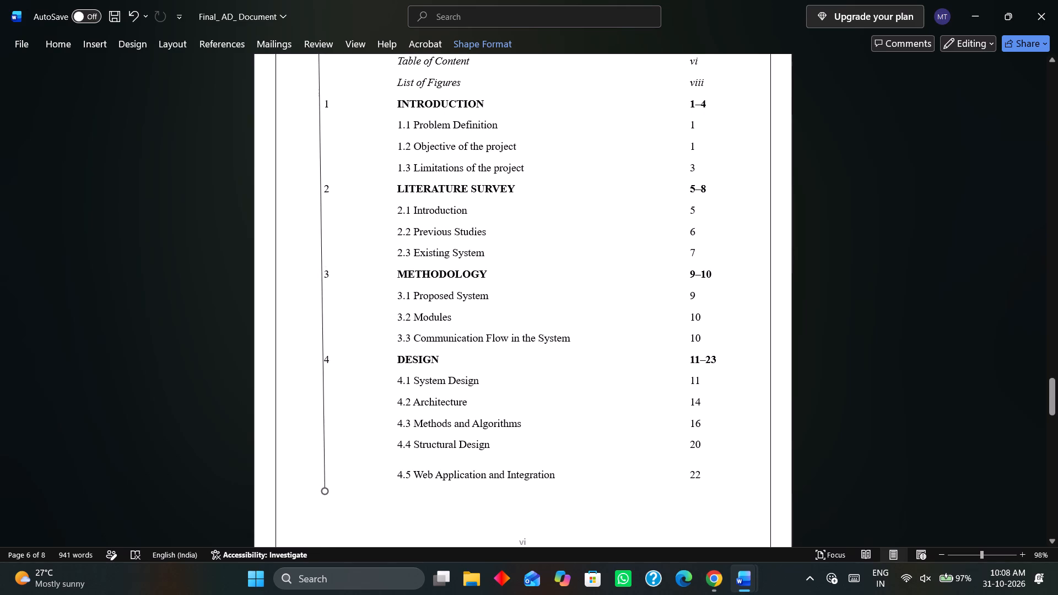
{"action": "left_click_drag", "start_coordinate": [325, 491], "coordinate": [311, 500]}
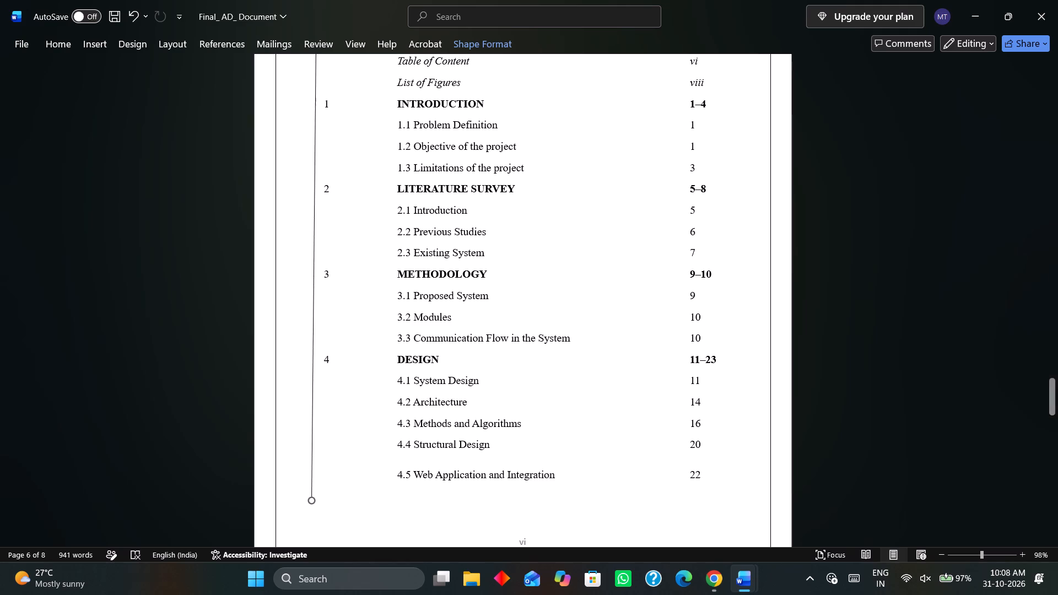
{"action": "left_click_drag", "start_coordinate": [311, 500], "coordinate": [315, 500]}
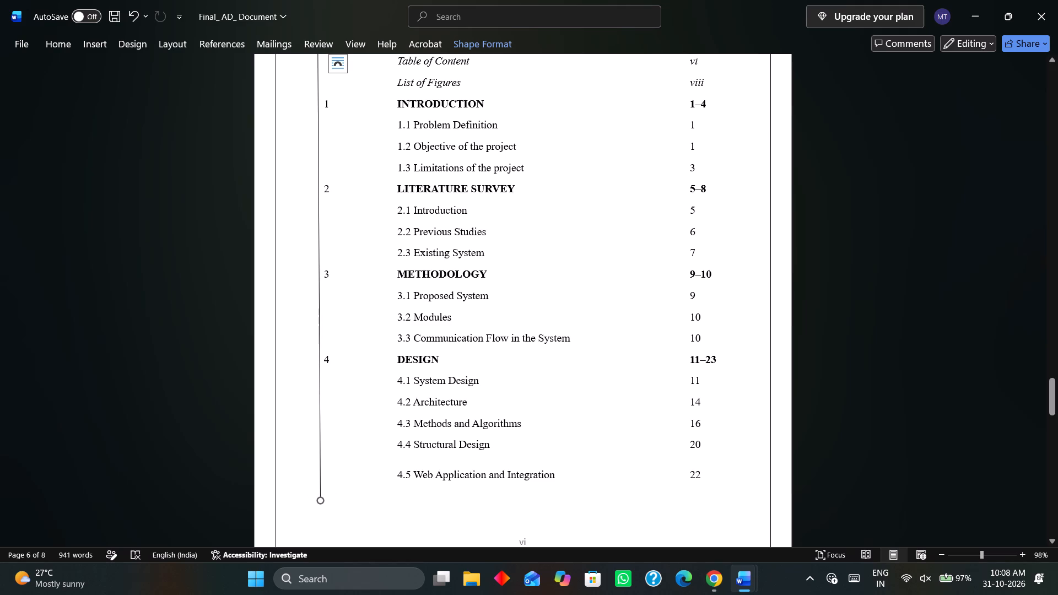
Straighten the line to vertical and end it at the 4.5 Web Application and Integration row.
{"action": "scroll", "coordinate": [393, 466], "scroll_direction": "up", "scroll_amount": 3, "text": "ctrl"}
{"action": "scroll", "coordinate": [393, 466], "scroll_direction": "down", "scroll_amount": 6, "text": "ctrl"}
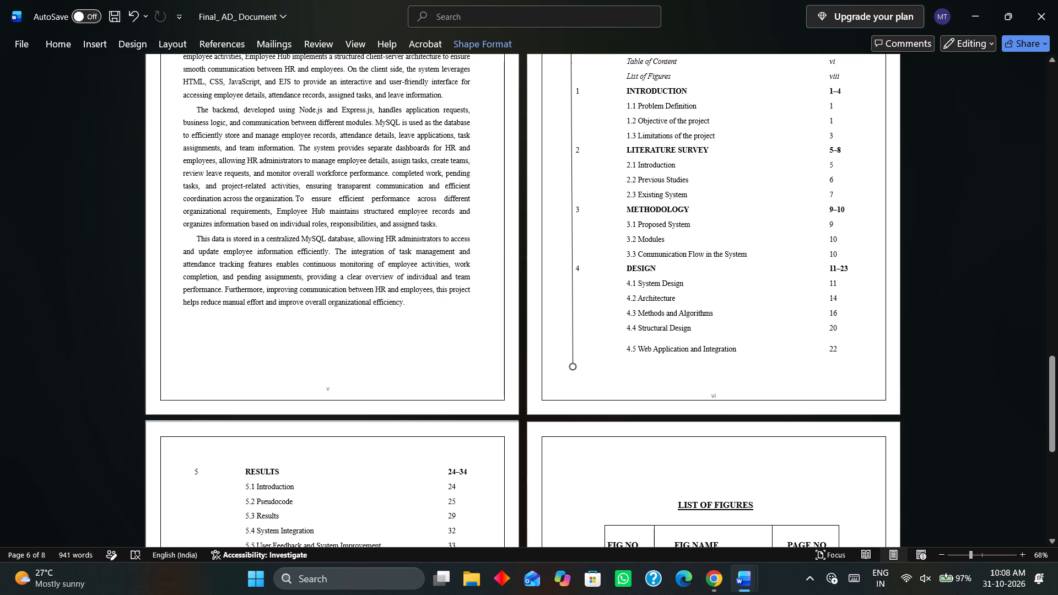
{"action": "scroll", "coordinate": [380, 446], "scroll_direction": "up", "scroll_amount": 4}
{"action": "scroll", "coordinate": [392, 392], "scroll_direction": "up", "scroll_amount": 5}
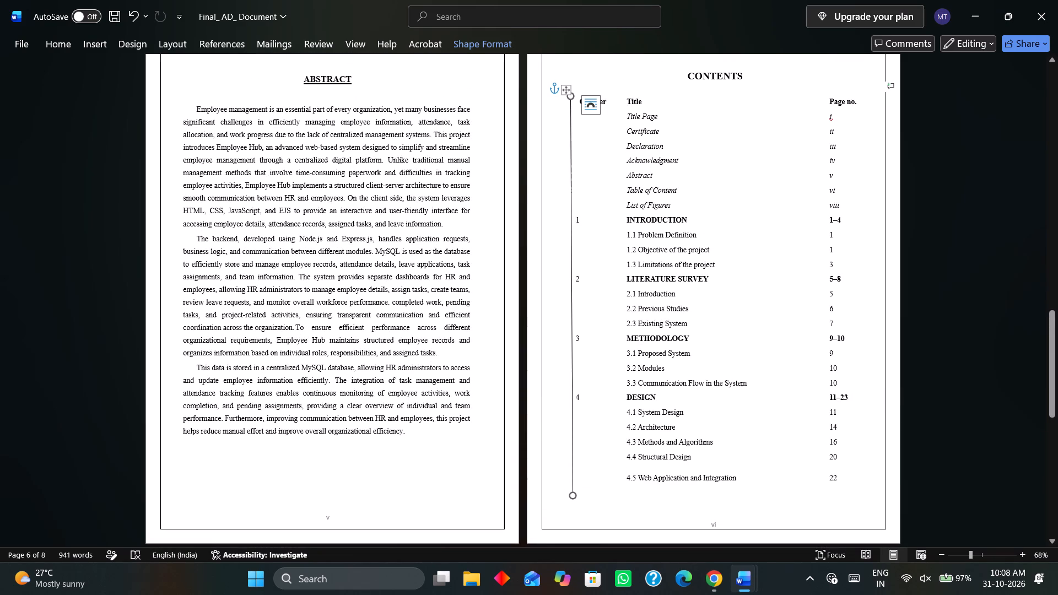
{"action": "left_click_drag", "start_coordinate": [574, 498], "coordinate": [573, 488]}
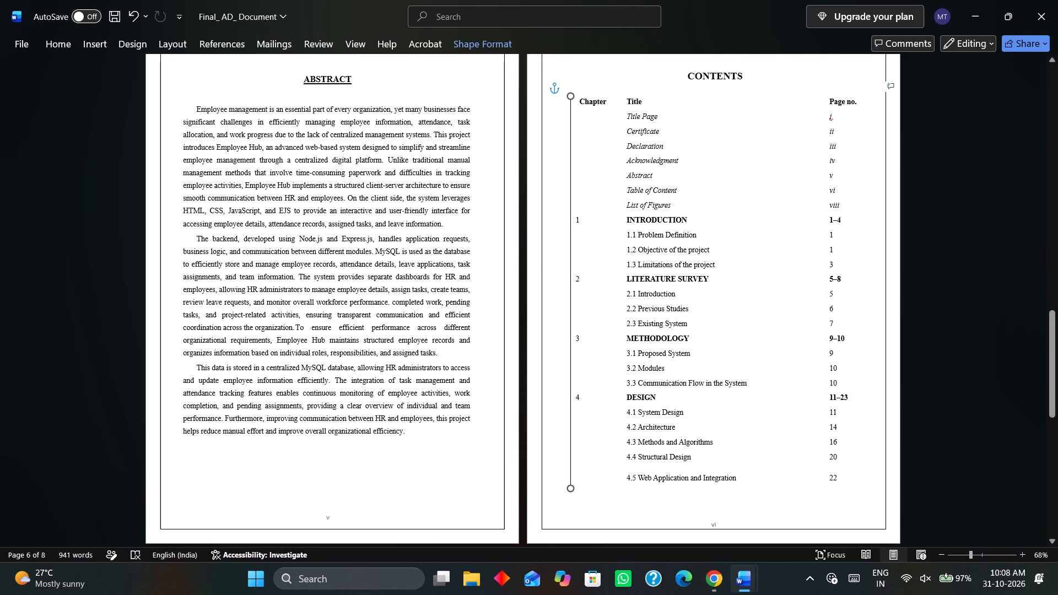
{"action": "left_click_drag", "start_coordinate": [573, 488], "coordinate": [578, 483]}
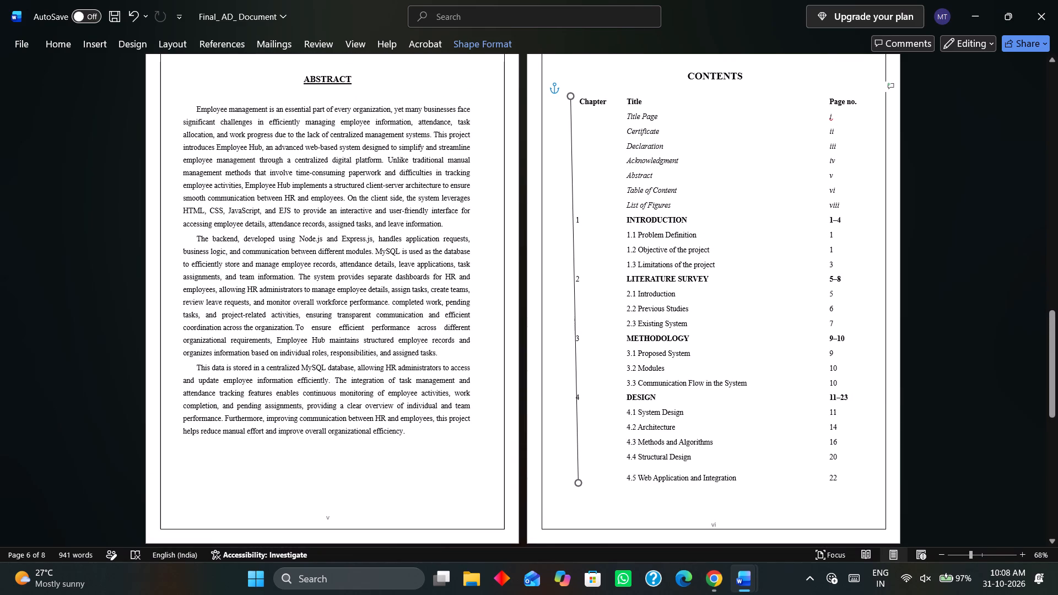
{"action": "left_click_drag", "start_coordinate": [578, 483], "coordinate": [569, 482]}
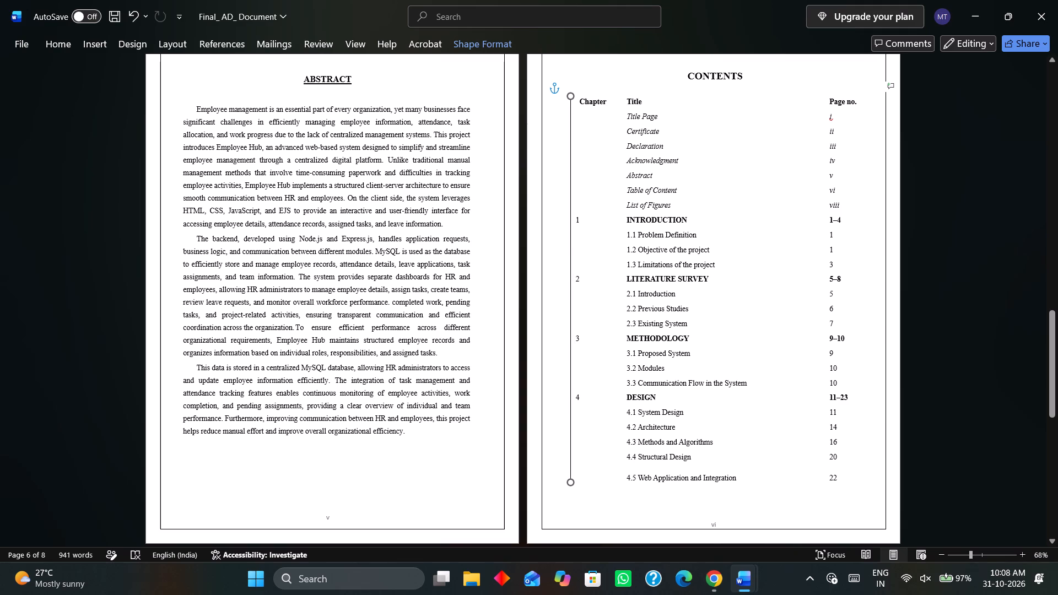
{"action": "left_click_drag", "start_coordinate": [569, 482], "coordinate": [570, 482]}
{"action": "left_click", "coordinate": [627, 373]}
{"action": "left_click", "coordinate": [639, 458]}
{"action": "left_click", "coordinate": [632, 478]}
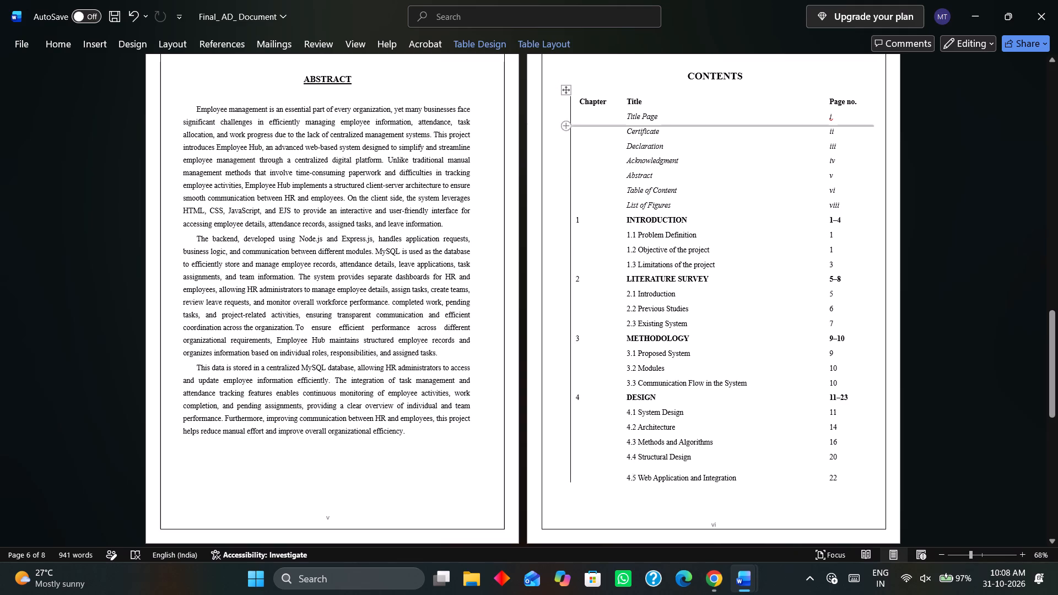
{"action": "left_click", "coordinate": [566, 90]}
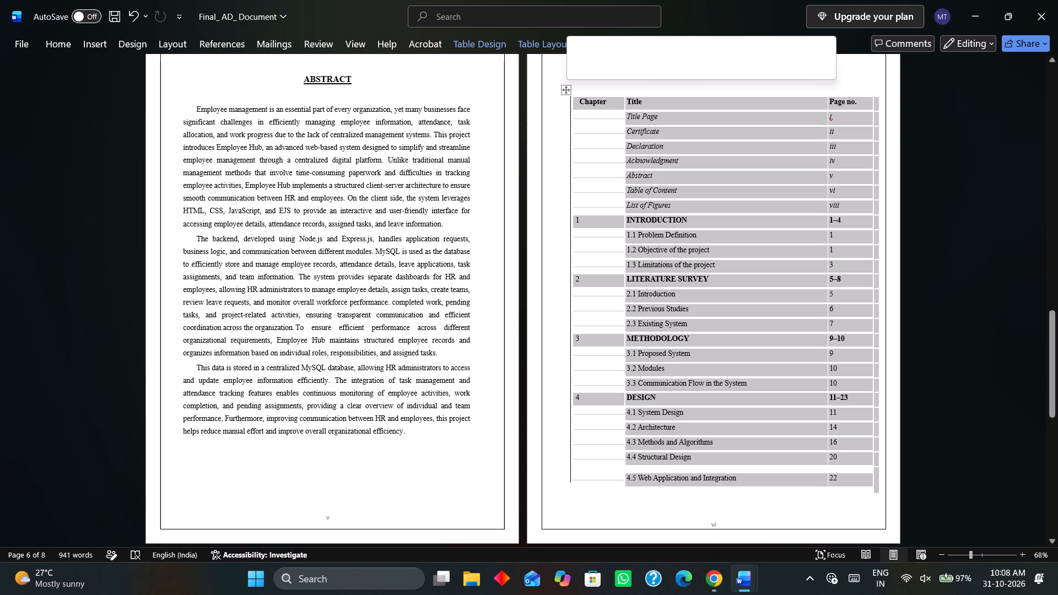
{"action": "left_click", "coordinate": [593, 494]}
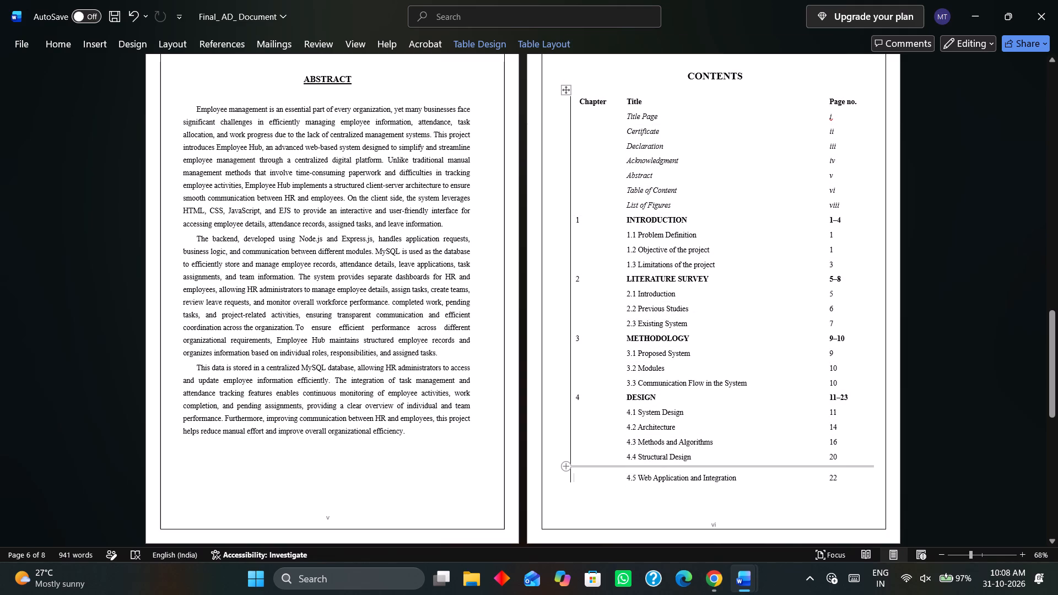
Copy the vertical line beside the Chapter column and place the duplicate along the outer edge of the Page no. column, level with the original.
{"action": "left_click", "coordinate": [571, 477]}
{"action": "left_click", "coordinate": [570, 483]}
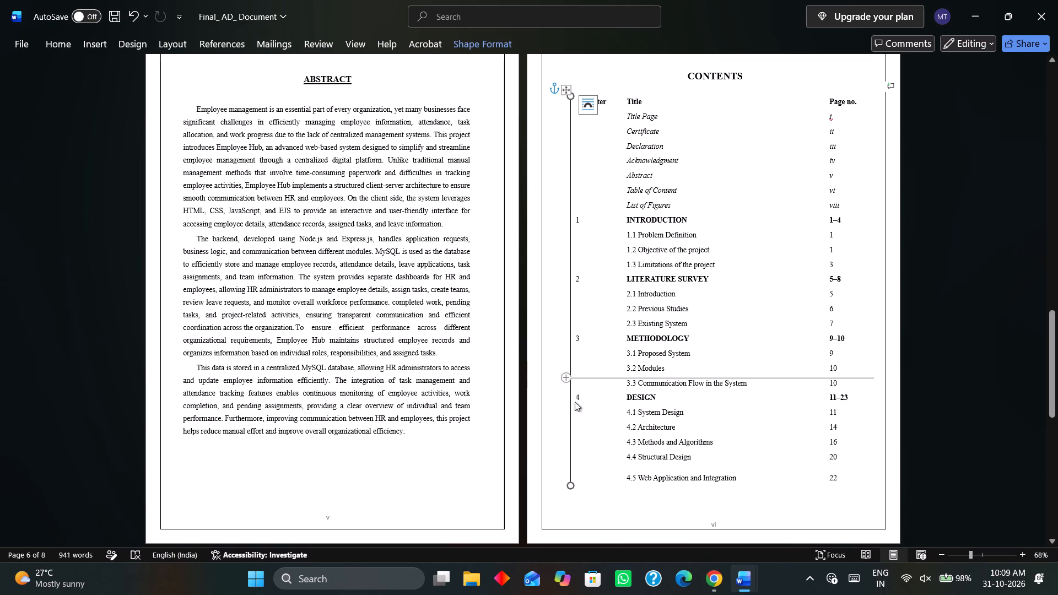
{"action": "left_click", "coordinate": [574, 486]}
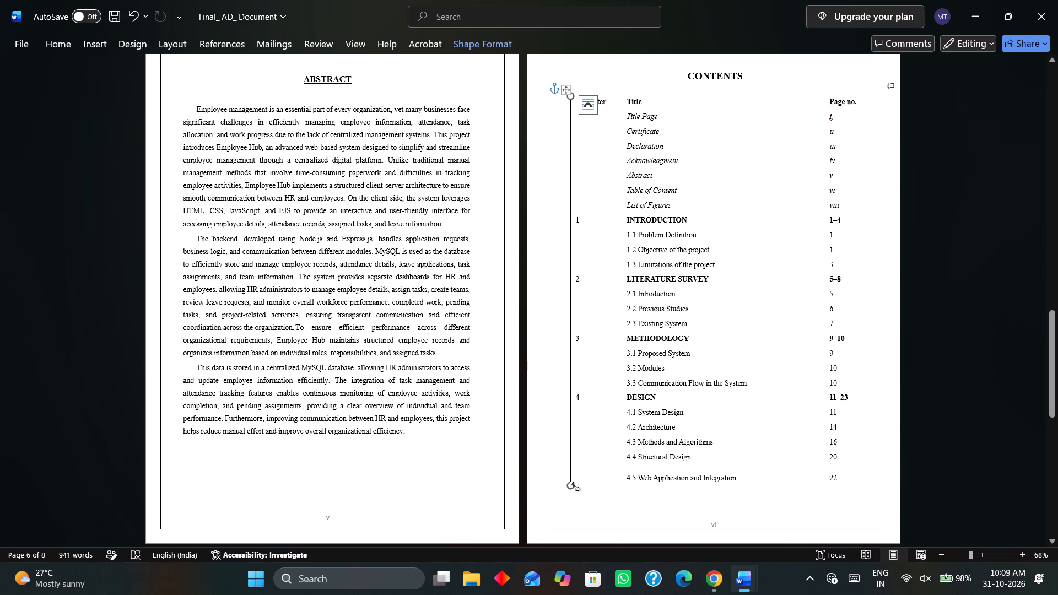
{"action": "key", "text": "ctrl+c"}
{"action": "left_click", "coordinate": [873, 460]}
{"action": "key", "text": "ctrl+v"}
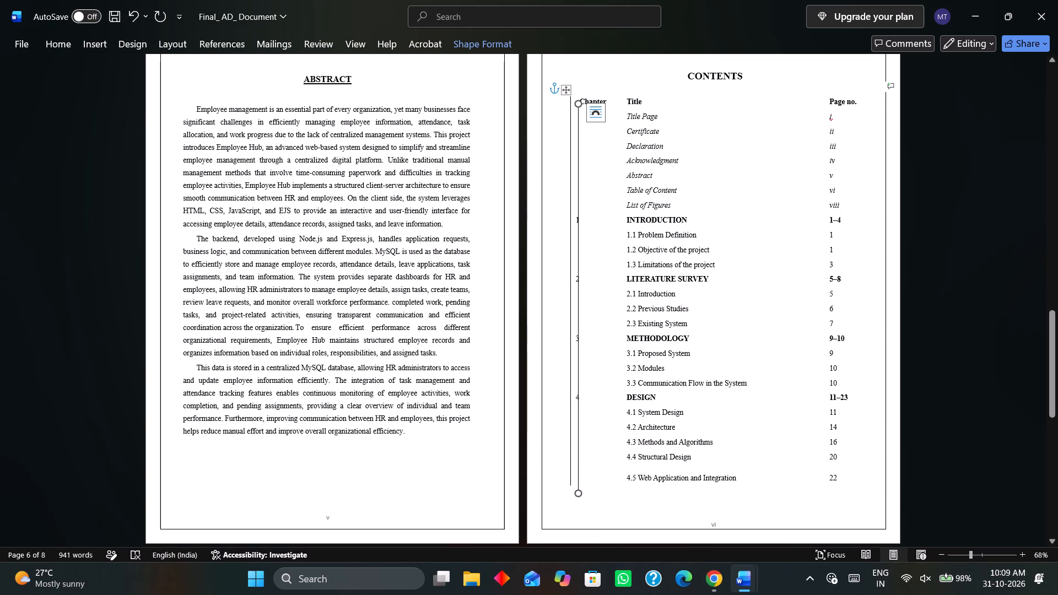
{"action": "left_click_drag", "start_coordinate": [578, 468], "coordinate": [585, 460]}
{"action": "left_click_drag", "start_coordinate": [585, 460], "coordinate": [860, 472]}
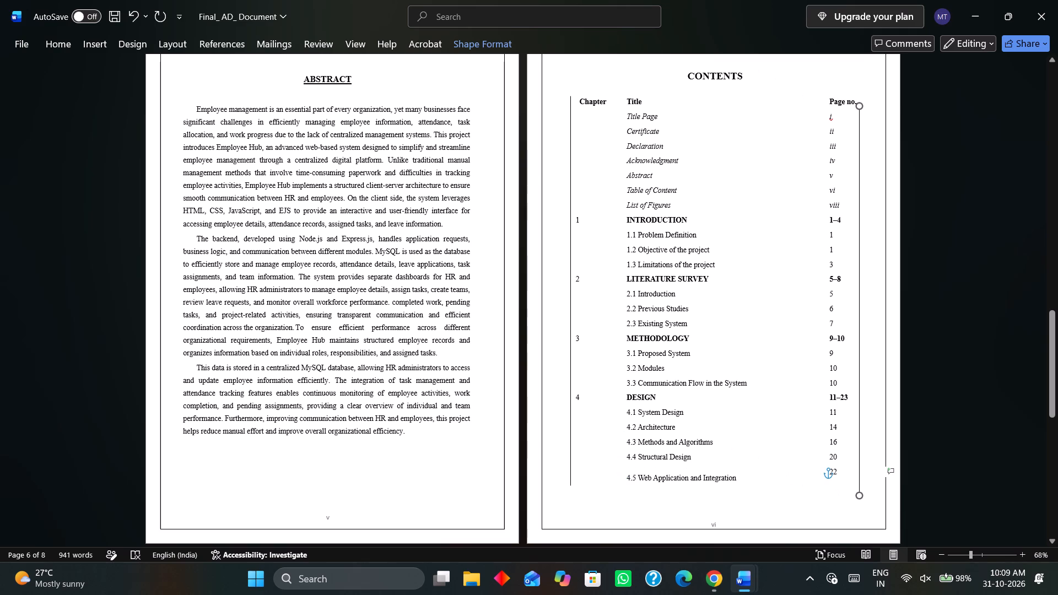
{"action": "left_click_drag", "start_coordinate": [860, 472], "coordinate": [863, 457]}
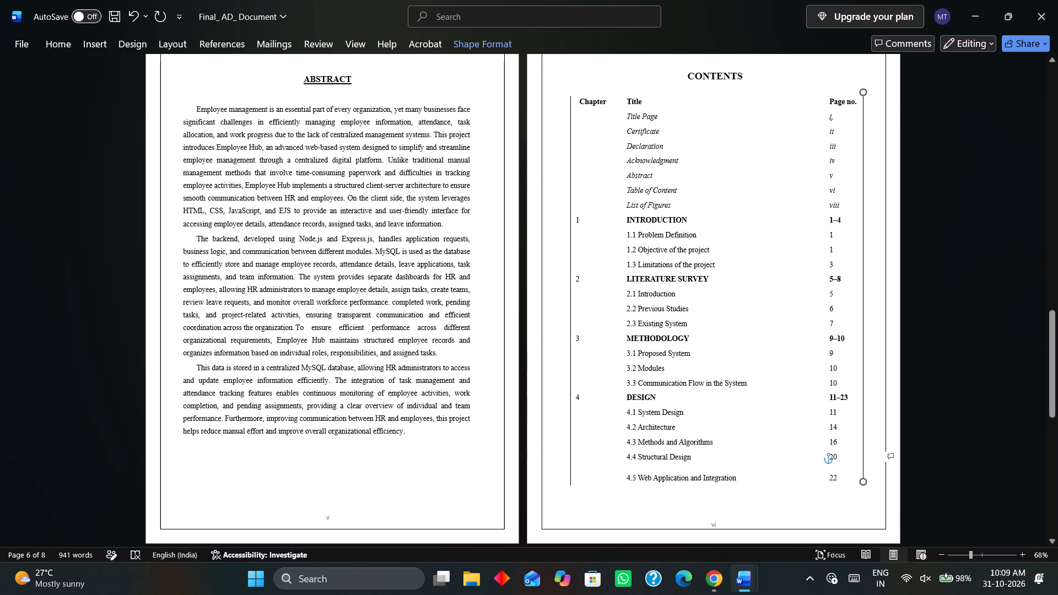
{"action": "left_click_drag", "start_coordinate": [863, 457], "coordinate": [864, 461]}
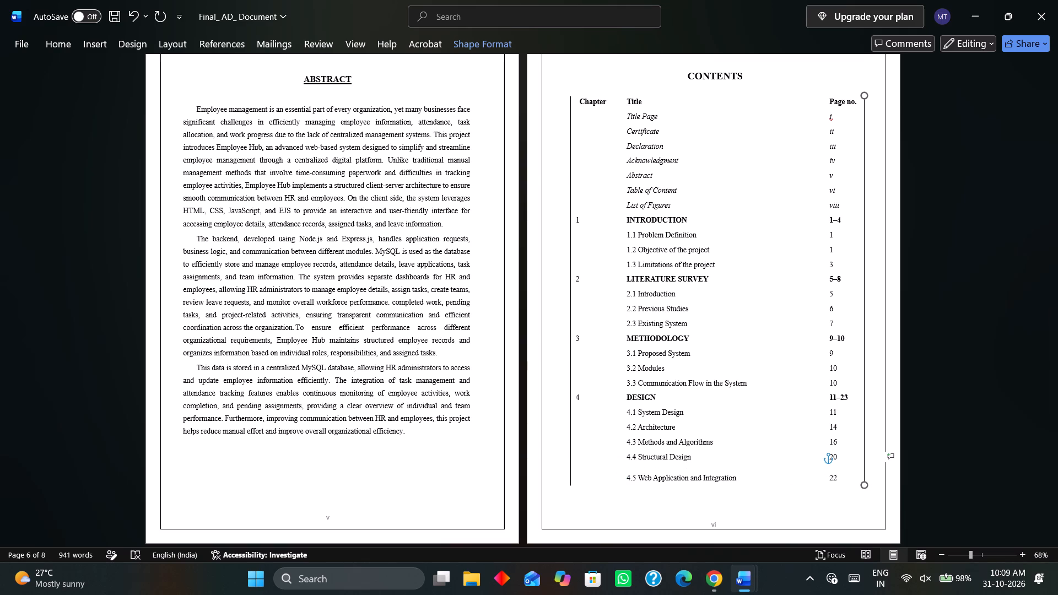
{"action": "left_click_drag", "start_coordinate": [864, 461], "coordinate": [867, 461]}
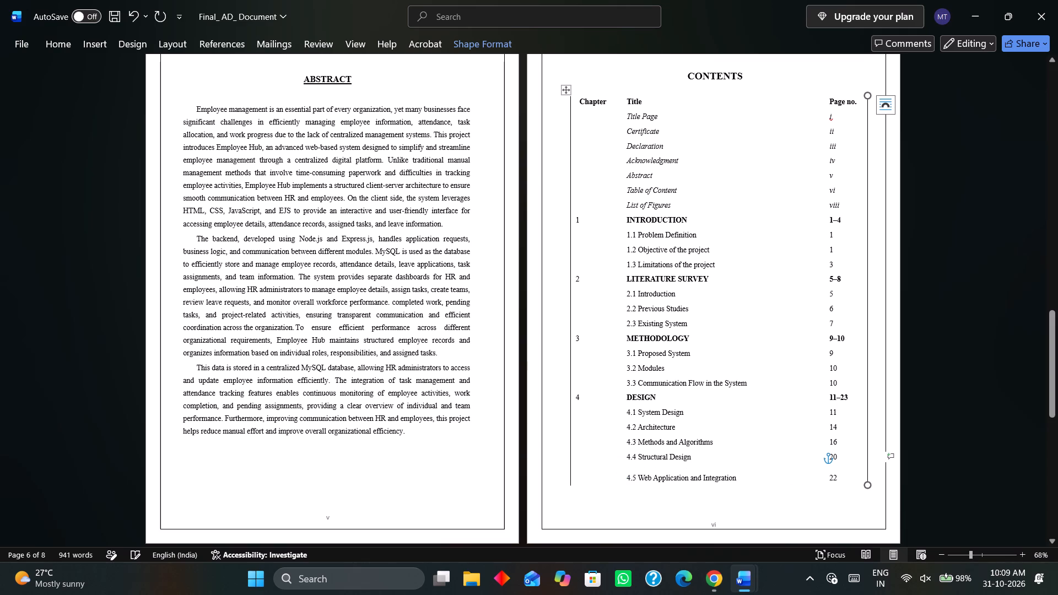
{"action": "left_click", "coordinate": [796, 509]}
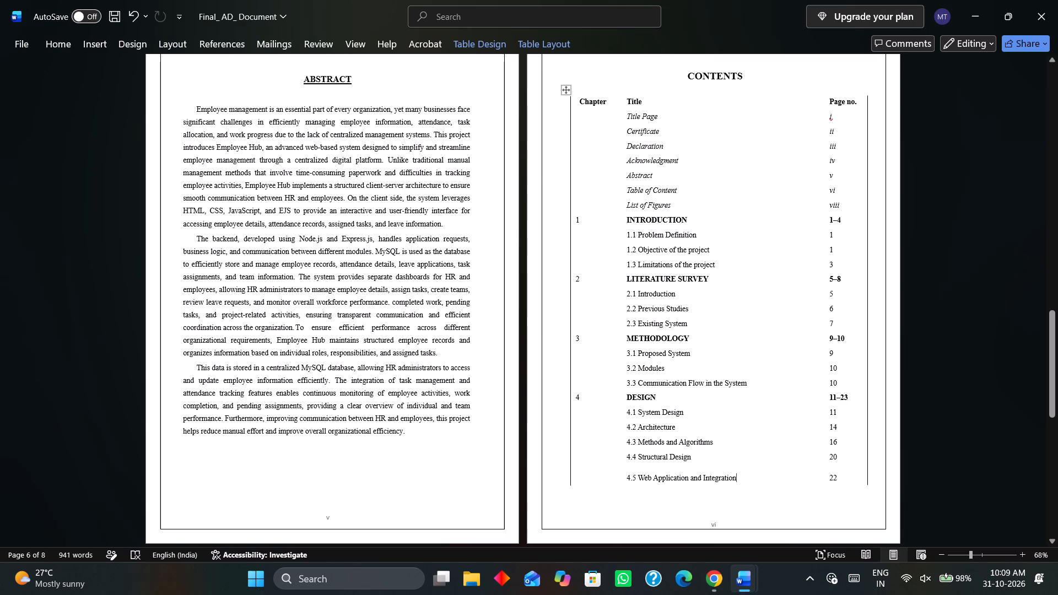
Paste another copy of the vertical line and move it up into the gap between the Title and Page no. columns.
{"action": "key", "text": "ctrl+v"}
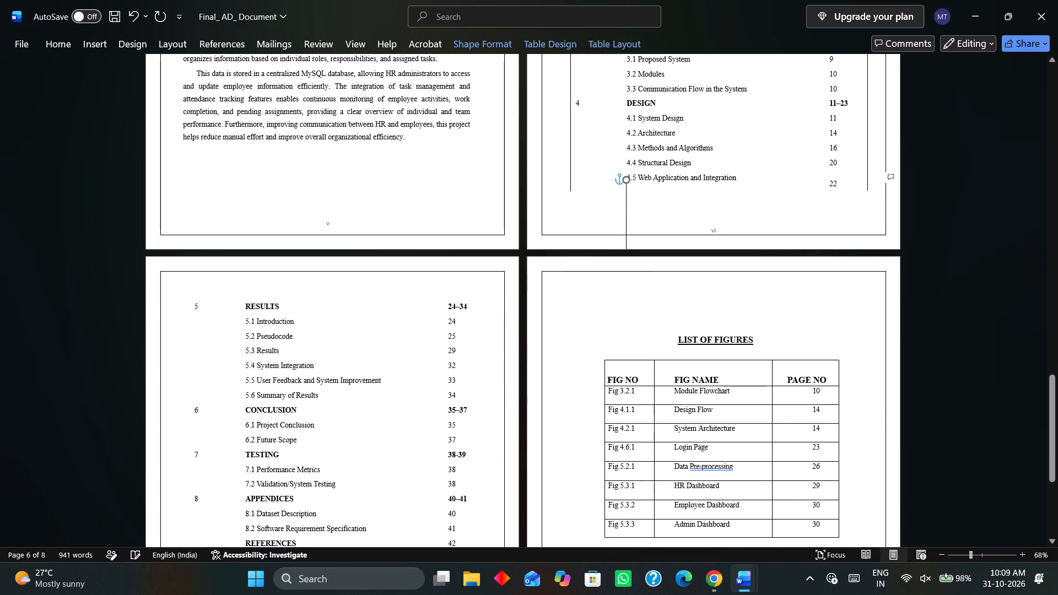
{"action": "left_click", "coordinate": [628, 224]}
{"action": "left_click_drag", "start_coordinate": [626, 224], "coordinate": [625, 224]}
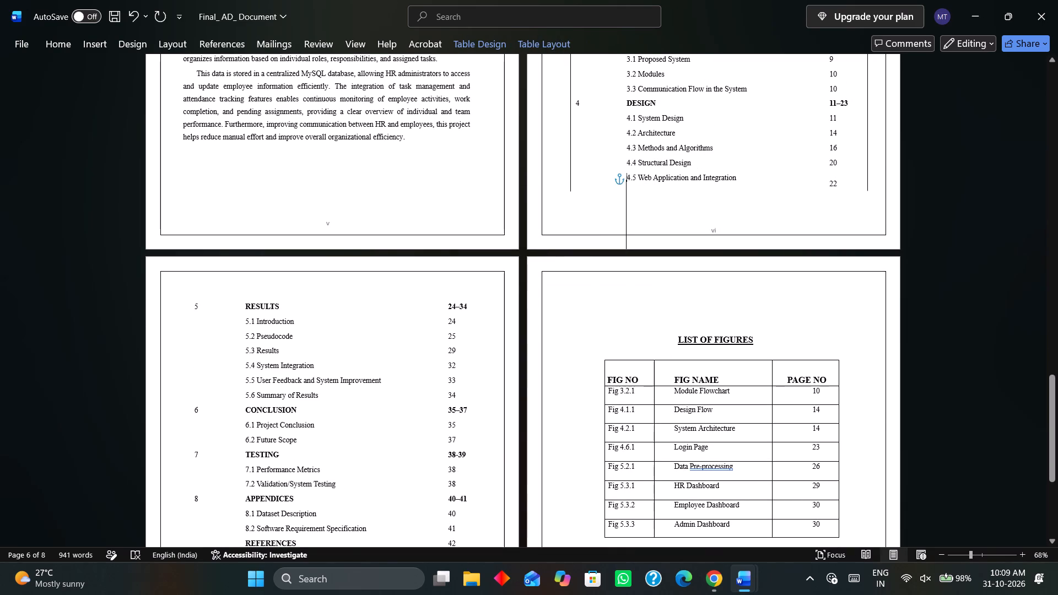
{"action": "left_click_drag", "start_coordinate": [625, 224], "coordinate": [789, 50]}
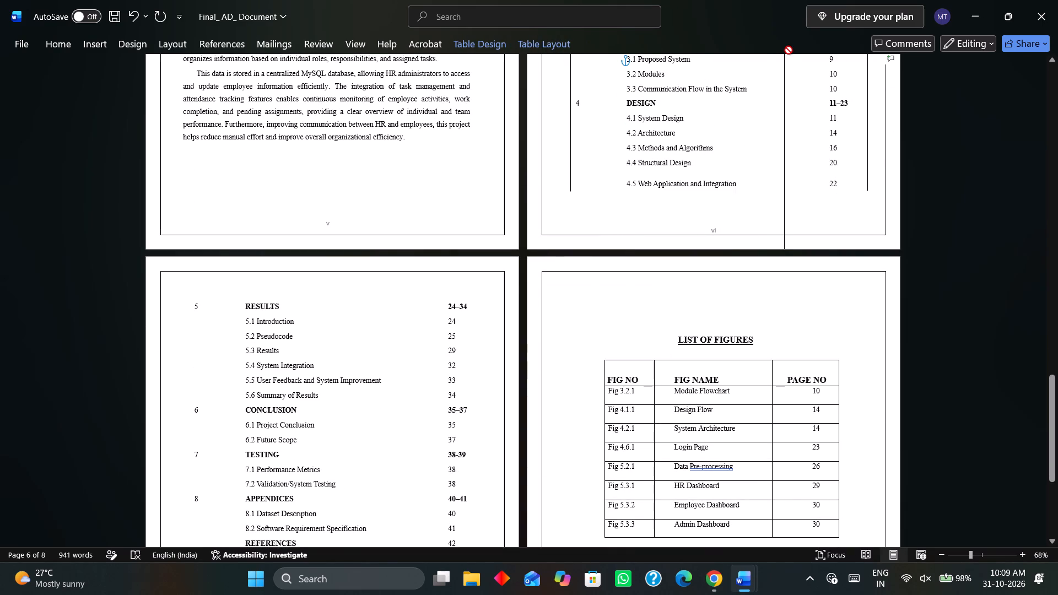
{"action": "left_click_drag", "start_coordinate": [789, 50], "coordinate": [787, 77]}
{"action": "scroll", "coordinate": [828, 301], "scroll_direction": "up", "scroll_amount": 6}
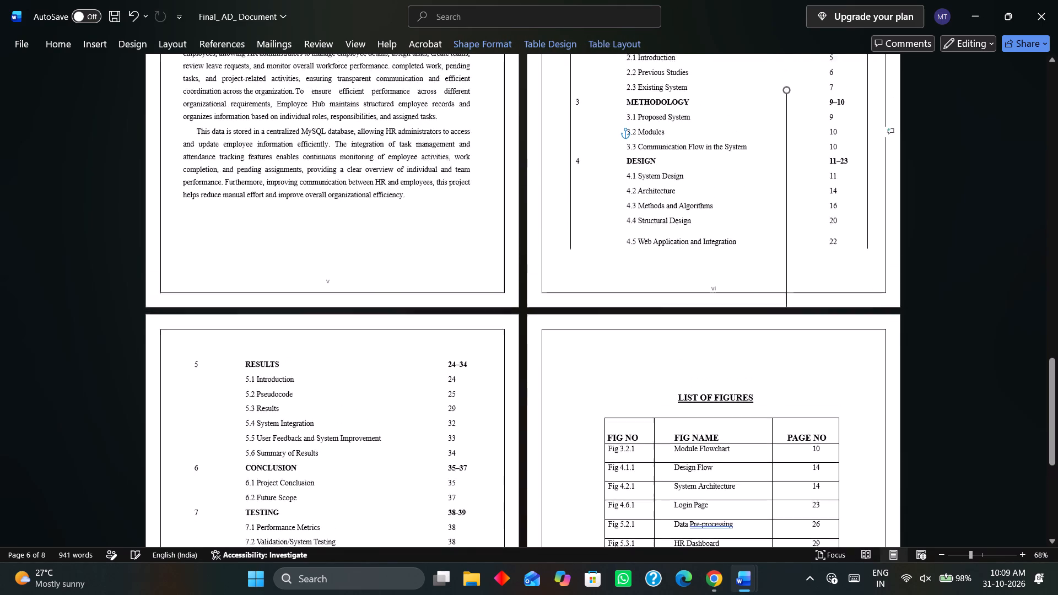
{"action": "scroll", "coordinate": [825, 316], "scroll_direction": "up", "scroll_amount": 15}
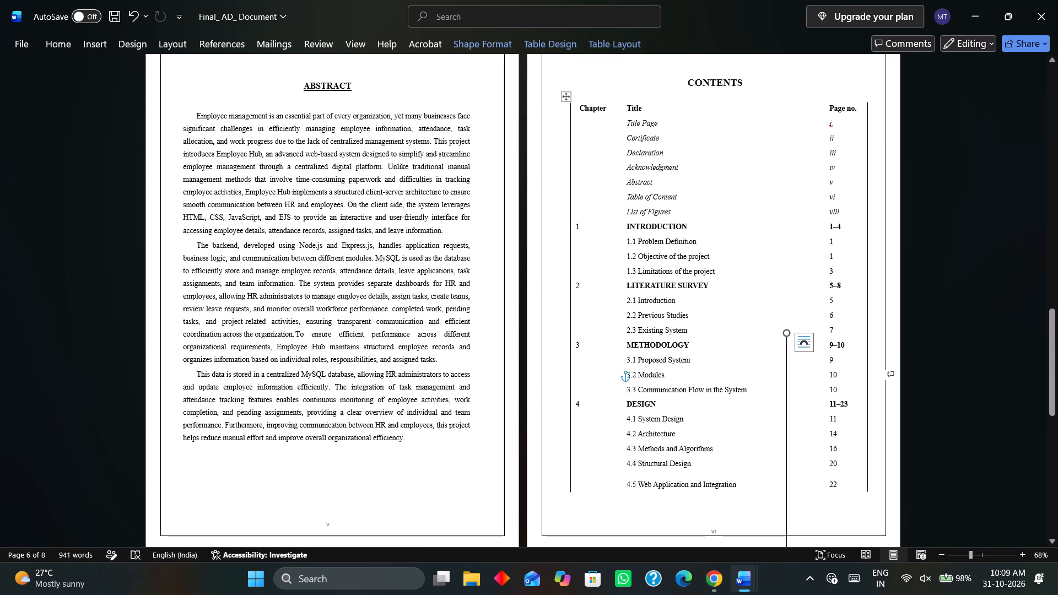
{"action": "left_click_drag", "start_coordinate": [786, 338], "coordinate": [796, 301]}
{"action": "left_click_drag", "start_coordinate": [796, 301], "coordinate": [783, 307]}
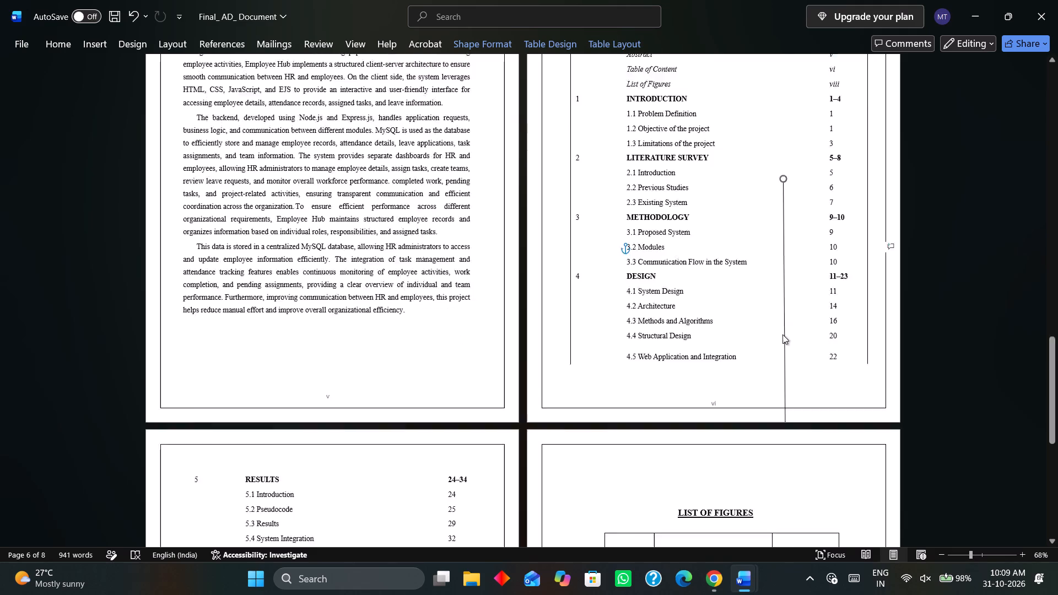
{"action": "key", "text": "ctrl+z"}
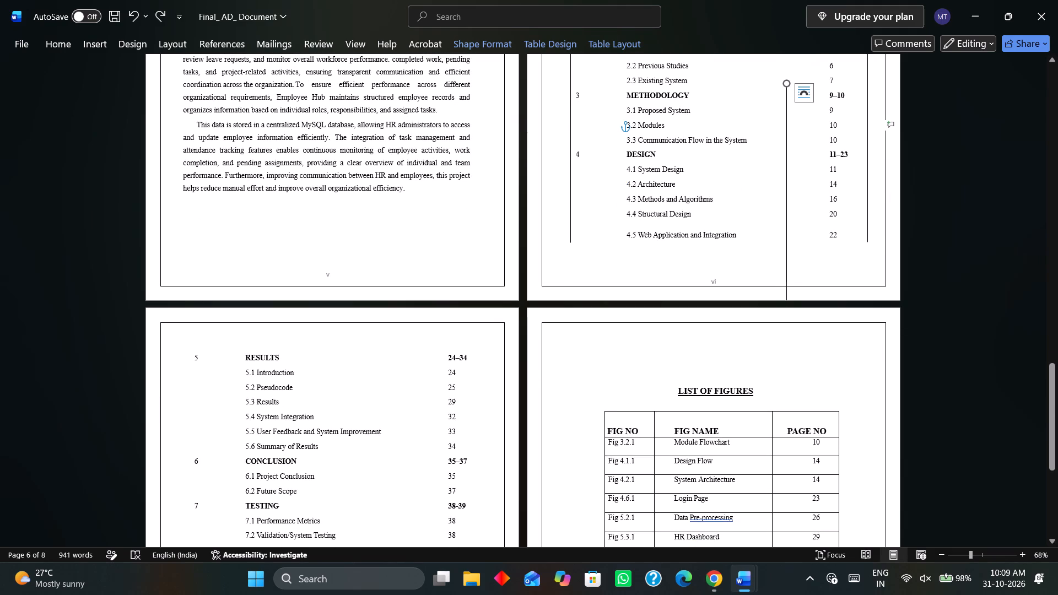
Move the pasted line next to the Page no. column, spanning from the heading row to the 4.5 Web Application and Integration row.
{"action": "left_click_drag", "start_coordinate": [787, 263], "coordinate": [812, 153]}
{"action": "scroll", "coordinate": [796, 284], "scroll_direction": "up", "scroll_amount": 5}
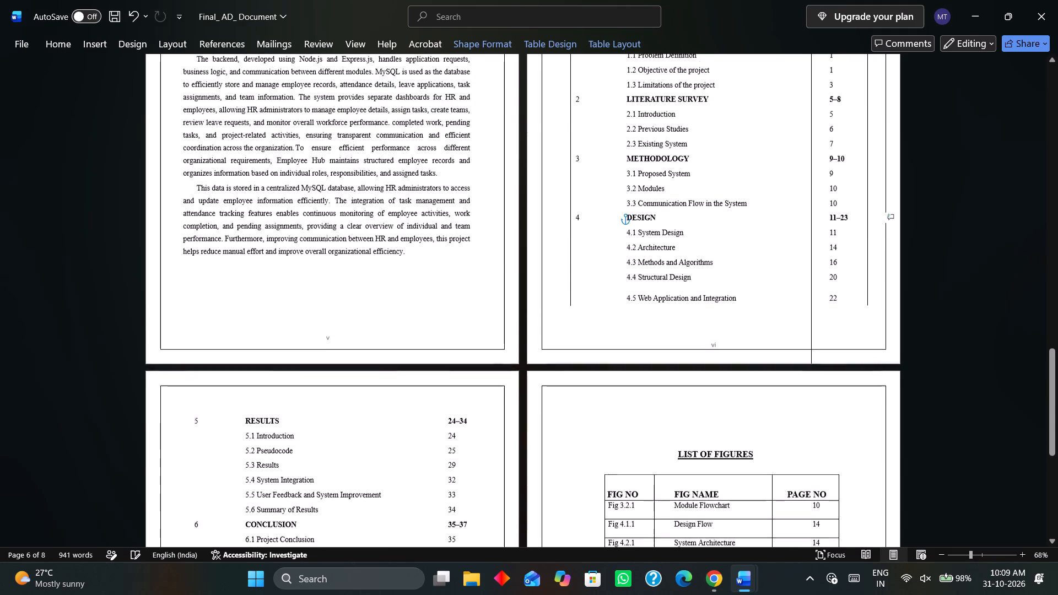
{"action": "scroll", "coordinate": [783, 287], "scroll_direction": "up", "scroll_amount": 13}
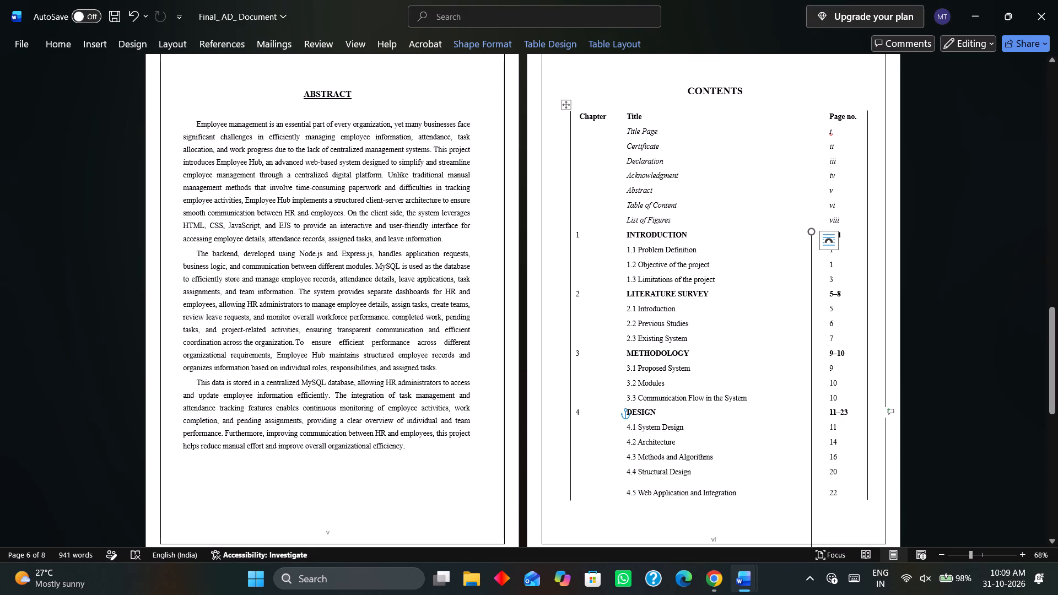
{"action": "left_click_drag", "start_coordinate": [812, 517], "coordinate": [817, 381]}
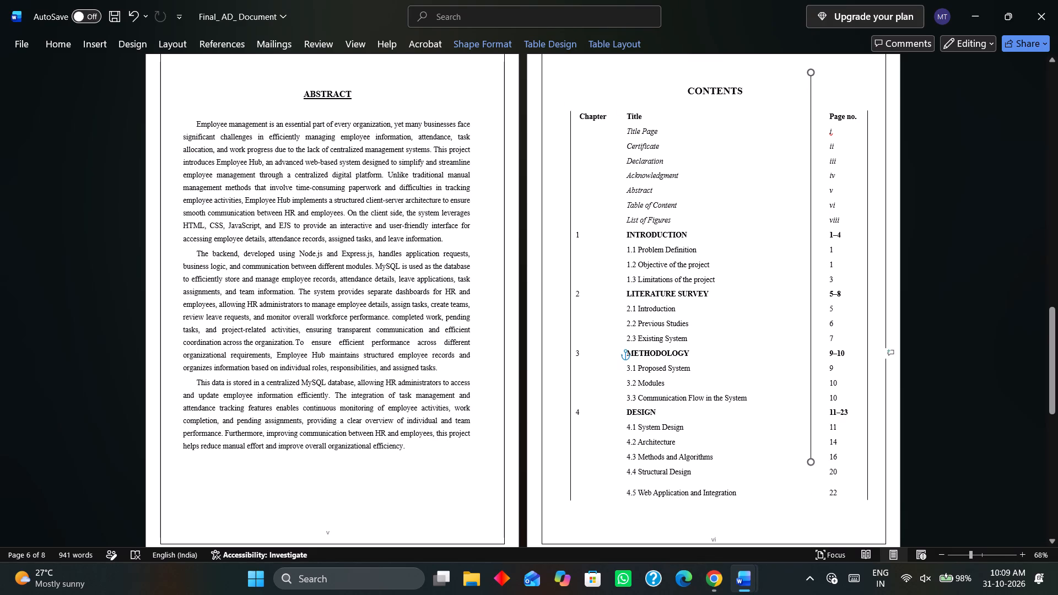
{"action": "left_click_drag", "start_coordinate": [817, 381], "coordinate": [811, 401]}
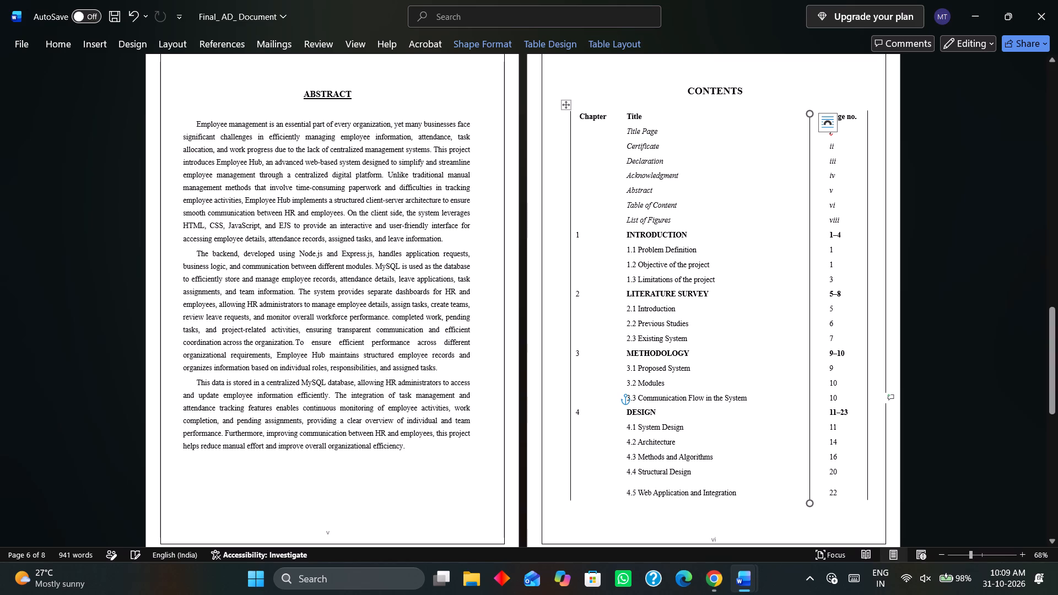
Paste a copy of the vertical line and place it between the Chapter and Title columns, level with the outer lines.
{"action": "key", "text": "ctrl+v"}
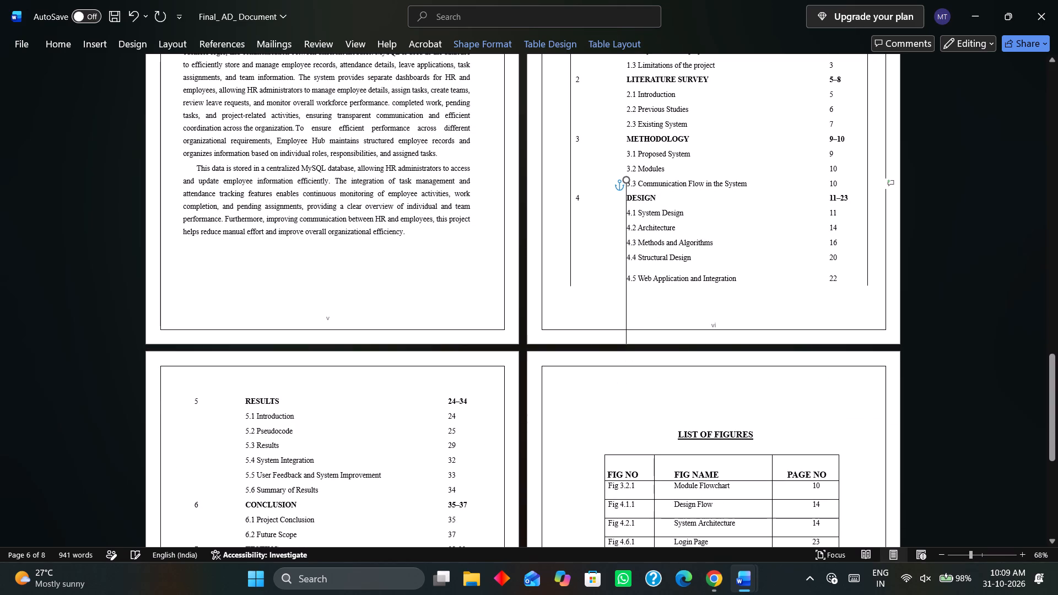
{"action": "scroll", "coordinate": [671, 342], "scroll_direction": "up", "scroll_amount": 4}
{"action": "left_click_drag", "start_coordinate": [626, 384], "coordinate": [620, 349]}
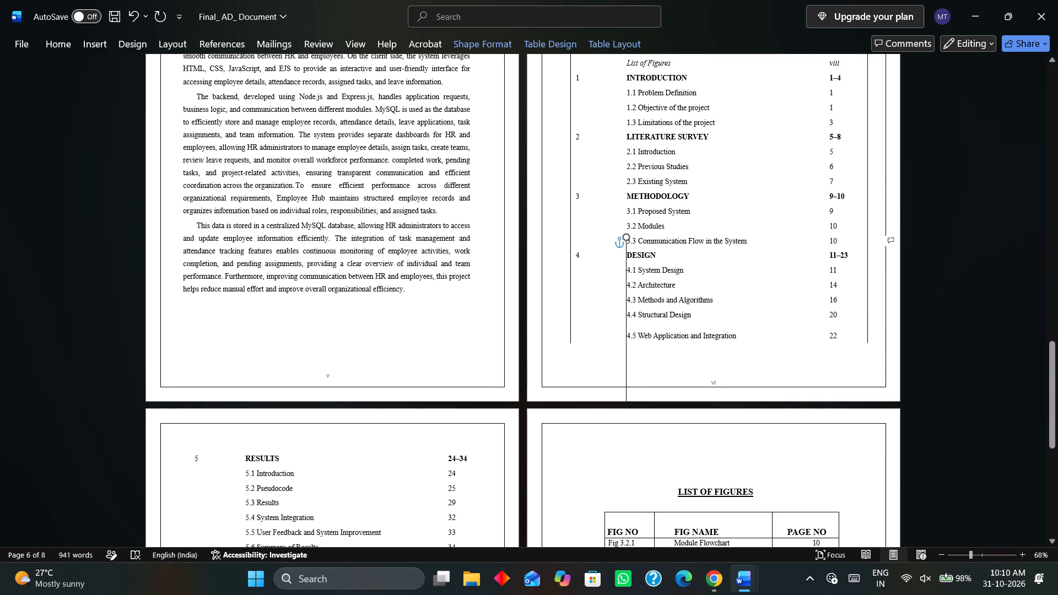
{"action": "left_click_drag", "start_coordinate": [620, 349], "coordinate": [621, 126]}
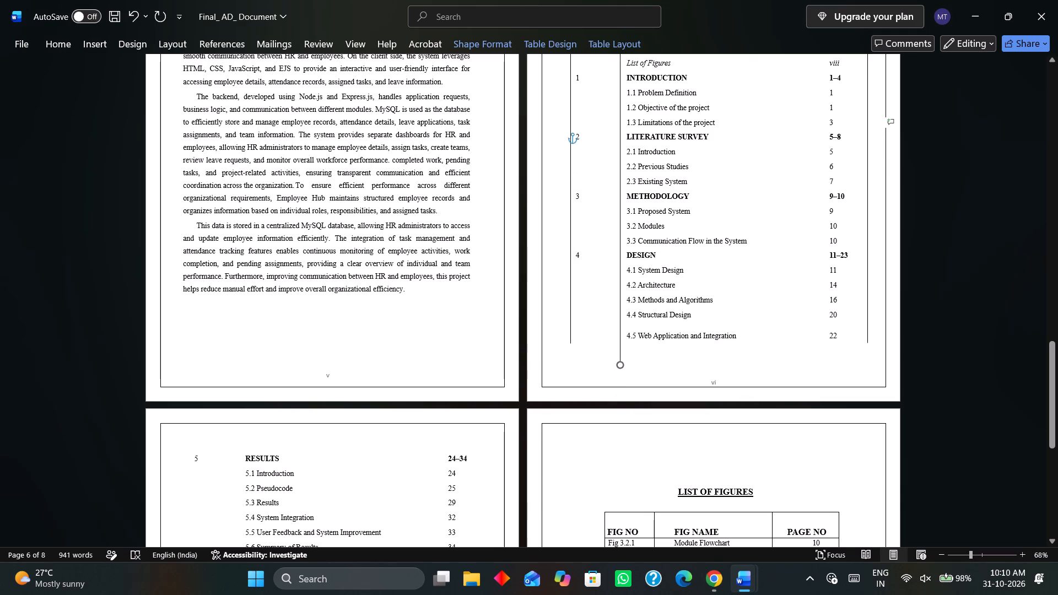
{"action": "left_click_drag", "start_coordinate": [621, 126], "coordinate": [612, 104]}
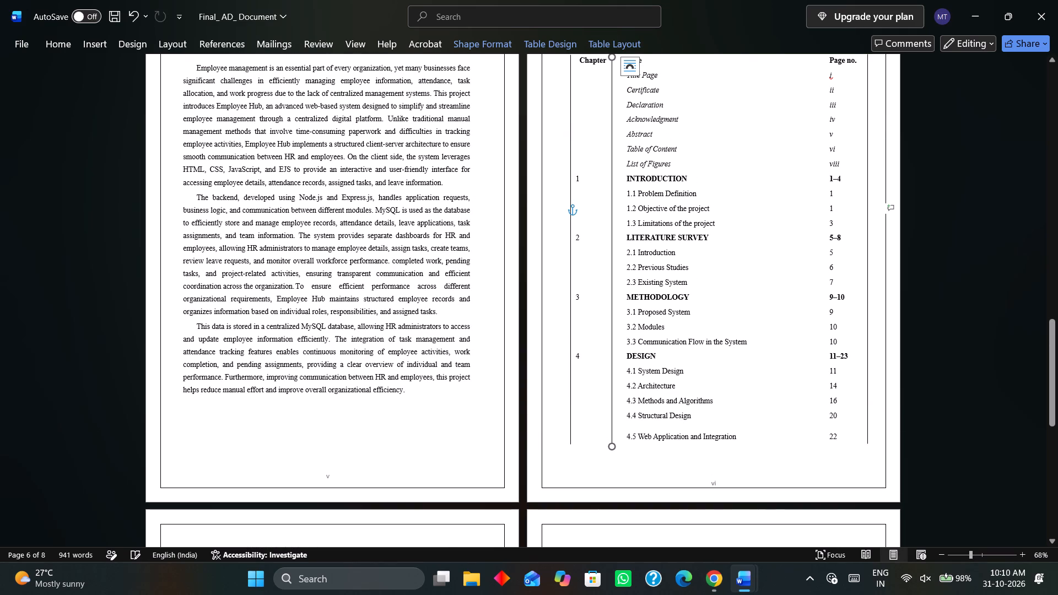
{"action": "scroll", "coordinate": [765, 359], "scroll_direction": "up", "scroll_amount": 3}
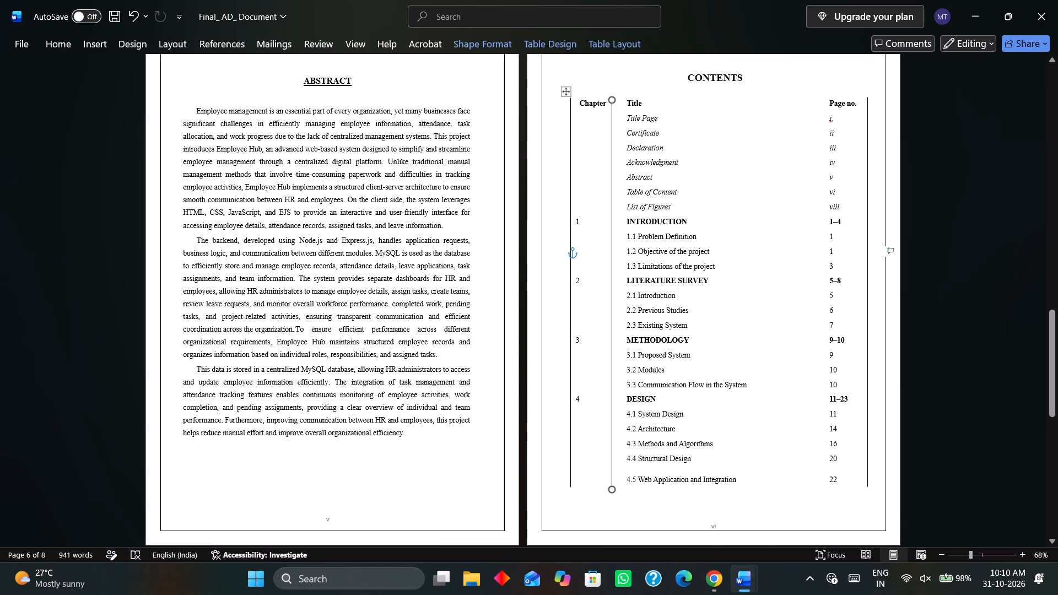
{"action": "left_click", "coordinate": [612, 332]}
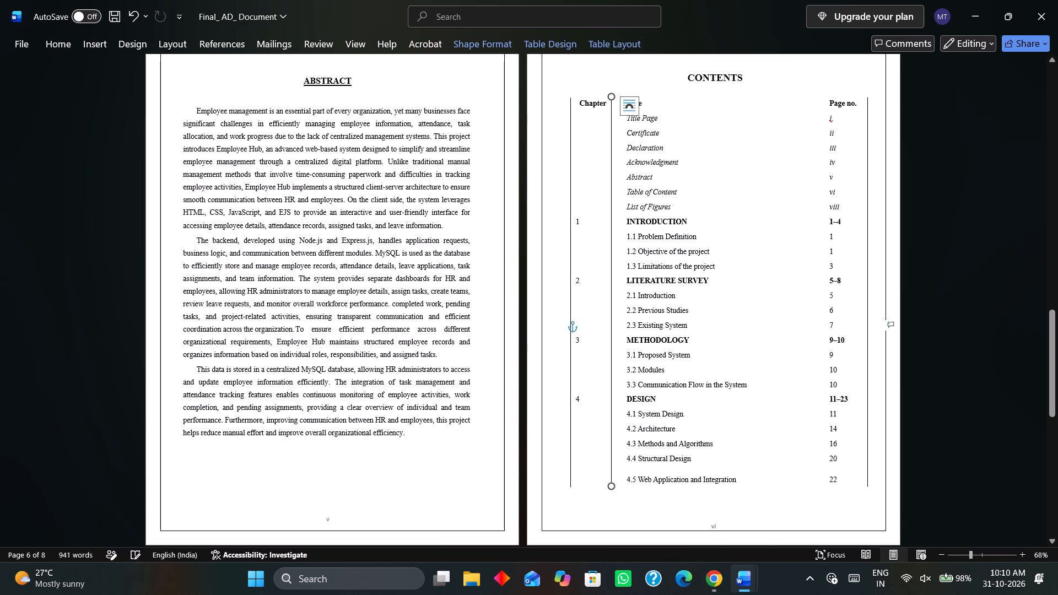
Copy the line between Chapter and Title and place the duplicate between the Title and Page no. columns, level with the other lines.
{"action": "key", "text": "ctrl+c"}
{"action": "left_click", "coordinate": [799, 342]}
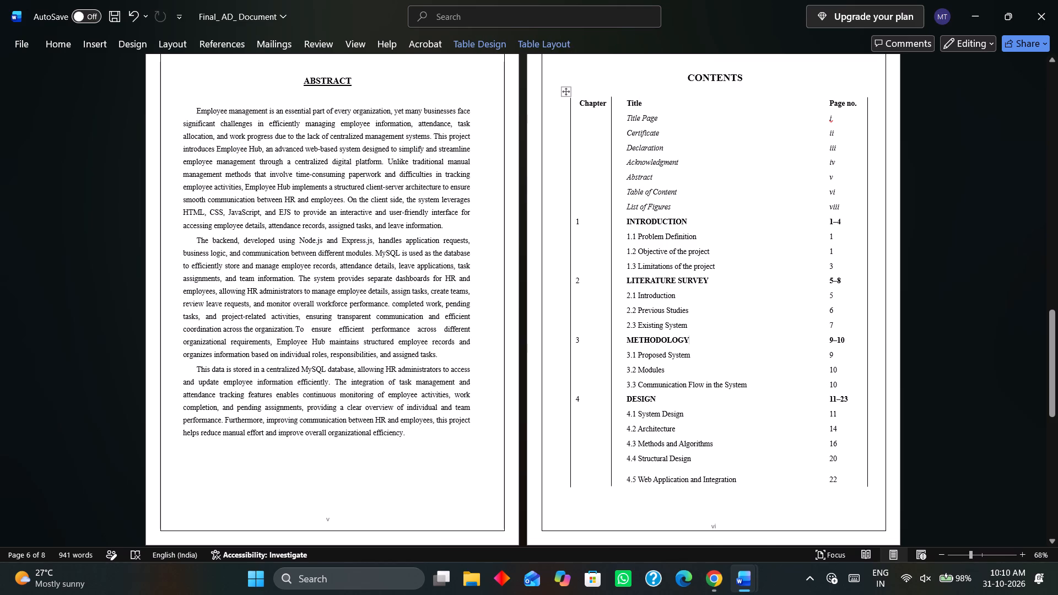
{"action": "key", "text": "ctrl+v"}
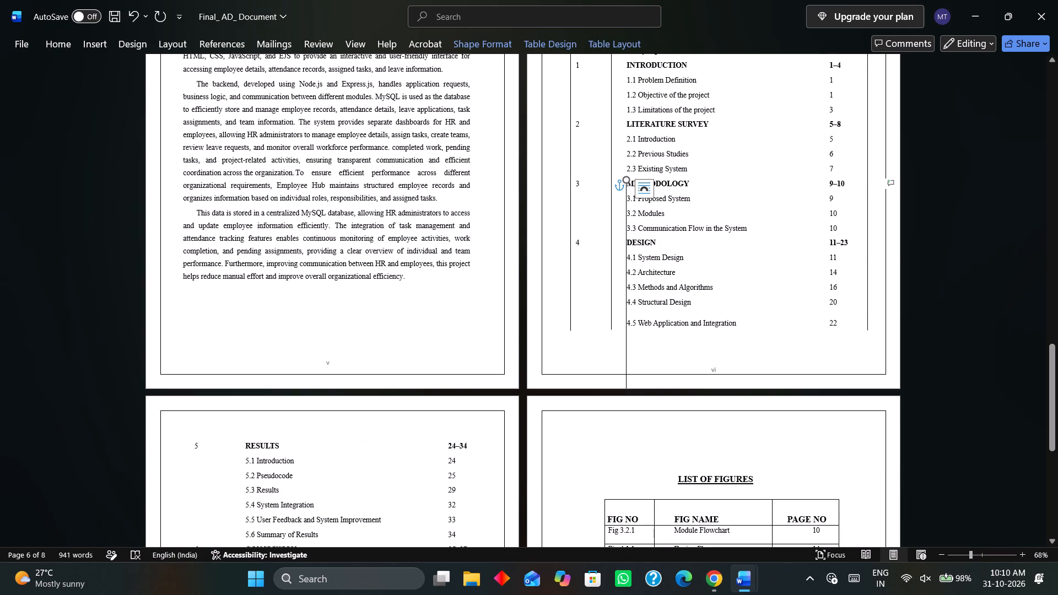
{"action": "left_click_drag", "start_coordinate": [627, 349], "coordinate": [748, 256]}
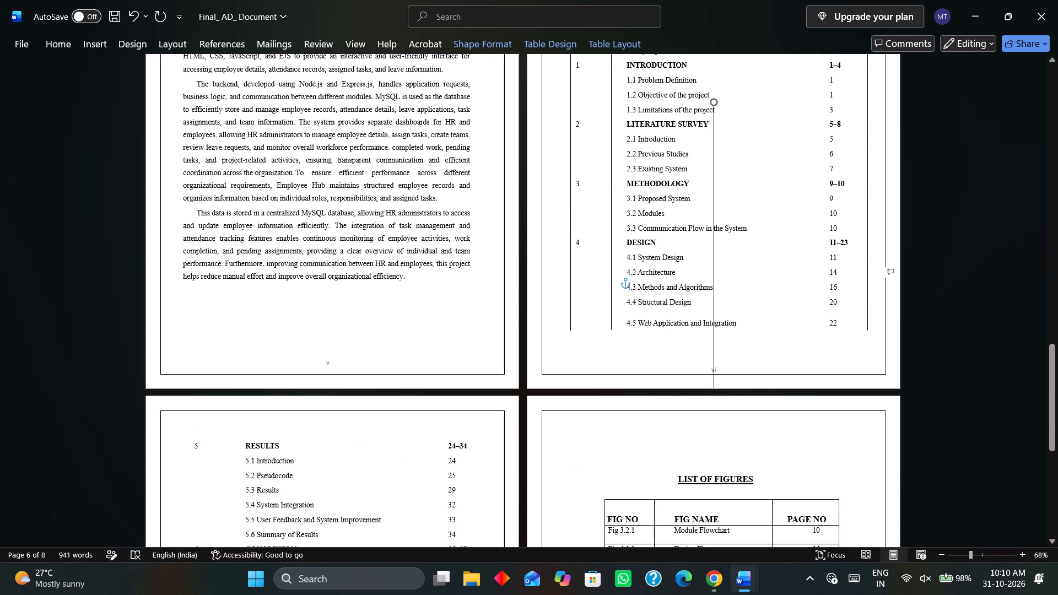
{"action": "left_click_drag", "start_coordinate": [748, 256], "coordinate": [792, 106]}
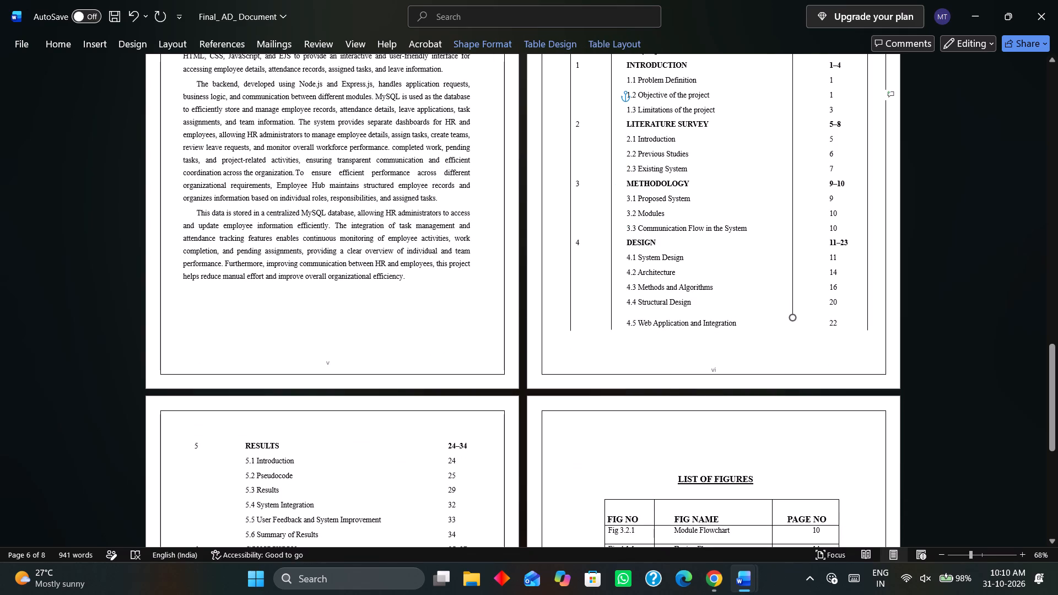
{"action": "left_click_drag", "start_coordinate": [792, 106], "coordinate": [802, 113]}
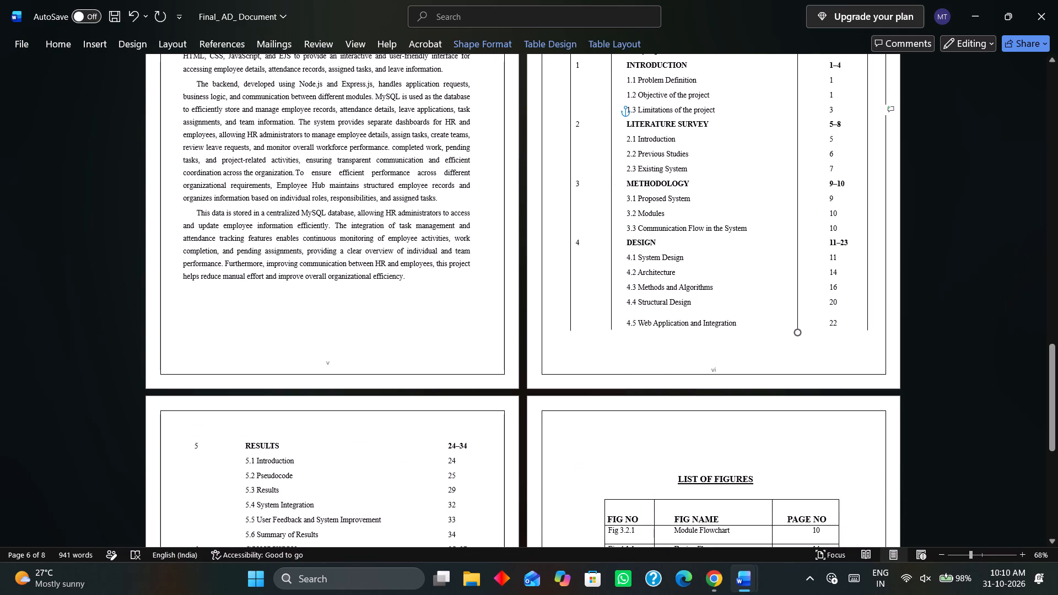
{"action": "left_click_drag", "start_coordinate": [802, 113], "coordinate": [803, 112]}
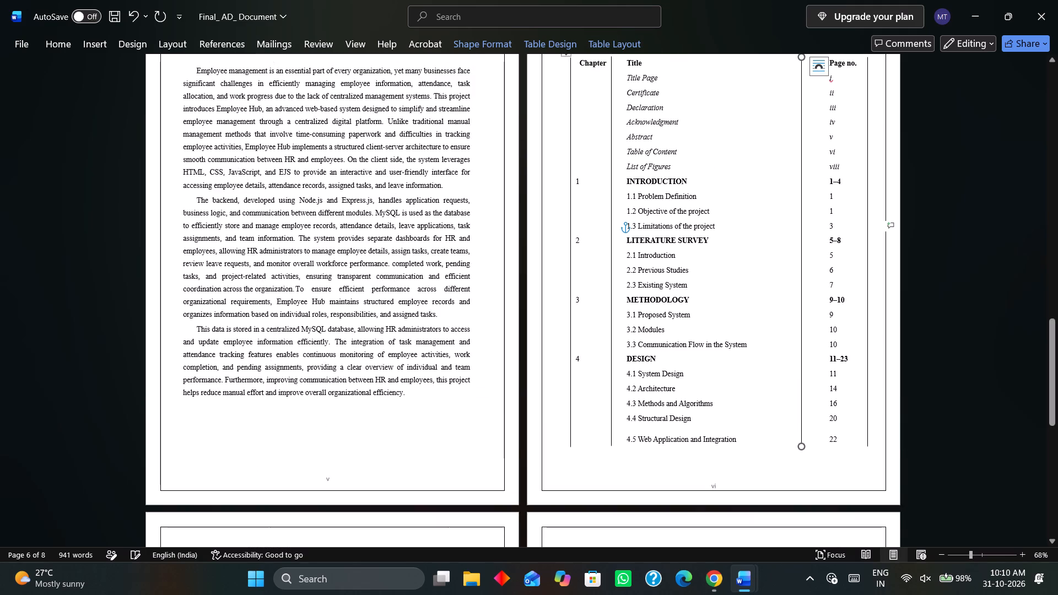
{"action": "scroll", "coordinate": [705, 356], "scroll_direction": "up", "scroll_amount": 3}
{"action": "left_click_drag", "start_coordinate": [678, 175], "coordinate": [678, 170]}
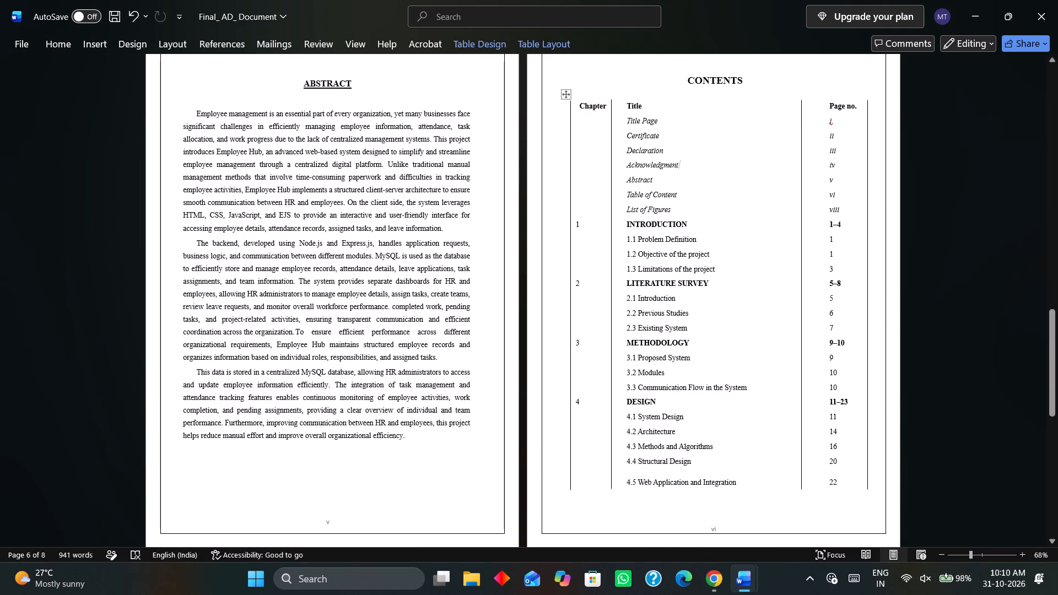
Review the column lines of the contents table and its continuation with the RESULTS chapter on the following page.
{"action": "scroll", "coordinate": [614, 458], "scroll_direction": "up", "scroll_amount": 1}
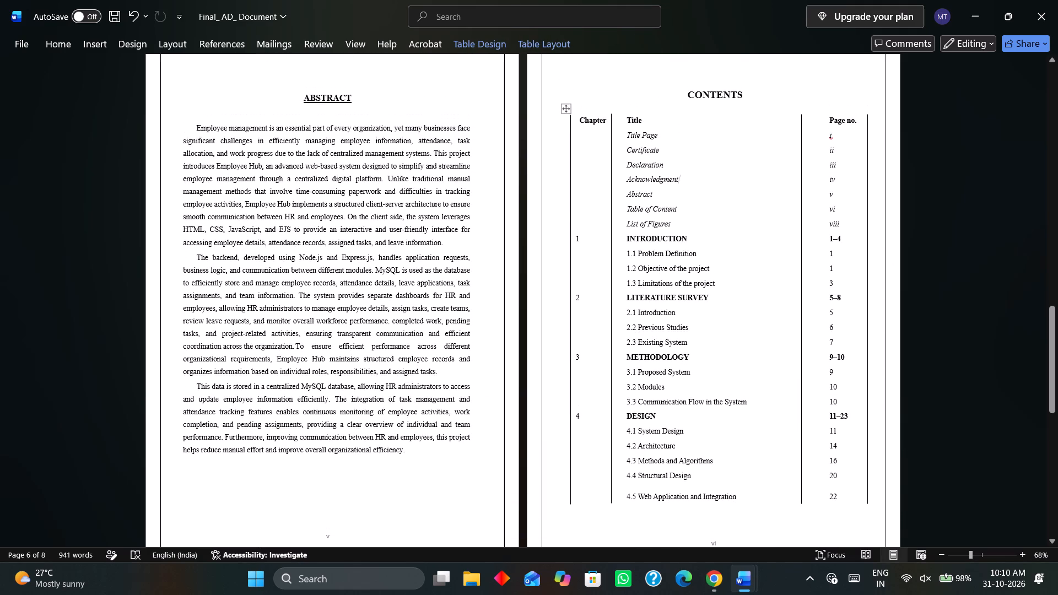
{"action": "scroll", "coordinate": [638, 384], "scroll_direction": "down", "scroll_amount": 6}
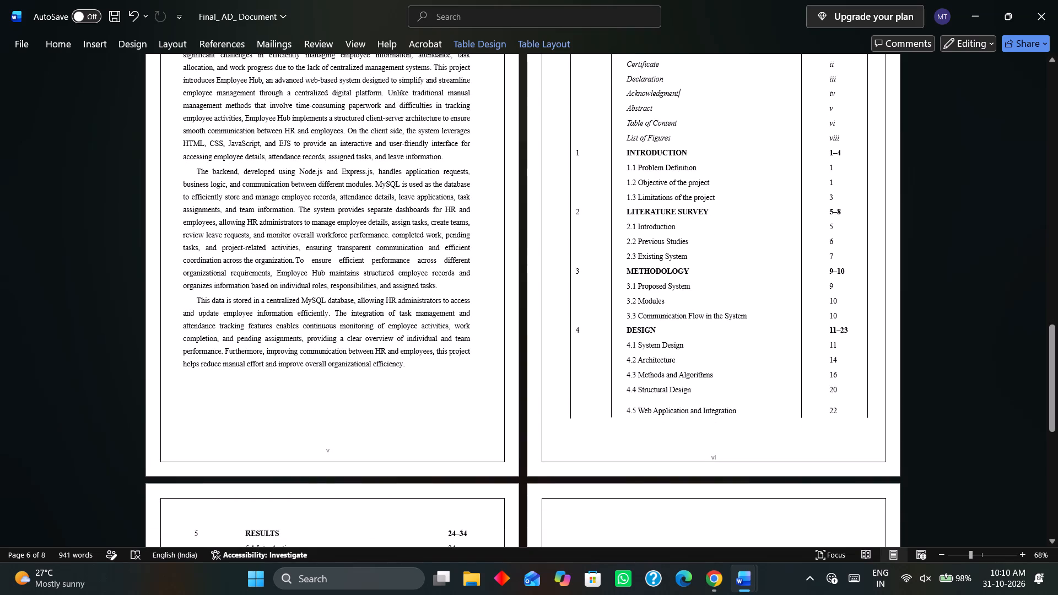
{"action": "scroll", "coordinate": [644, 386], "scroll_direction": "down", "scroll_amount": 11}
{"action": "scroll", "coordinate": [651, 370], "scroll_direction": "up", "scroll_amount": 7}
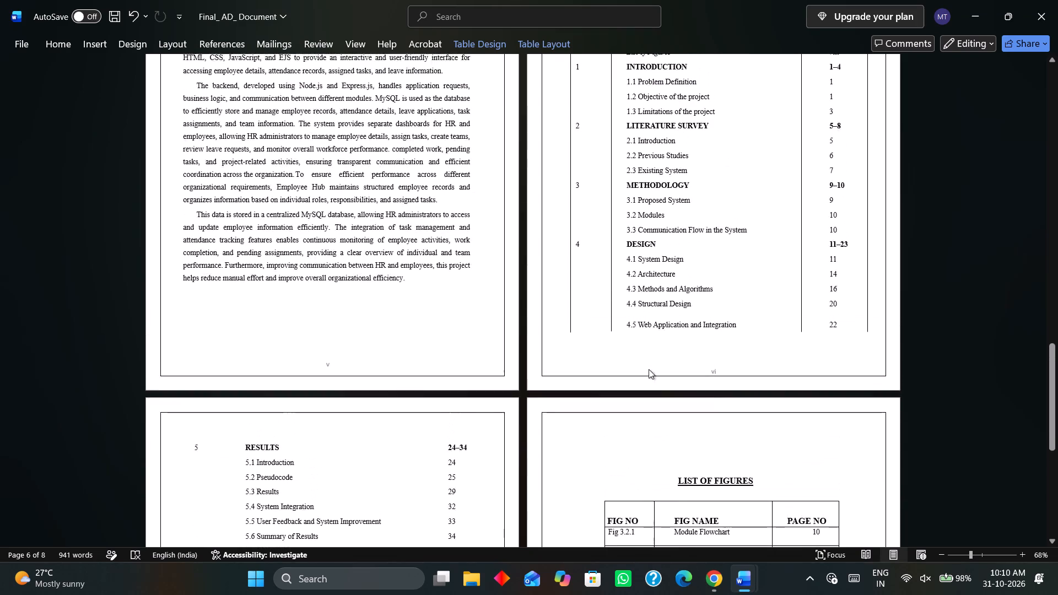
{"action": "scroll", "coordinate": [649, 369], "scroll_direction": "up", "scroll_amount": 14}
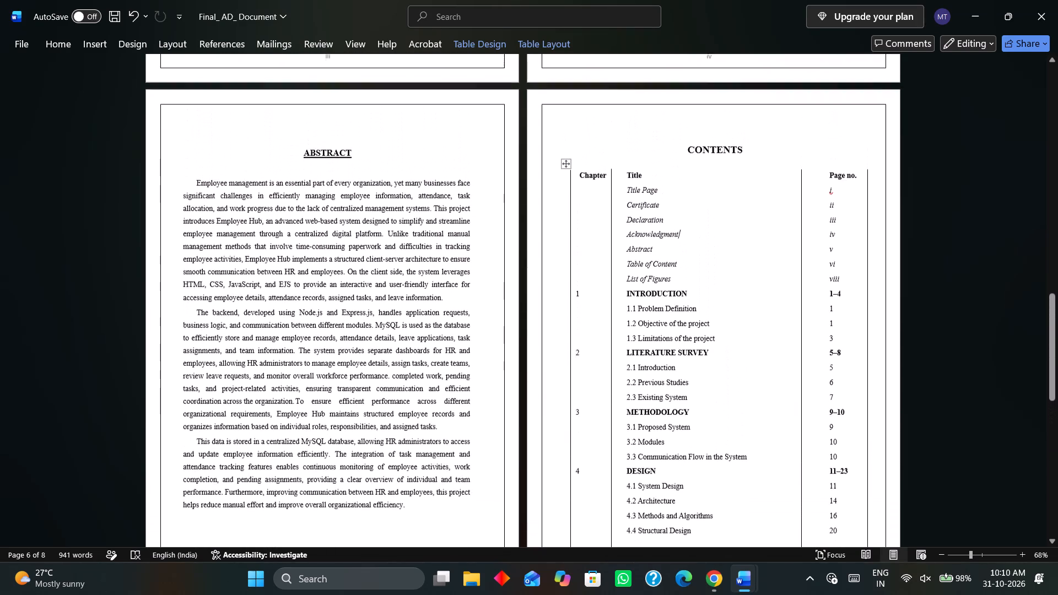
Move the vertical line between the Chapter and Title columns slightly closer to Title, keeping it level with the outer lines.
{"action": "left_click", "coordinate": [606, 133]}
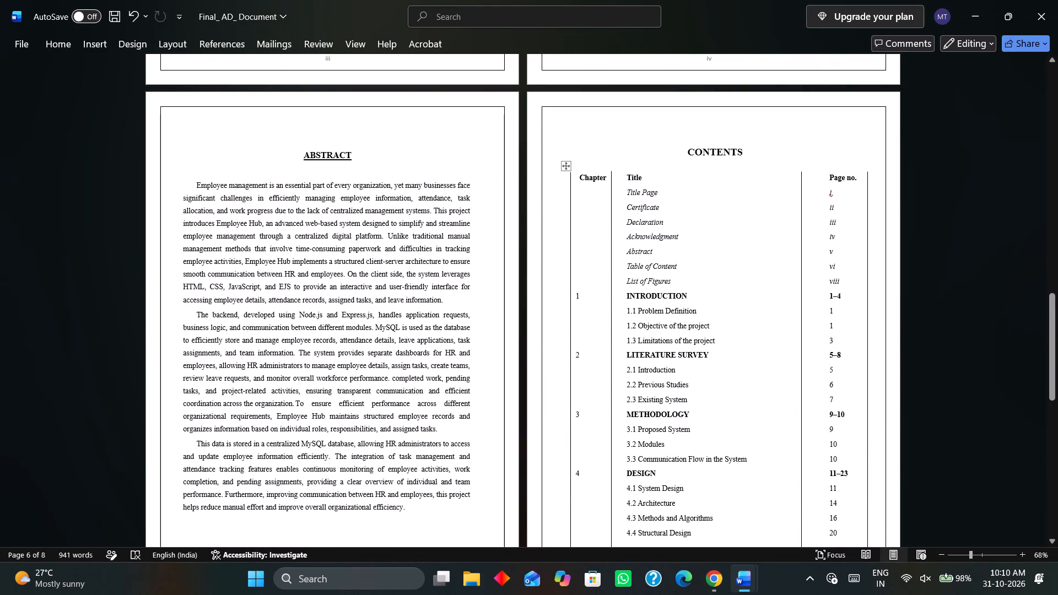
{"action": "left_click", "coordinate": [611, 207]}
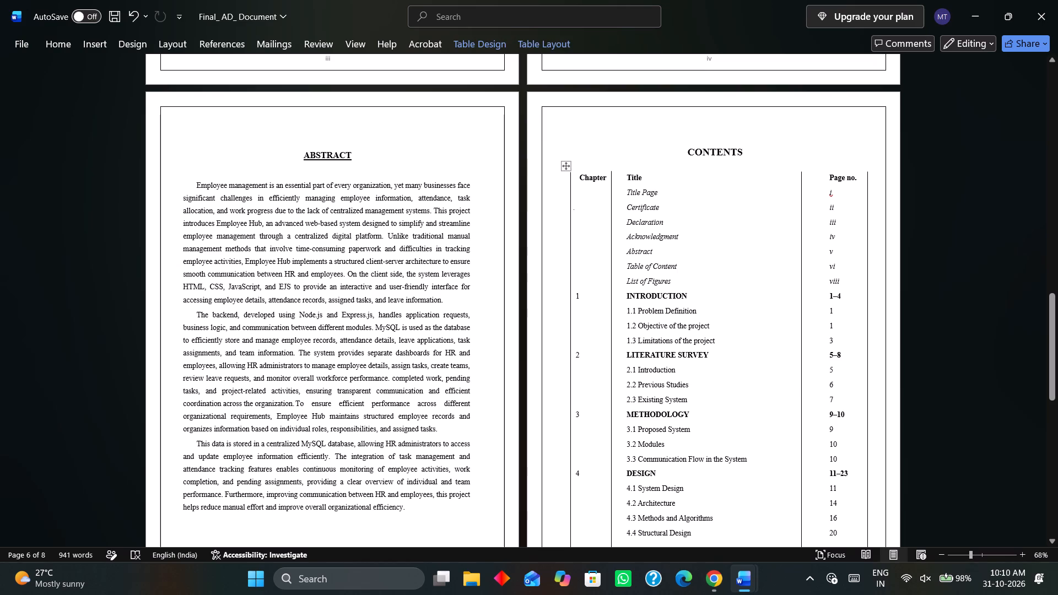
{"action": "left_click", "coordinate": [612, 195]}
{"action": "left_click_drag", "start_coordinate": [612, 195], "coordinate": [617, 196]}
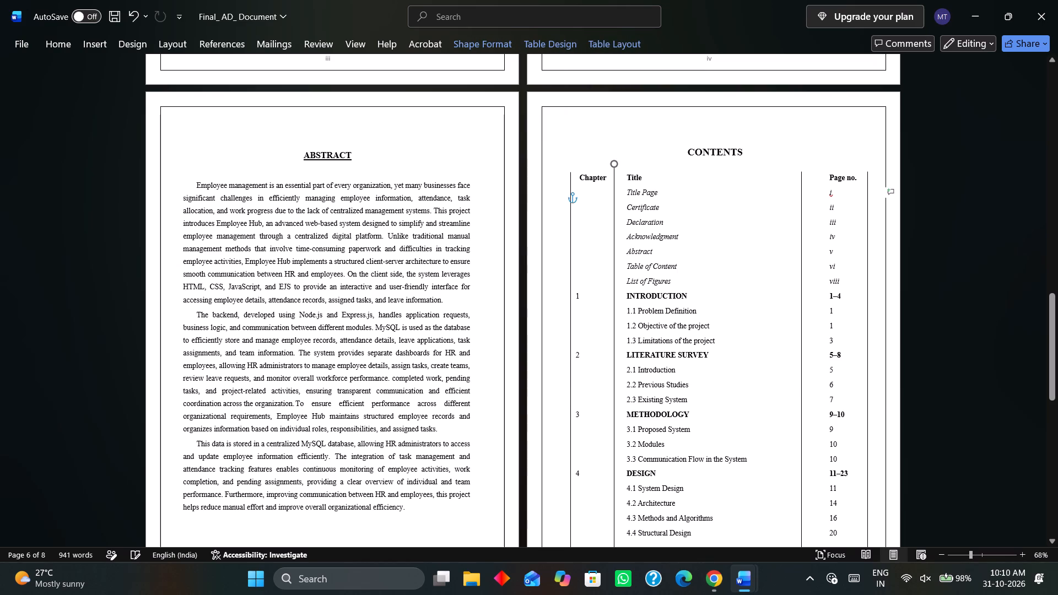
{"action": "left_click_drag", "start_coordinate": [617, 196], "coordinate": [618, 196]}
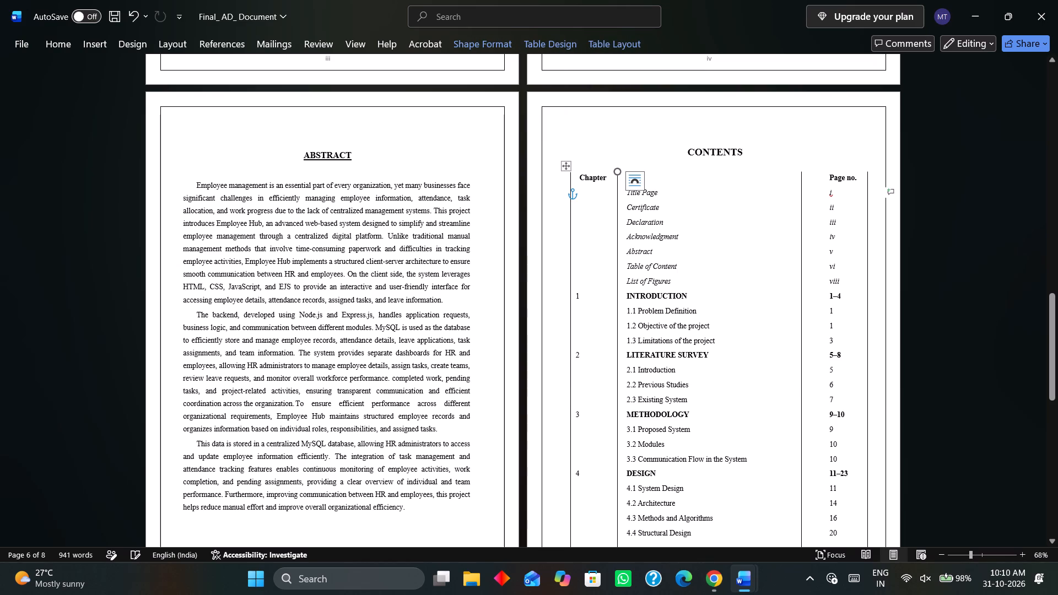
Move the vertical line between the Title and Page no. columns slightly closer to the Page no. column.
{"action": "left_click", "coordinate": [812, 221]}
{"action": "left_click", "coordinate": [801, 231]}
{"action": "left_click", "coordinate": [803, 232]}
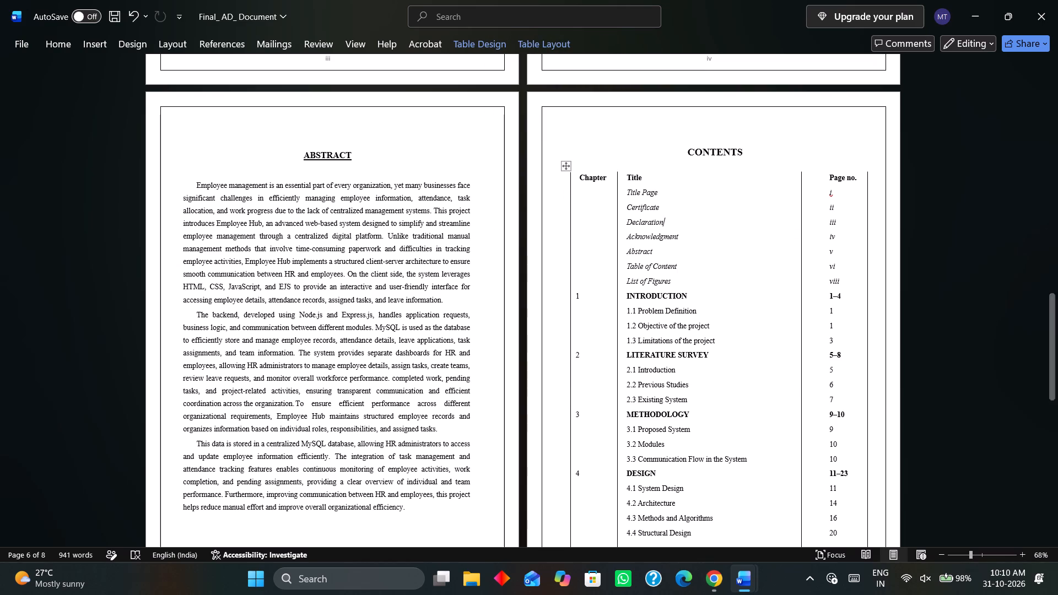
{"action": "left_click", "coordinate": [800, 240]}
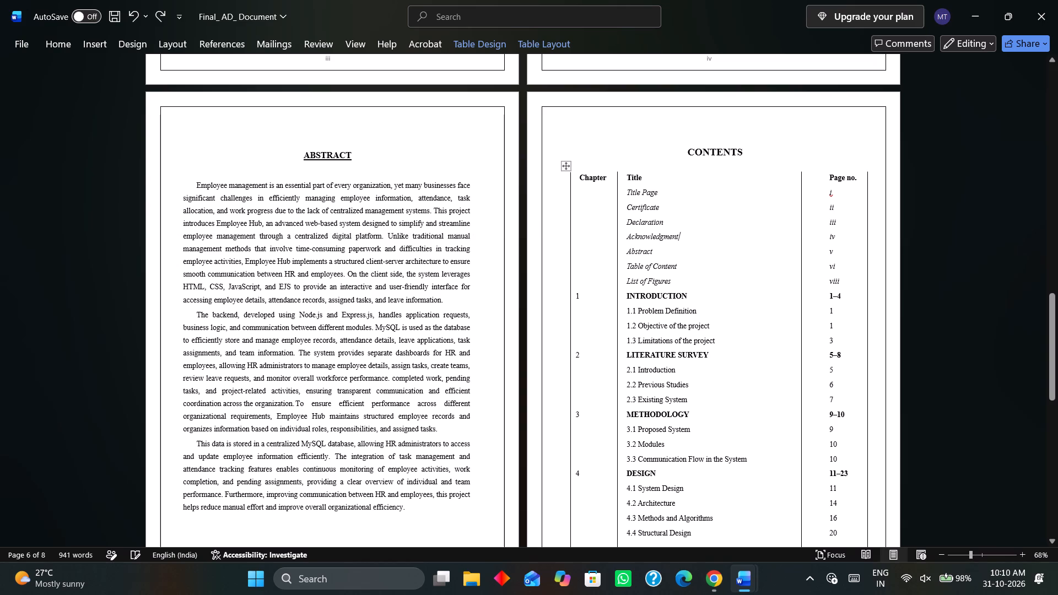
{"action": "left_click_drag", "start_coordinate": [802, 242], "coordinate": [809, 239]}
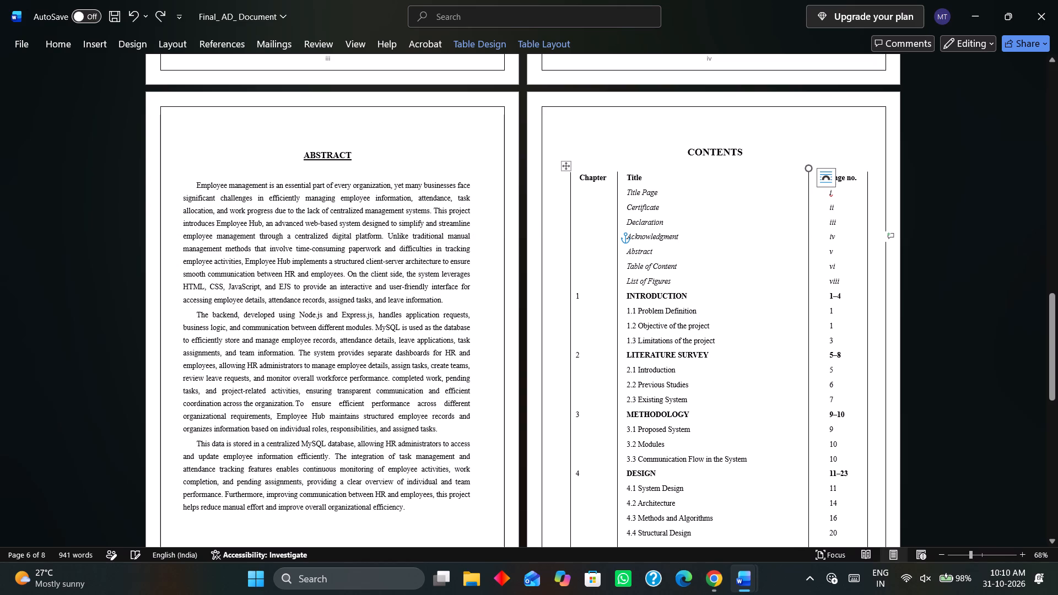
{"action": "left_click", "coordinate": [618, 143]}
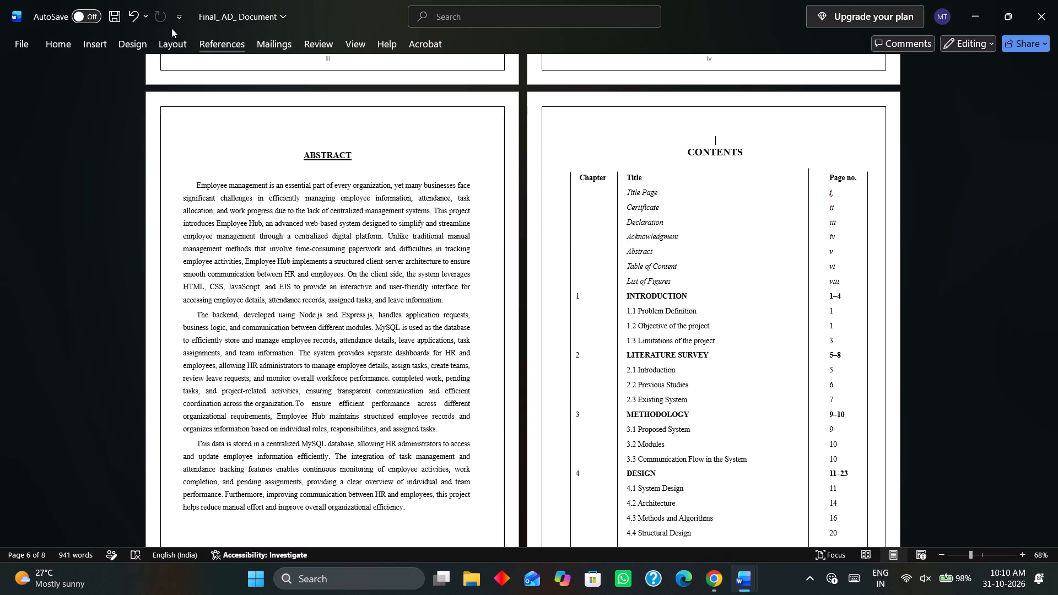
Draw a horizontal line about 16.7 cm long above the contents table's heading row, joining the two outer vertical lines.
{"action": "left_click", "coordinate": [111, 42]}
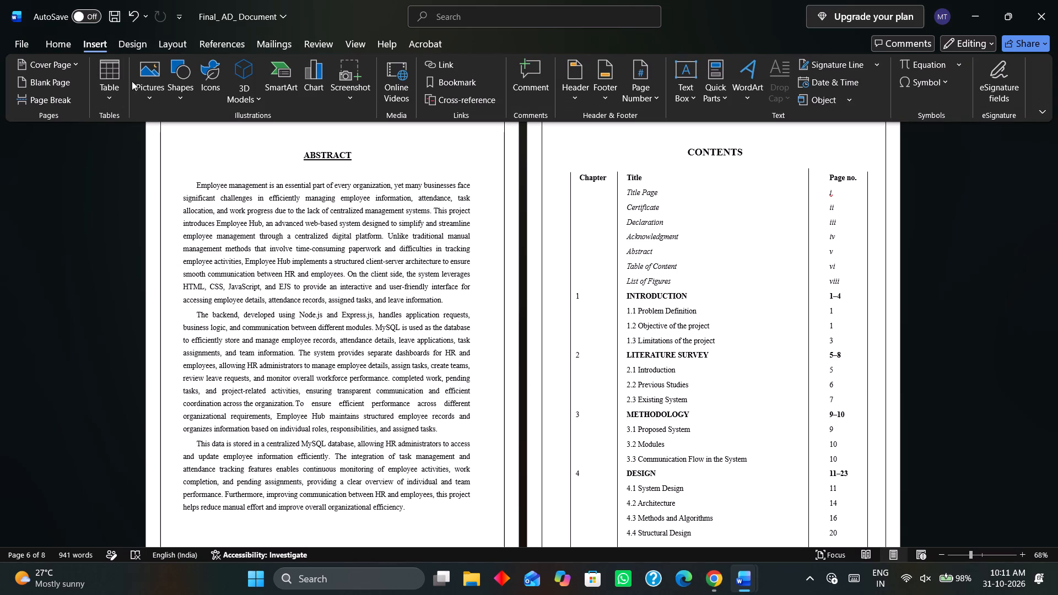
{"action": "left_click", "coordinate": [175, 98]}
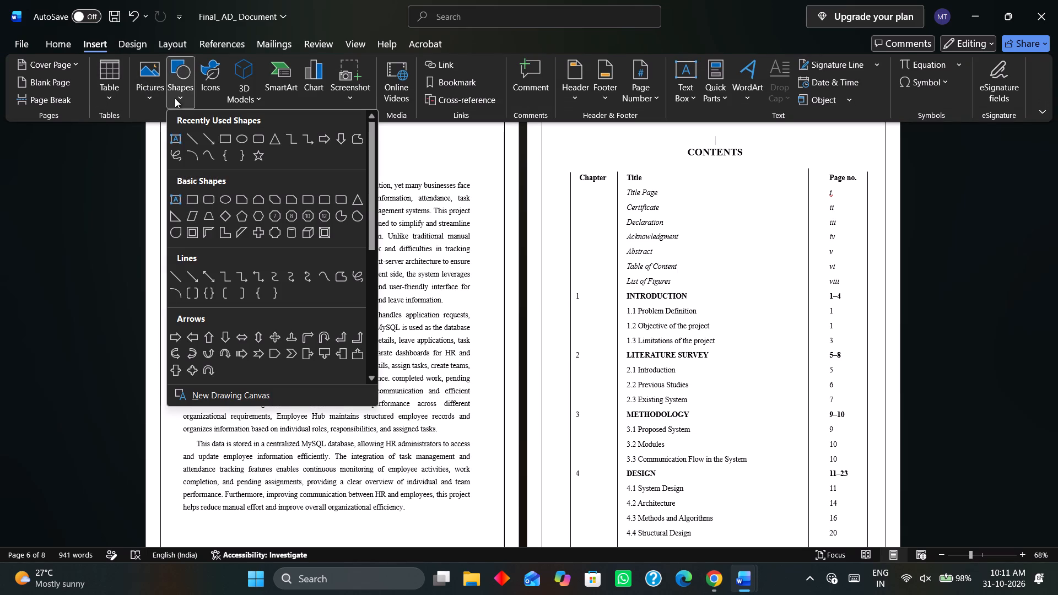
{"action": "left_click", "coordinate": [197, 138]}
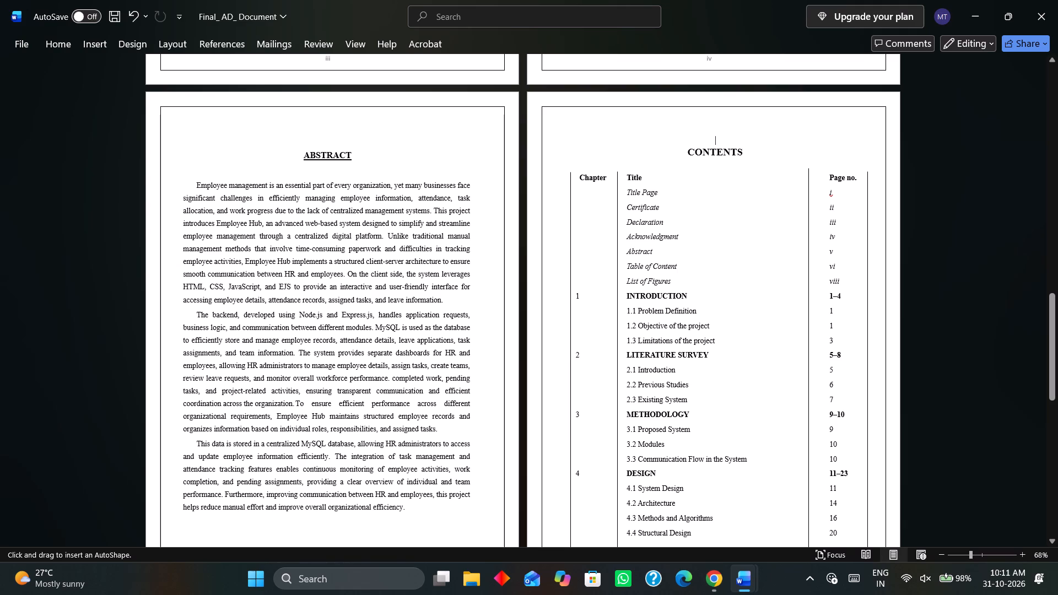
{"action": "left_click_drag", "start_coordinate": [570, 174], "coordinate": [743, 176]}
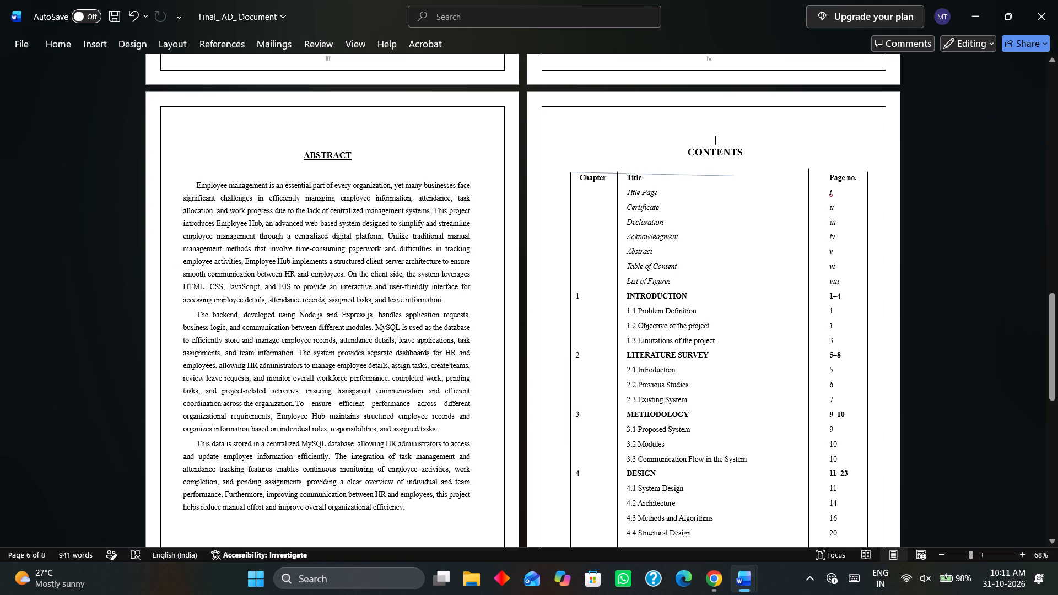
{"action": "left_click_drag", "start_coordinate": [743, 176], "coordinate": [854, 171]}
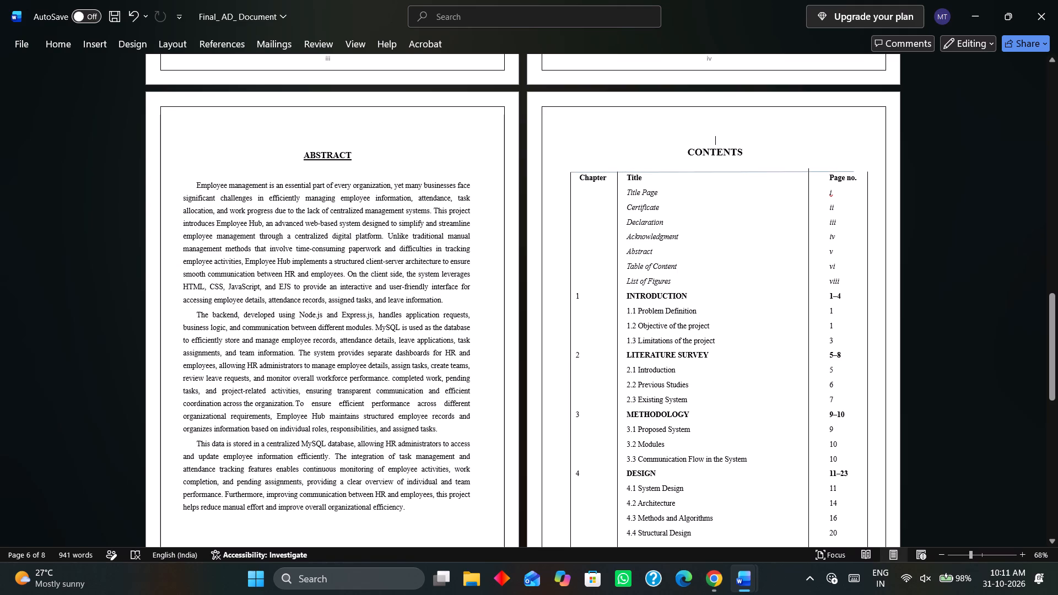
{"action": "left_click_drag", "start_coordinate": [854, 171], "coordinate": [867, 172]}
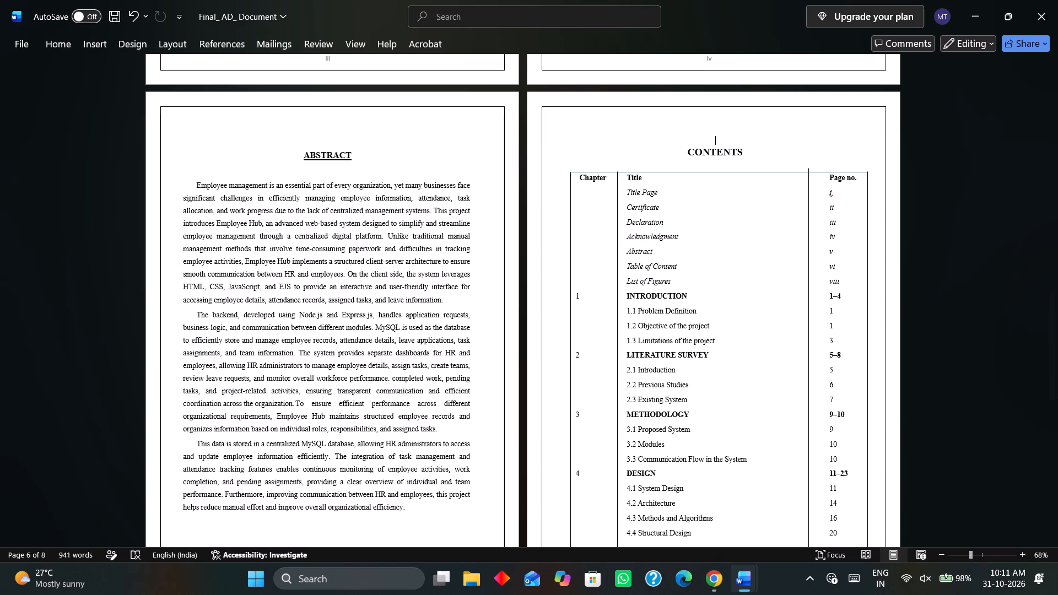
{"action": "left_click_drag", "start_coordinate": [867, 172], "coordinate": [862, 171]}
{"action": "left_click_drag", "start_coordinate": [862, 171], "coordinate": [868, 171]}
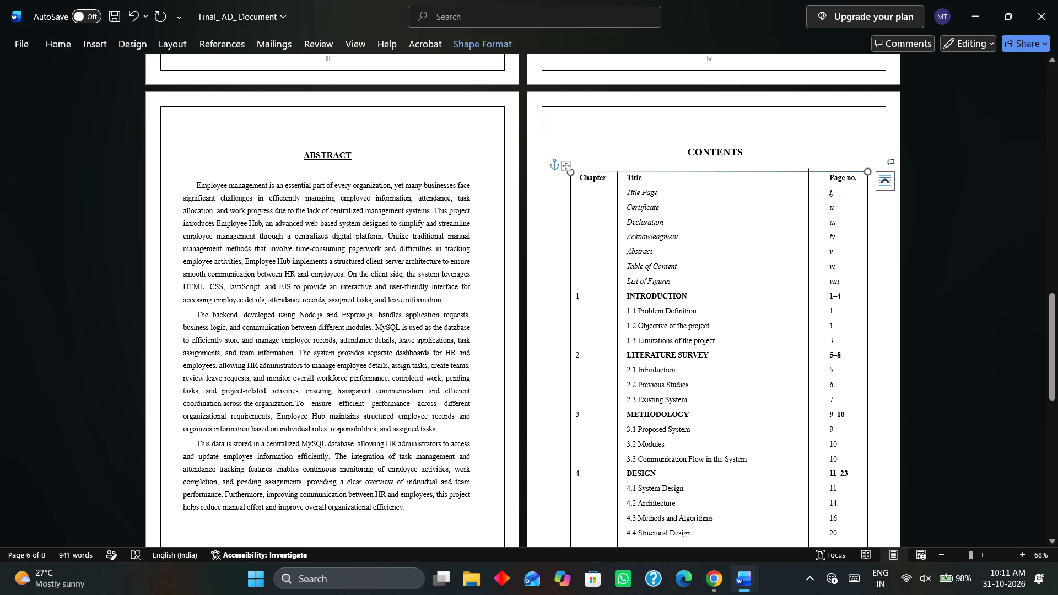
Apply the thin black line style to the horizontal line above the contents table's heading row.
{"action": "left_click", "coordinate": [472, 44]}
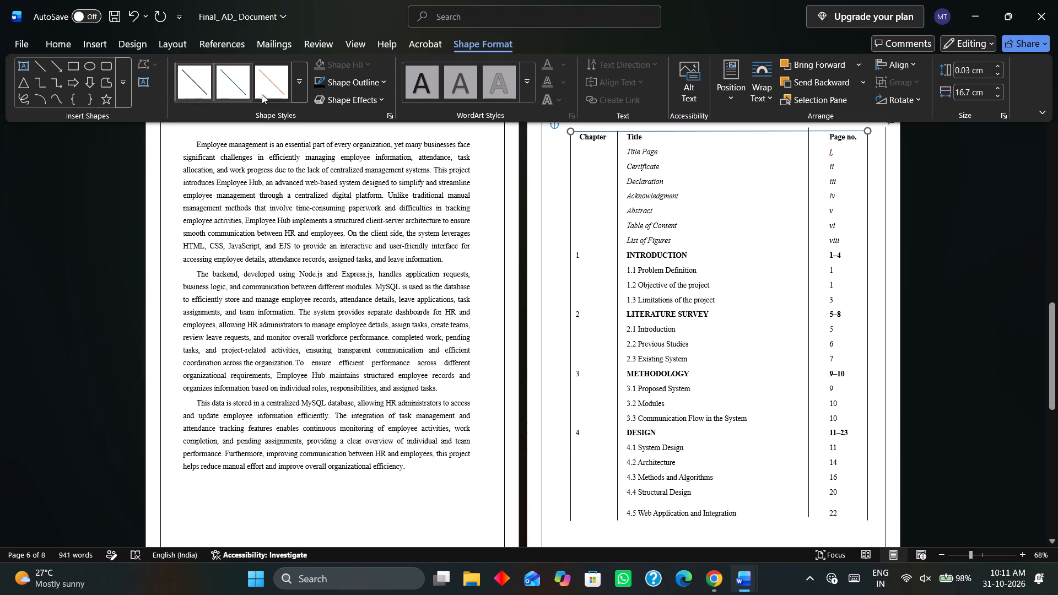
{"action": "left_click", "coordinate": [204, 89]}
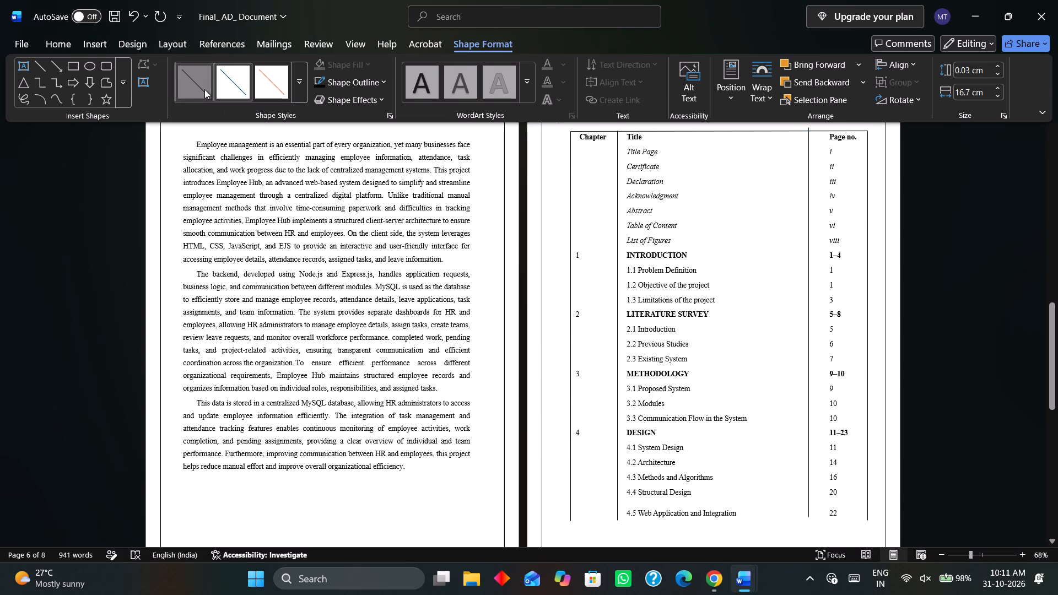
{"action": "left_click", "coordinate": [224, 88]}
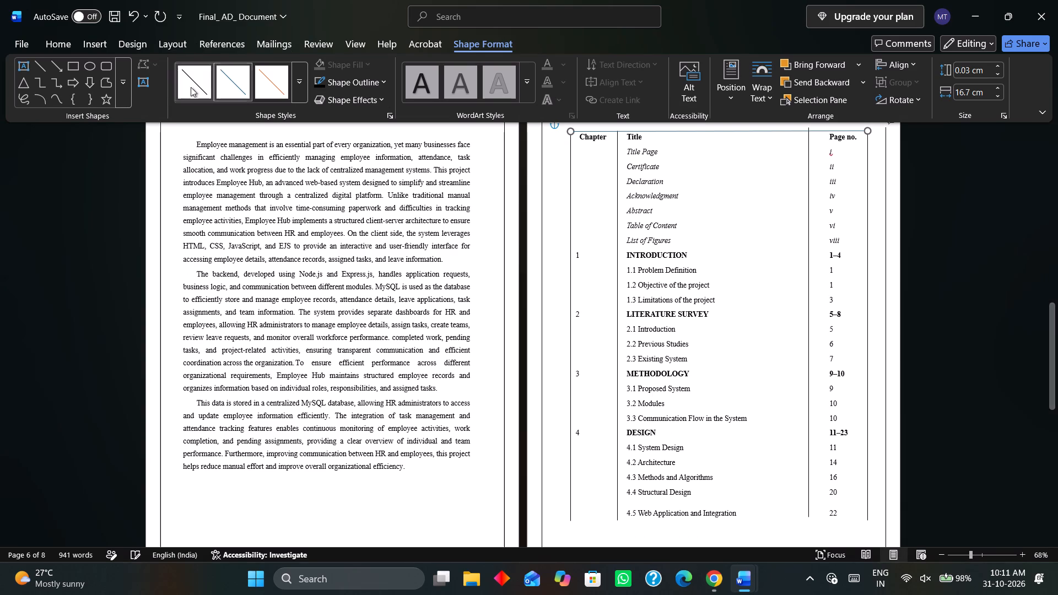
{"action": "left_click", "coordinate": [191, 87]}
{"action": "scroll", "coordinate": [464, 225], "scroll_direction": "up", "scroll_amount": 3}
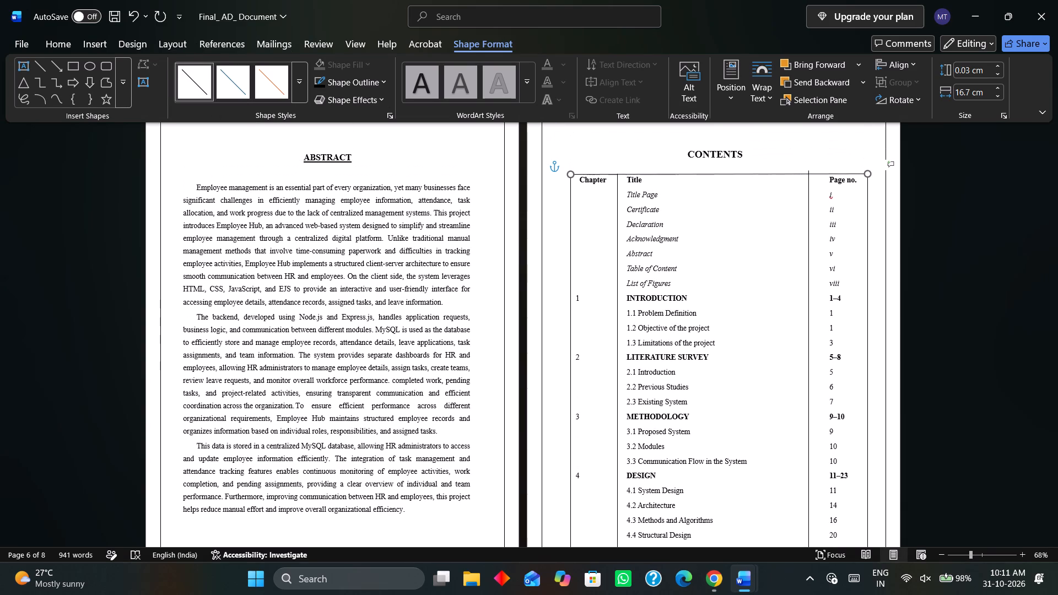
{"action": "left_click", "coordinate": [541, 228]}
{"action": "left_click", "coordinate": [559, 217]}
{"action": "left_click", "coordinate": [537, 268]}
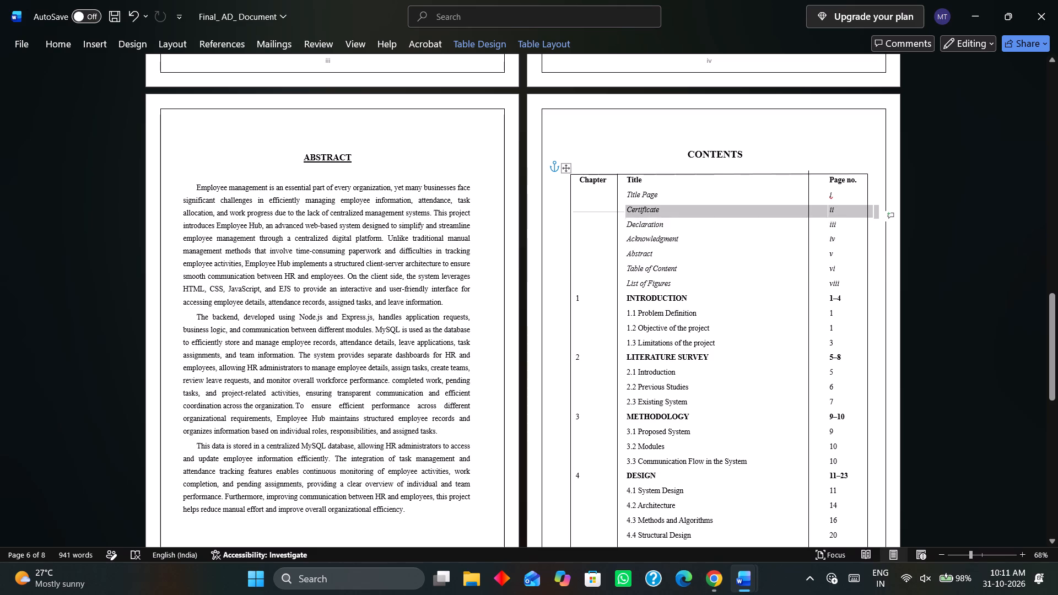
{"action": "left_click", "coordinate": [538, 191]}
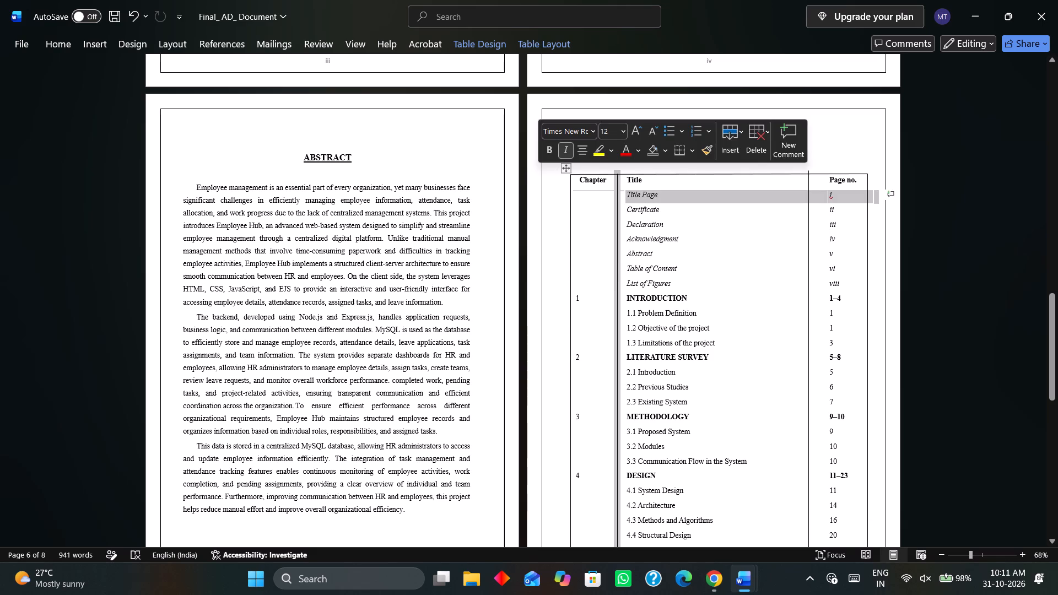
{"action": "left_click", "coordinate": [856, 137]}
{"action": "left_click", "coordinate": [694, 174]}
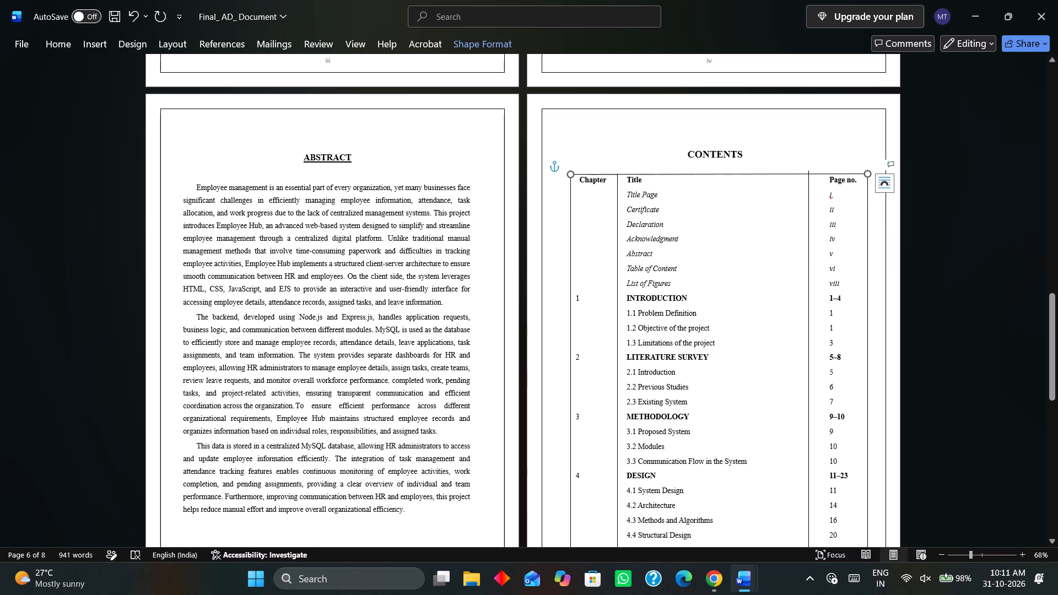
Turn on Banded Columns in the contents table's style options, keeping Total Row and Last Column off.
{"action": "left_click", "coordinate": [618, 205]}
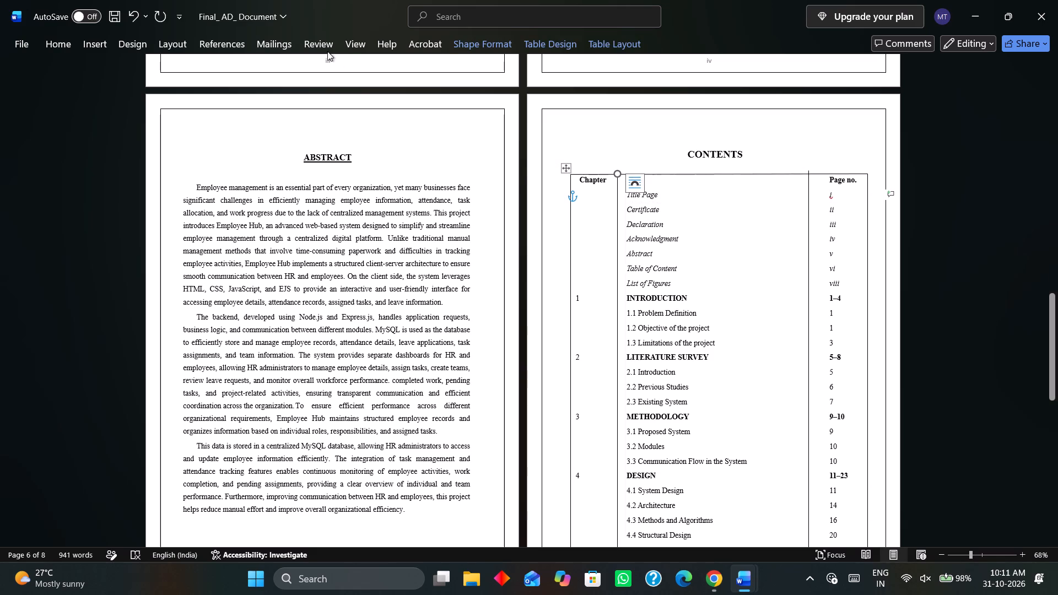
{"action": "left_click", "coordinate": [480, 46]}
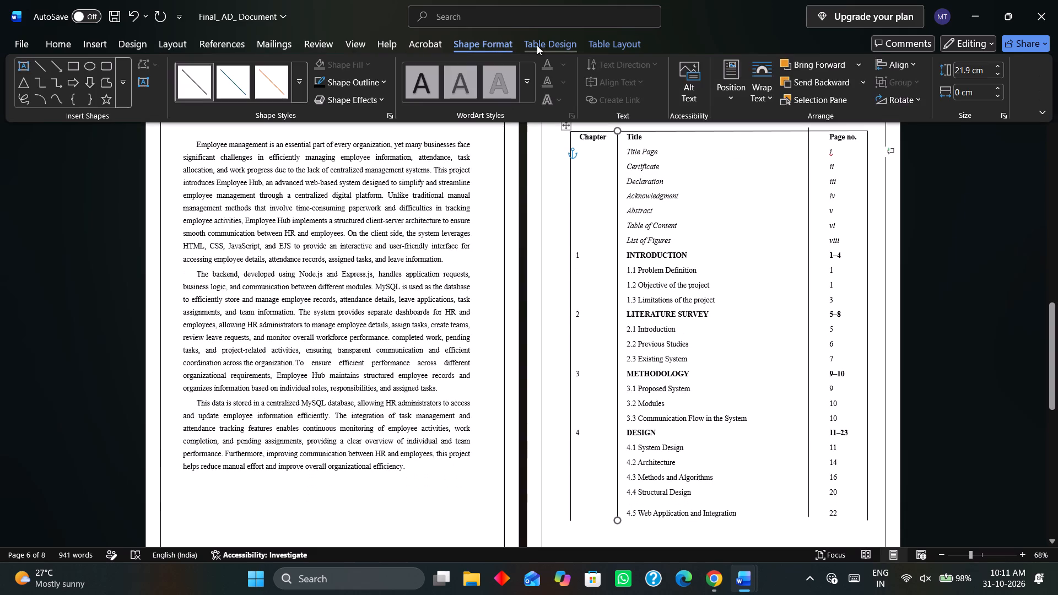
{"action": "left_click", "coordinate": [537, 45]}
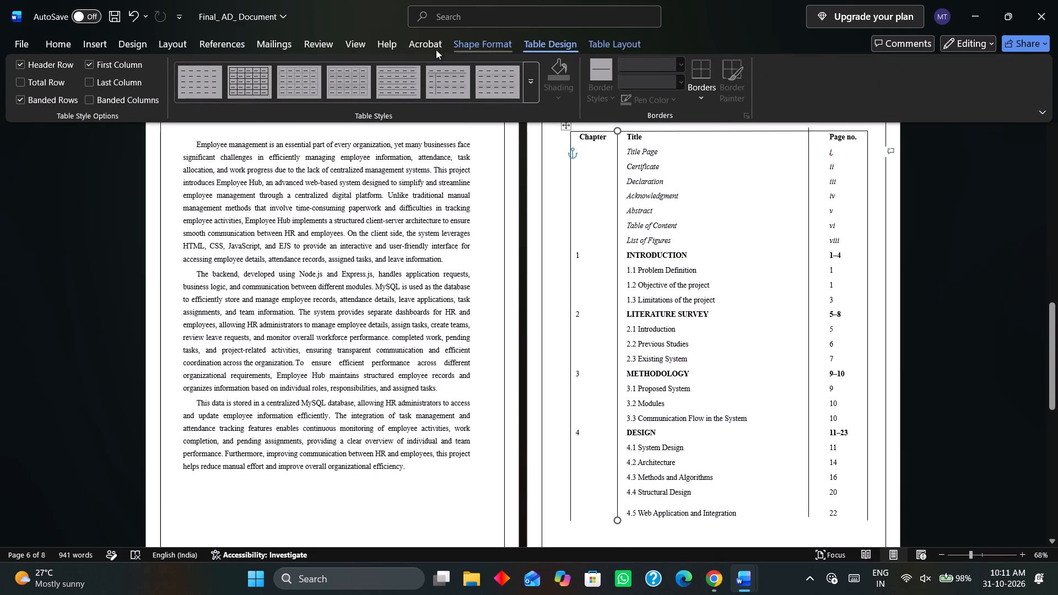
{"action": "left_click", "coordinate": [248, 82]}
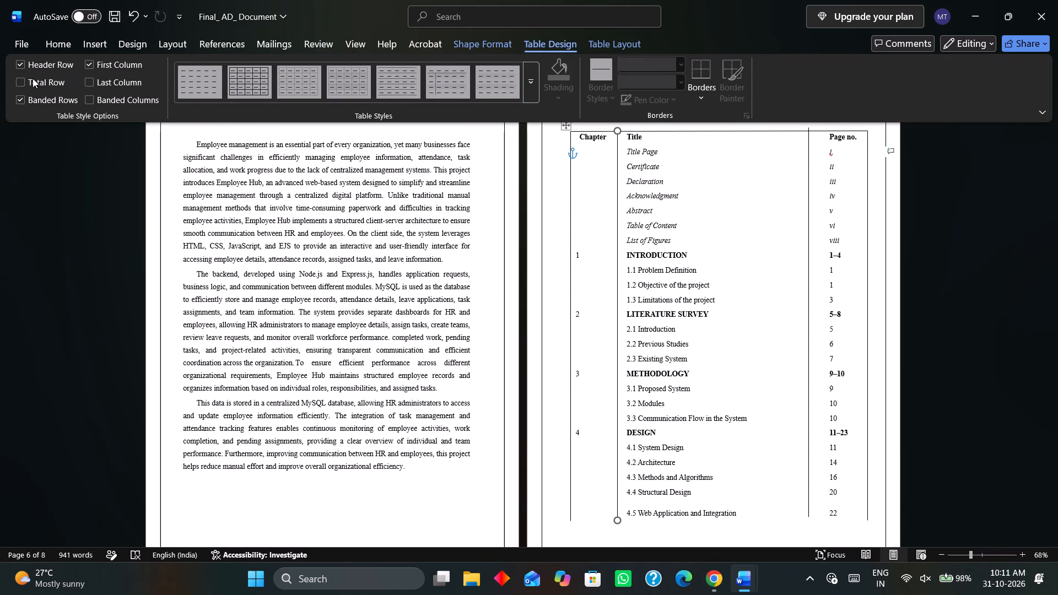
{"action": "left_click", "coordinate": [33, 78]}
{"action": "left_click", "coordinate": [84, 82]}
{"action": "left_click", "coordinate": [90, 102]}
{"action": "left_click", "coordinate": [90, 79]}
{"action": "left_click", "coordinate": [32, 78]}
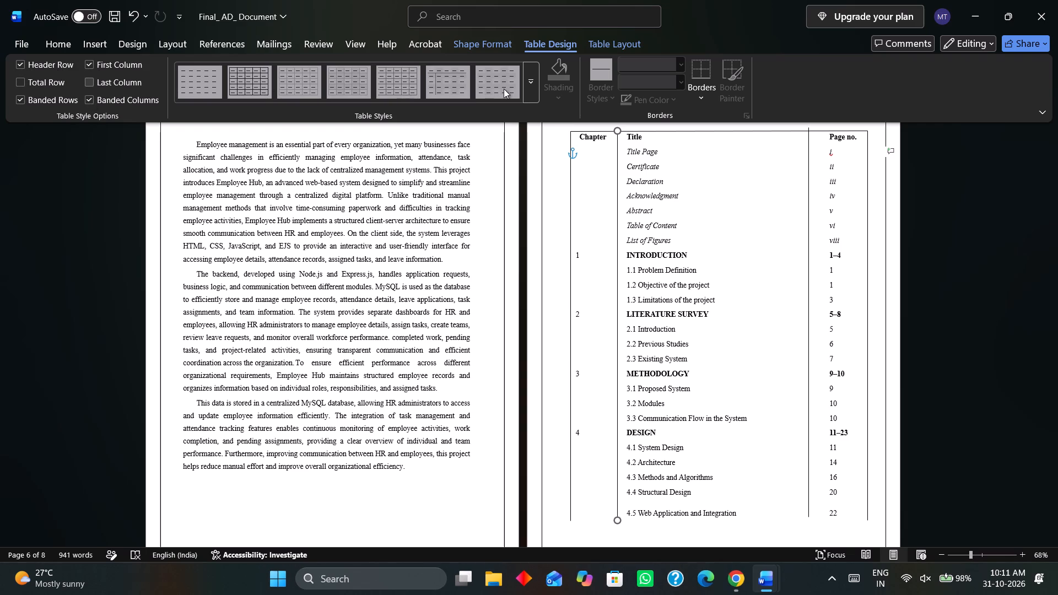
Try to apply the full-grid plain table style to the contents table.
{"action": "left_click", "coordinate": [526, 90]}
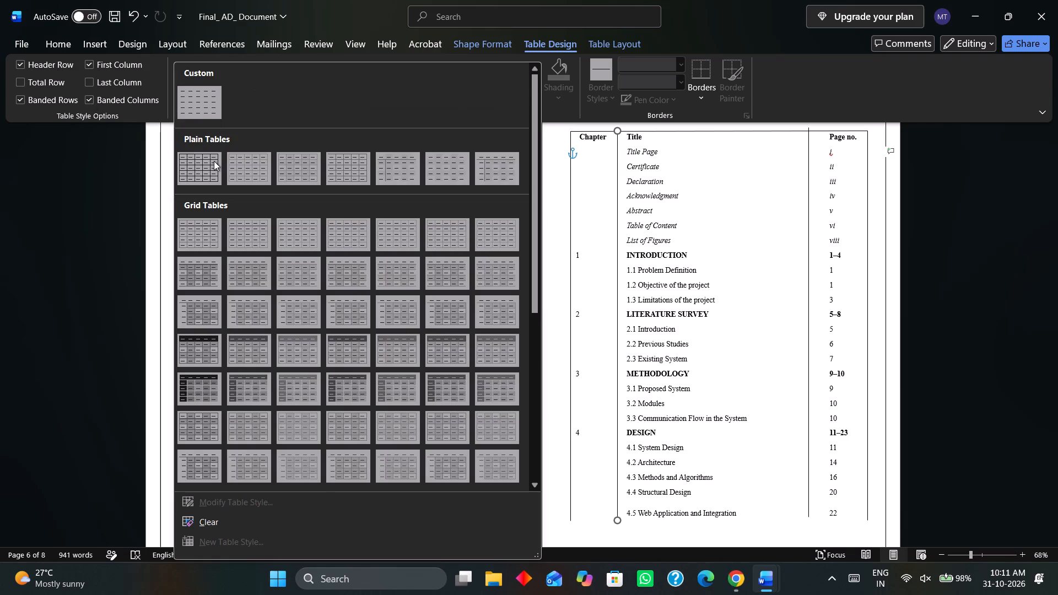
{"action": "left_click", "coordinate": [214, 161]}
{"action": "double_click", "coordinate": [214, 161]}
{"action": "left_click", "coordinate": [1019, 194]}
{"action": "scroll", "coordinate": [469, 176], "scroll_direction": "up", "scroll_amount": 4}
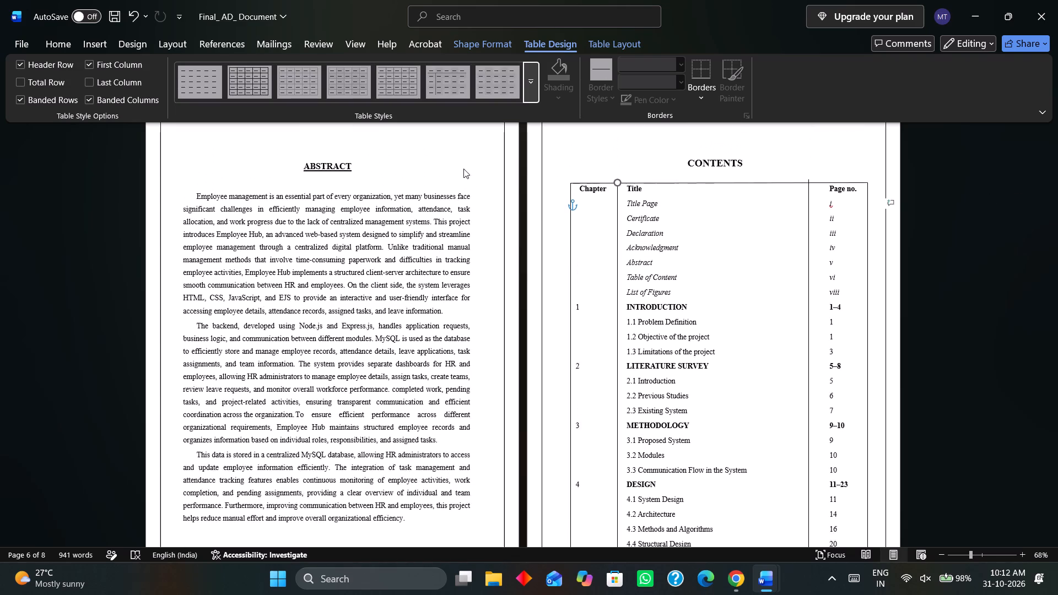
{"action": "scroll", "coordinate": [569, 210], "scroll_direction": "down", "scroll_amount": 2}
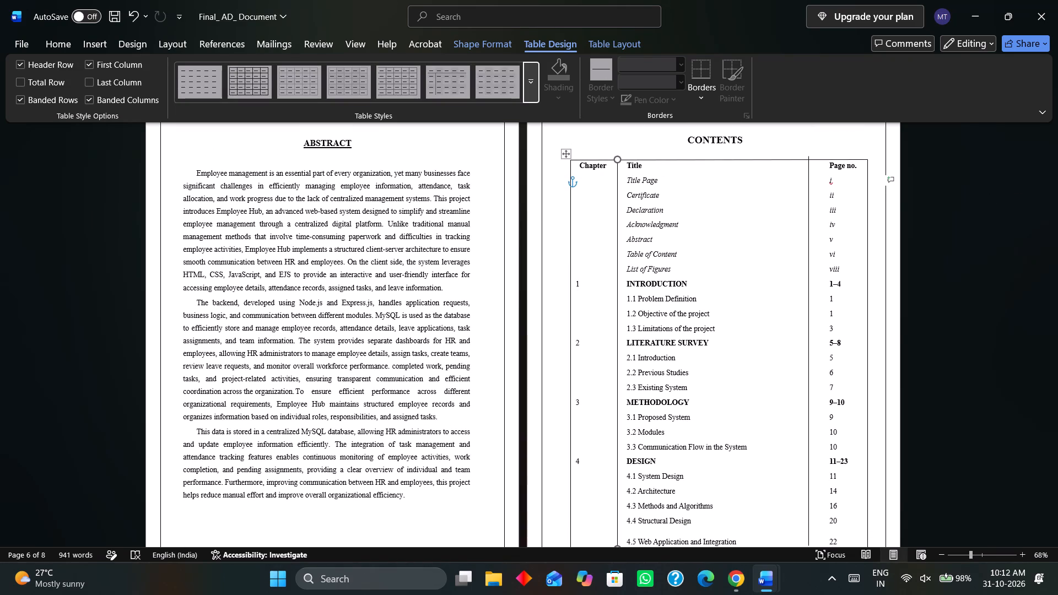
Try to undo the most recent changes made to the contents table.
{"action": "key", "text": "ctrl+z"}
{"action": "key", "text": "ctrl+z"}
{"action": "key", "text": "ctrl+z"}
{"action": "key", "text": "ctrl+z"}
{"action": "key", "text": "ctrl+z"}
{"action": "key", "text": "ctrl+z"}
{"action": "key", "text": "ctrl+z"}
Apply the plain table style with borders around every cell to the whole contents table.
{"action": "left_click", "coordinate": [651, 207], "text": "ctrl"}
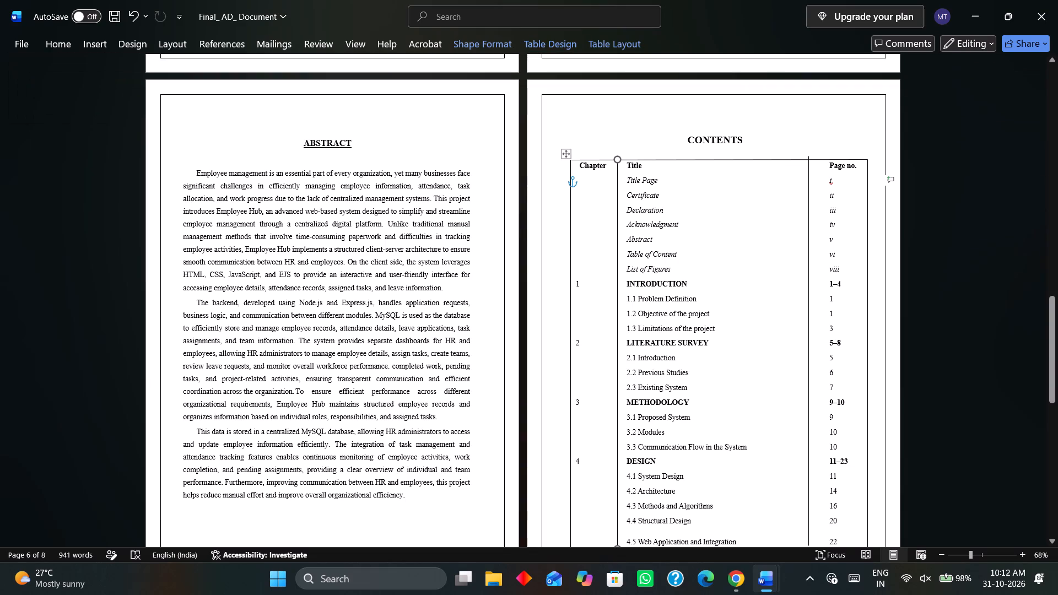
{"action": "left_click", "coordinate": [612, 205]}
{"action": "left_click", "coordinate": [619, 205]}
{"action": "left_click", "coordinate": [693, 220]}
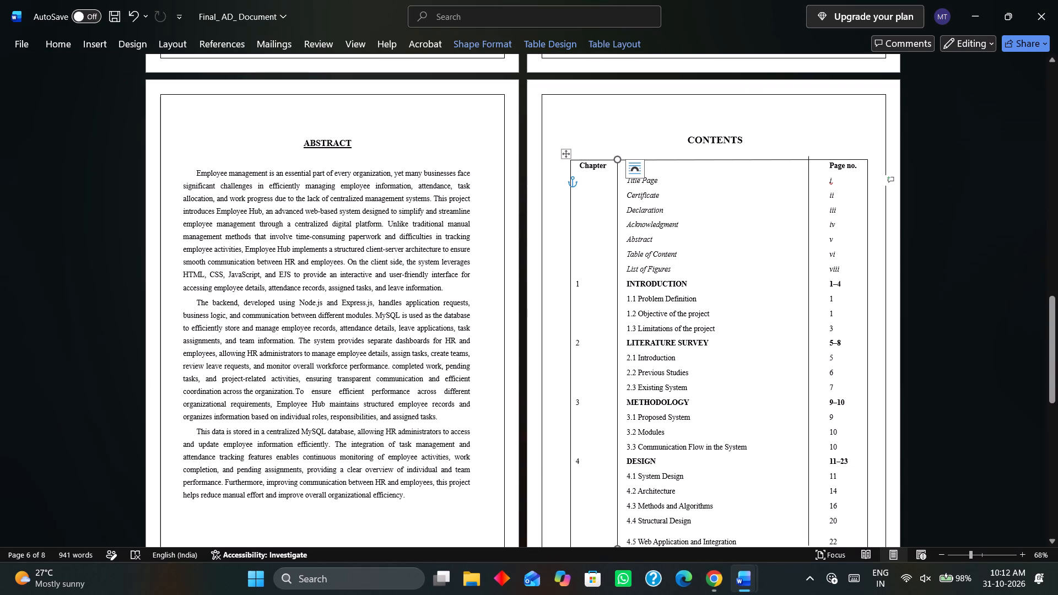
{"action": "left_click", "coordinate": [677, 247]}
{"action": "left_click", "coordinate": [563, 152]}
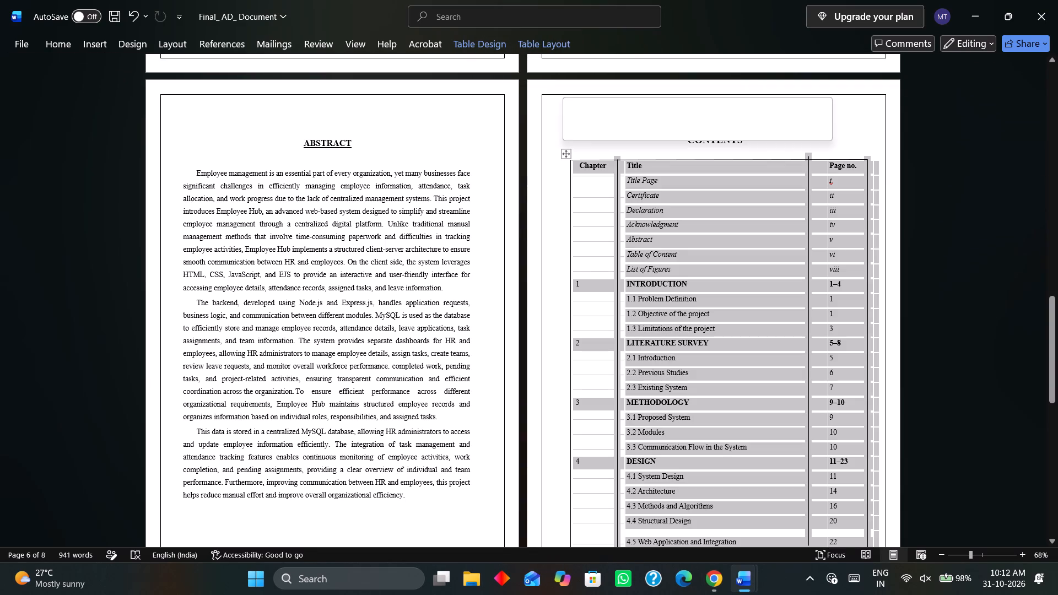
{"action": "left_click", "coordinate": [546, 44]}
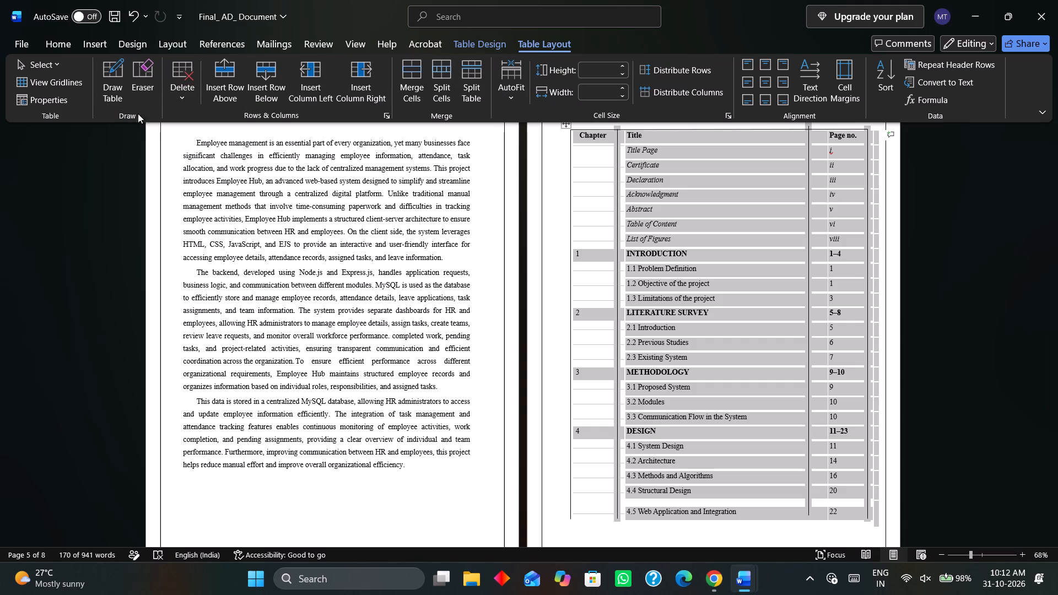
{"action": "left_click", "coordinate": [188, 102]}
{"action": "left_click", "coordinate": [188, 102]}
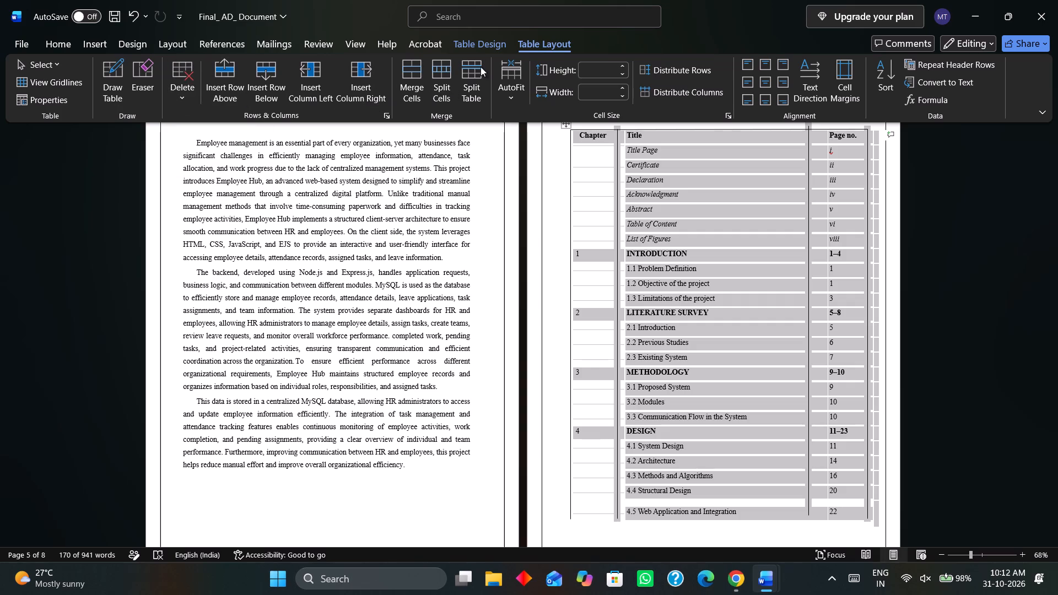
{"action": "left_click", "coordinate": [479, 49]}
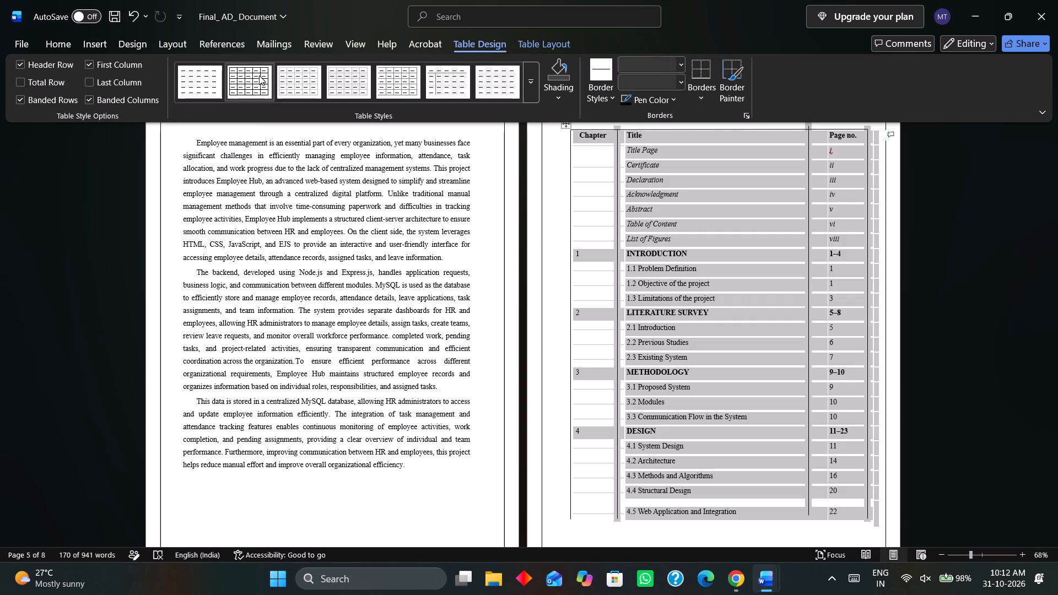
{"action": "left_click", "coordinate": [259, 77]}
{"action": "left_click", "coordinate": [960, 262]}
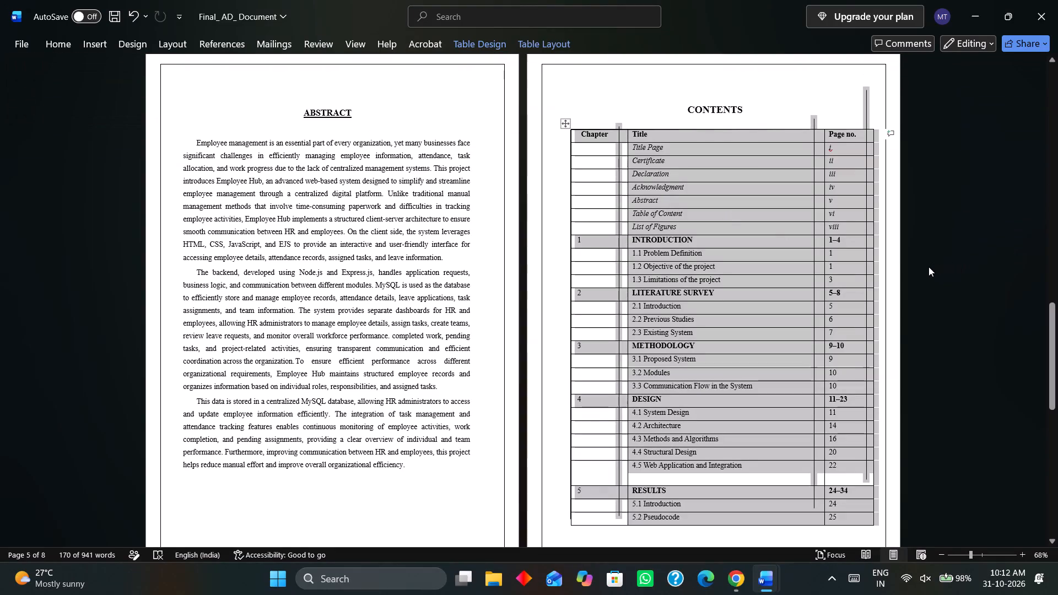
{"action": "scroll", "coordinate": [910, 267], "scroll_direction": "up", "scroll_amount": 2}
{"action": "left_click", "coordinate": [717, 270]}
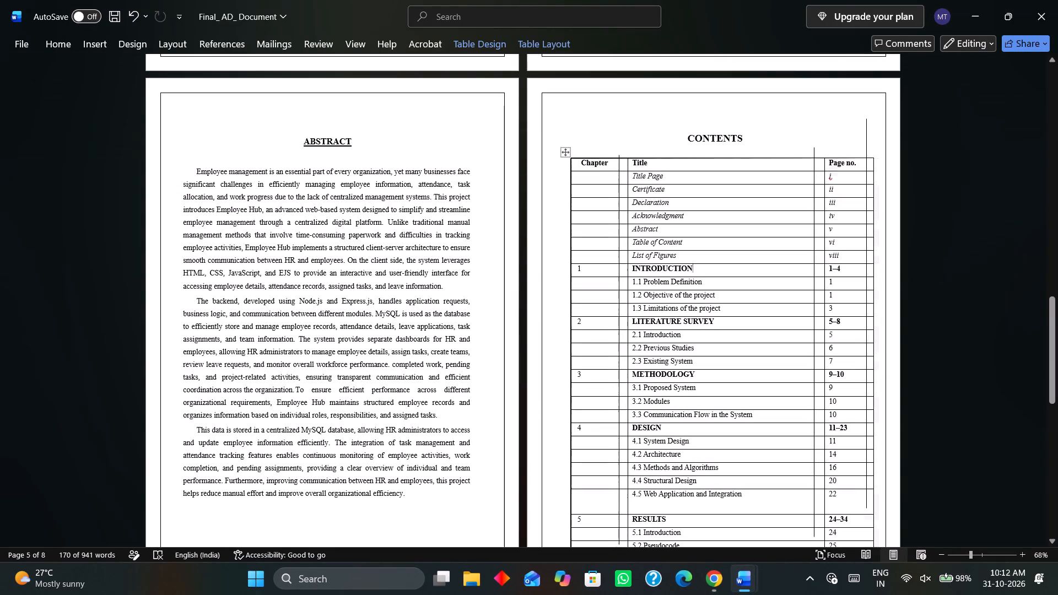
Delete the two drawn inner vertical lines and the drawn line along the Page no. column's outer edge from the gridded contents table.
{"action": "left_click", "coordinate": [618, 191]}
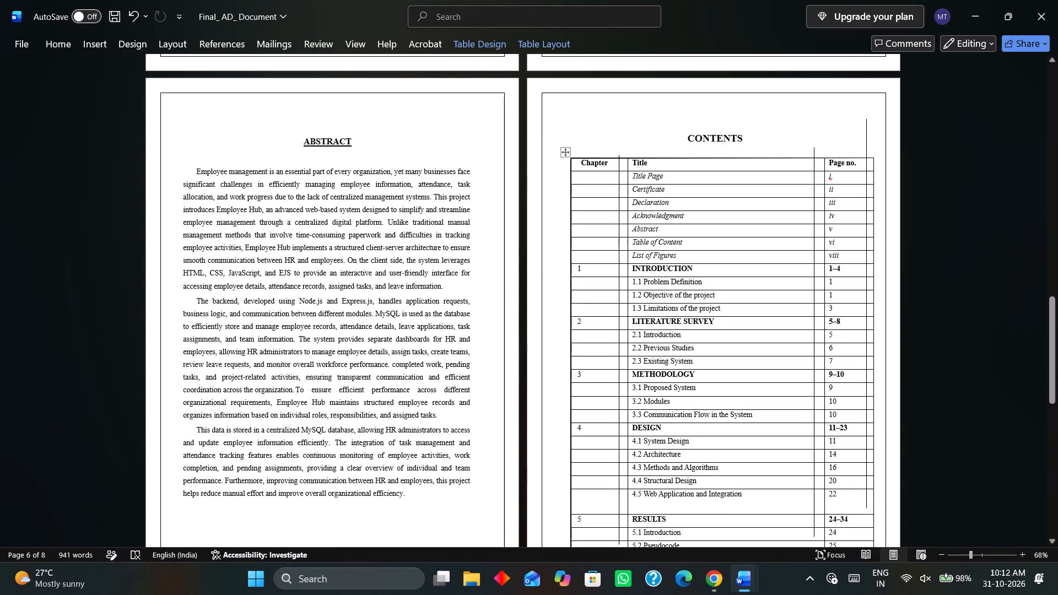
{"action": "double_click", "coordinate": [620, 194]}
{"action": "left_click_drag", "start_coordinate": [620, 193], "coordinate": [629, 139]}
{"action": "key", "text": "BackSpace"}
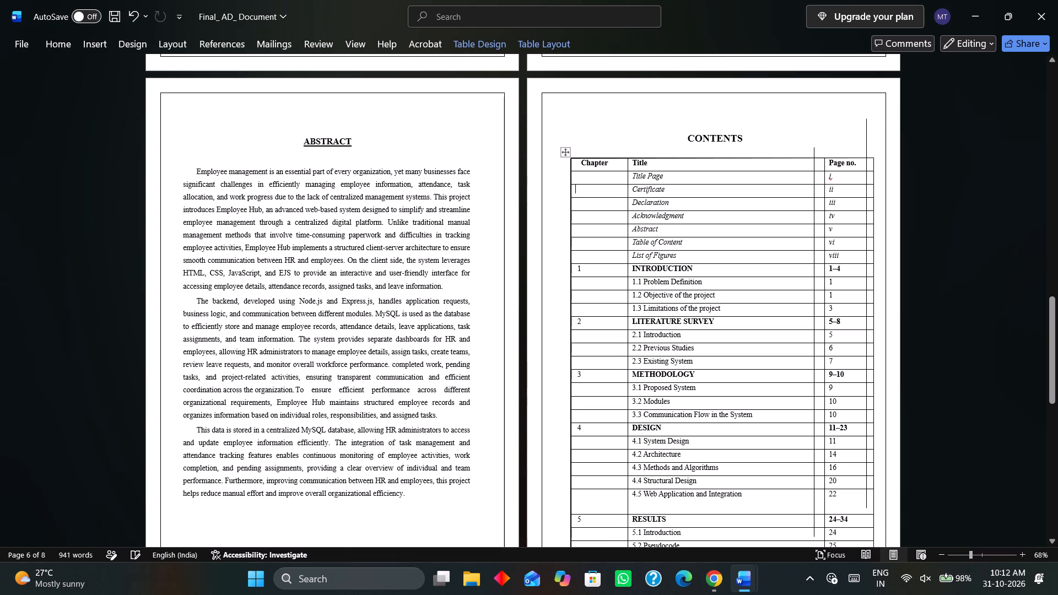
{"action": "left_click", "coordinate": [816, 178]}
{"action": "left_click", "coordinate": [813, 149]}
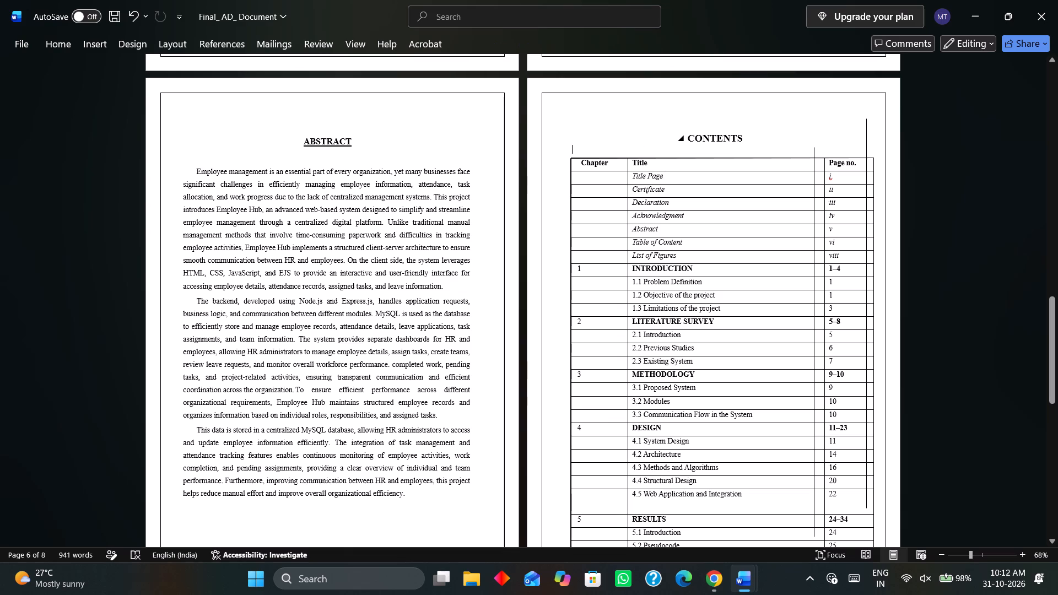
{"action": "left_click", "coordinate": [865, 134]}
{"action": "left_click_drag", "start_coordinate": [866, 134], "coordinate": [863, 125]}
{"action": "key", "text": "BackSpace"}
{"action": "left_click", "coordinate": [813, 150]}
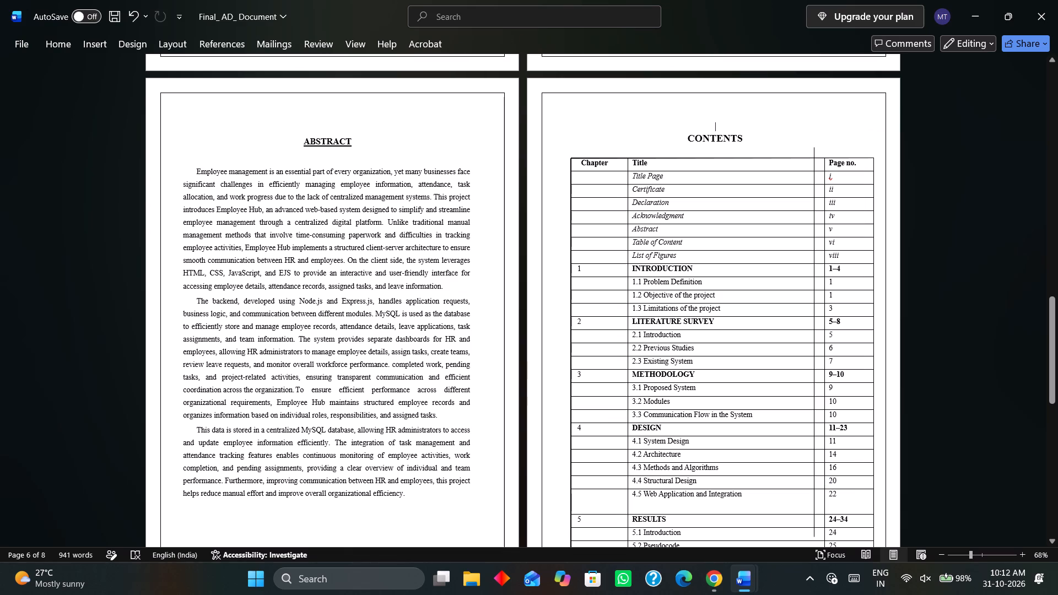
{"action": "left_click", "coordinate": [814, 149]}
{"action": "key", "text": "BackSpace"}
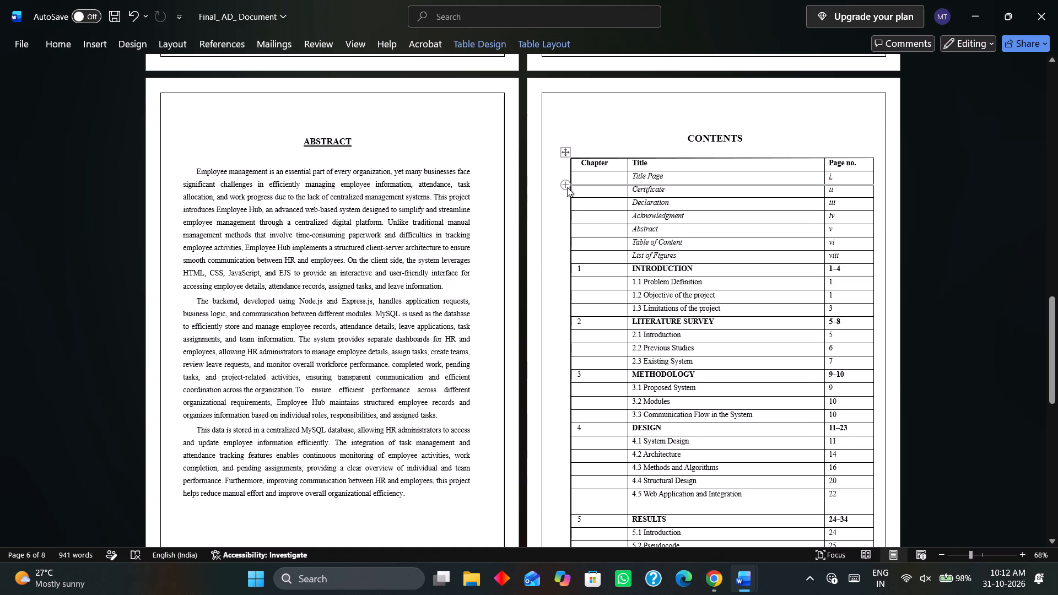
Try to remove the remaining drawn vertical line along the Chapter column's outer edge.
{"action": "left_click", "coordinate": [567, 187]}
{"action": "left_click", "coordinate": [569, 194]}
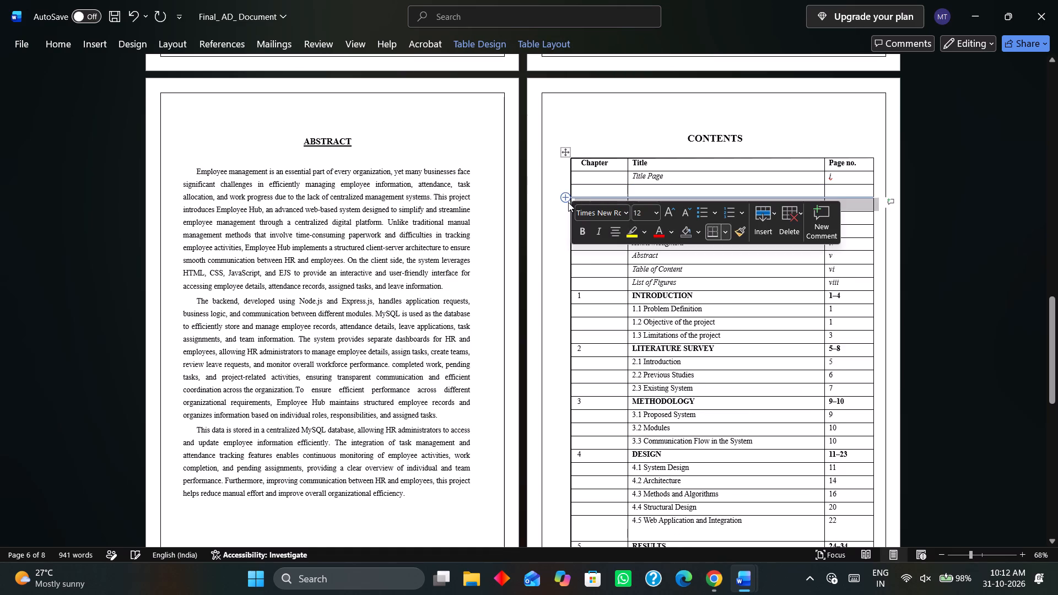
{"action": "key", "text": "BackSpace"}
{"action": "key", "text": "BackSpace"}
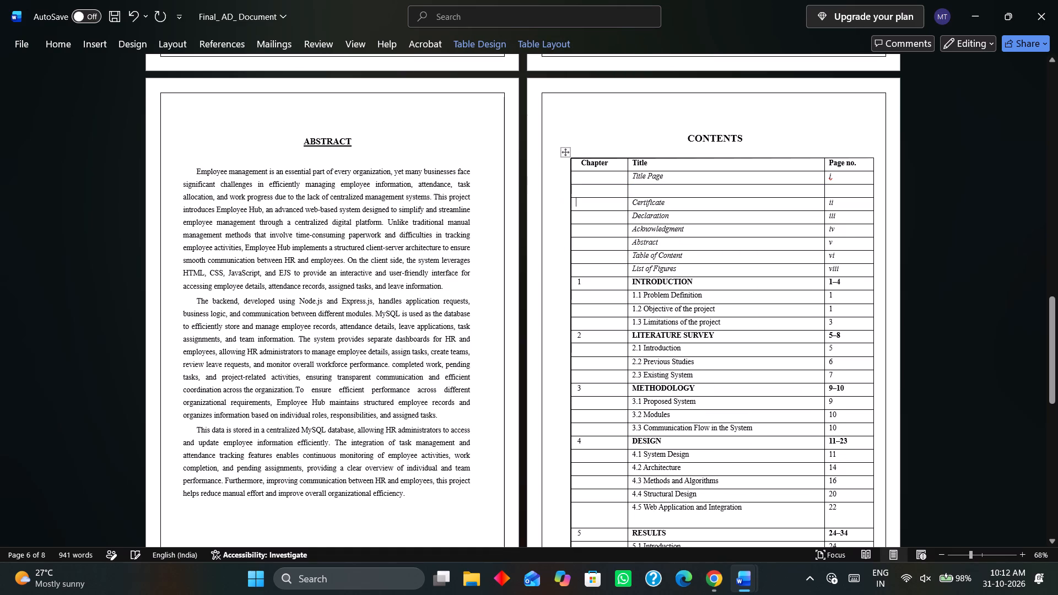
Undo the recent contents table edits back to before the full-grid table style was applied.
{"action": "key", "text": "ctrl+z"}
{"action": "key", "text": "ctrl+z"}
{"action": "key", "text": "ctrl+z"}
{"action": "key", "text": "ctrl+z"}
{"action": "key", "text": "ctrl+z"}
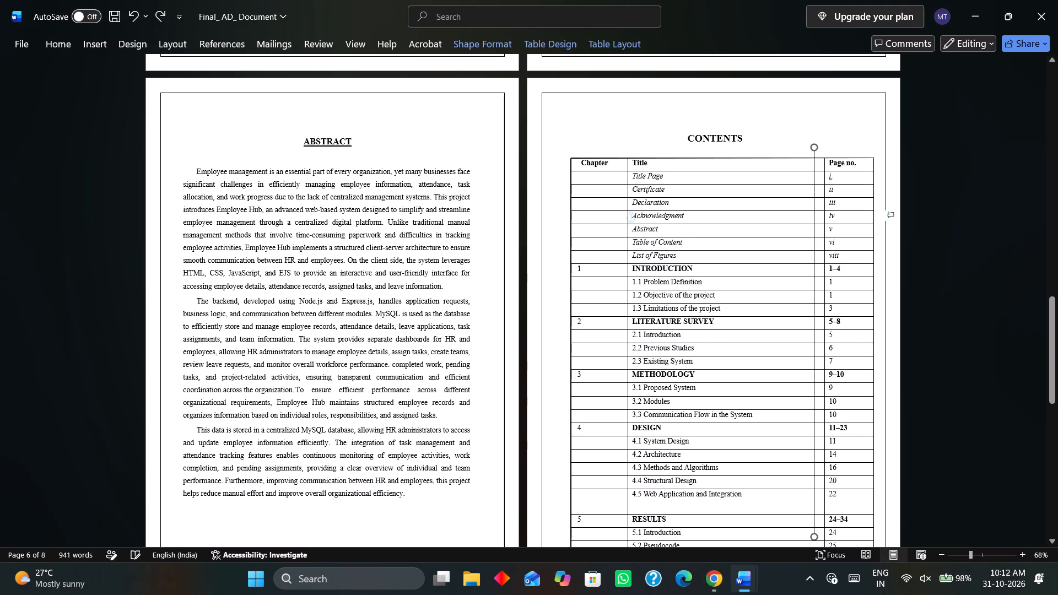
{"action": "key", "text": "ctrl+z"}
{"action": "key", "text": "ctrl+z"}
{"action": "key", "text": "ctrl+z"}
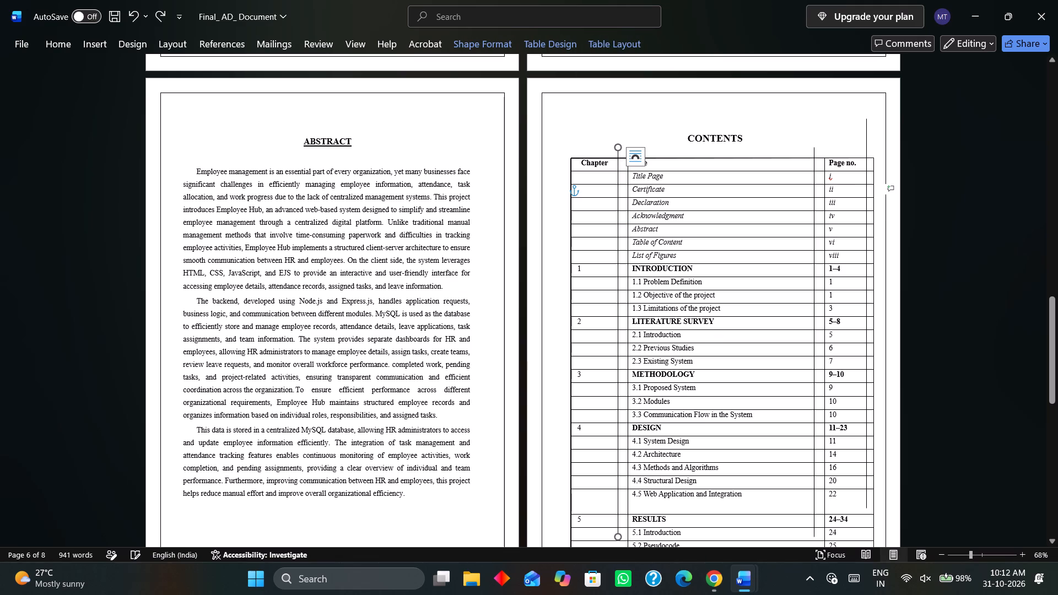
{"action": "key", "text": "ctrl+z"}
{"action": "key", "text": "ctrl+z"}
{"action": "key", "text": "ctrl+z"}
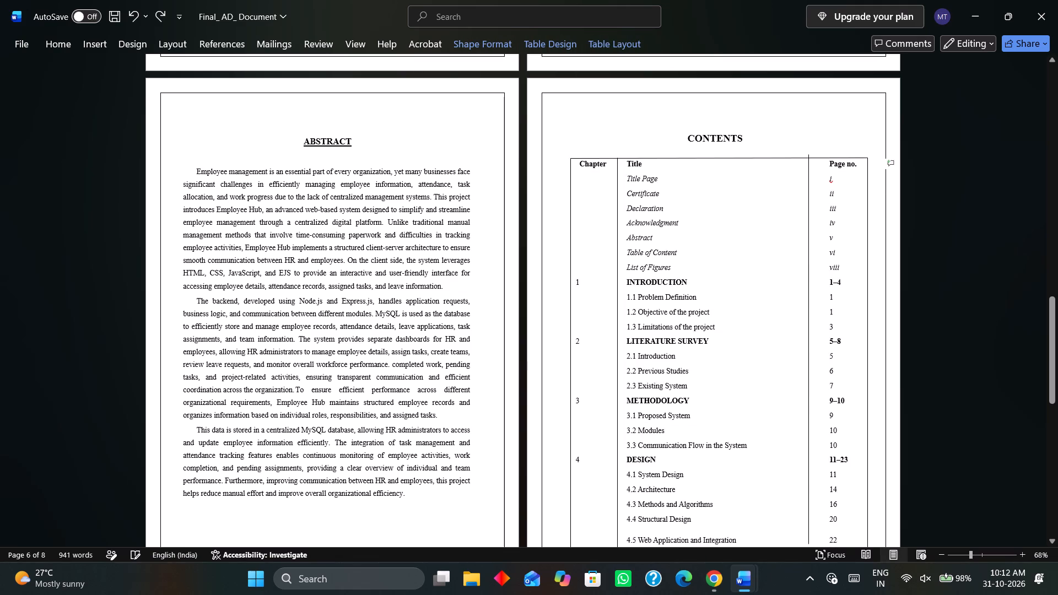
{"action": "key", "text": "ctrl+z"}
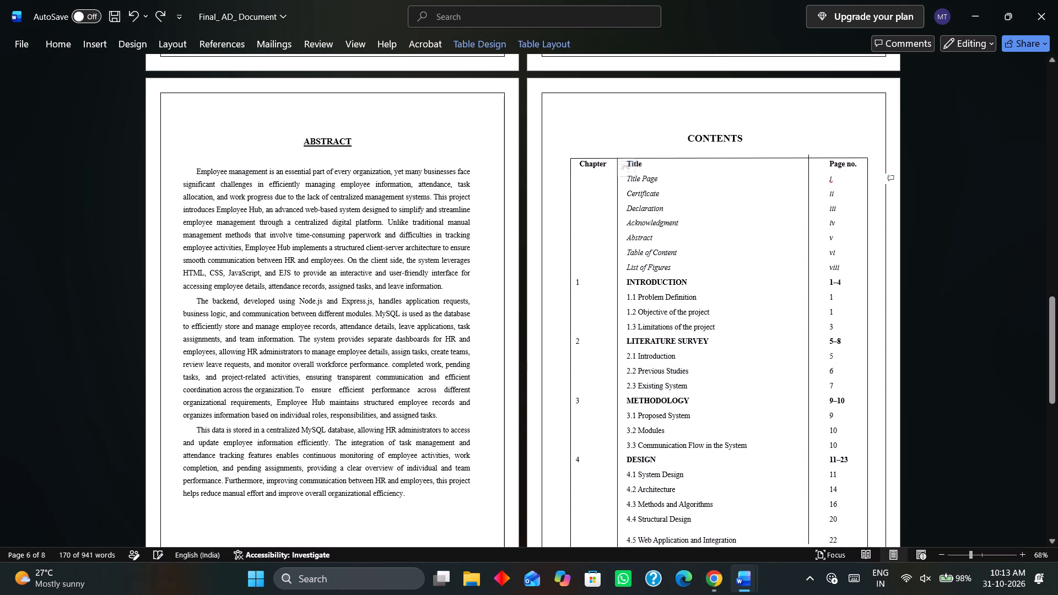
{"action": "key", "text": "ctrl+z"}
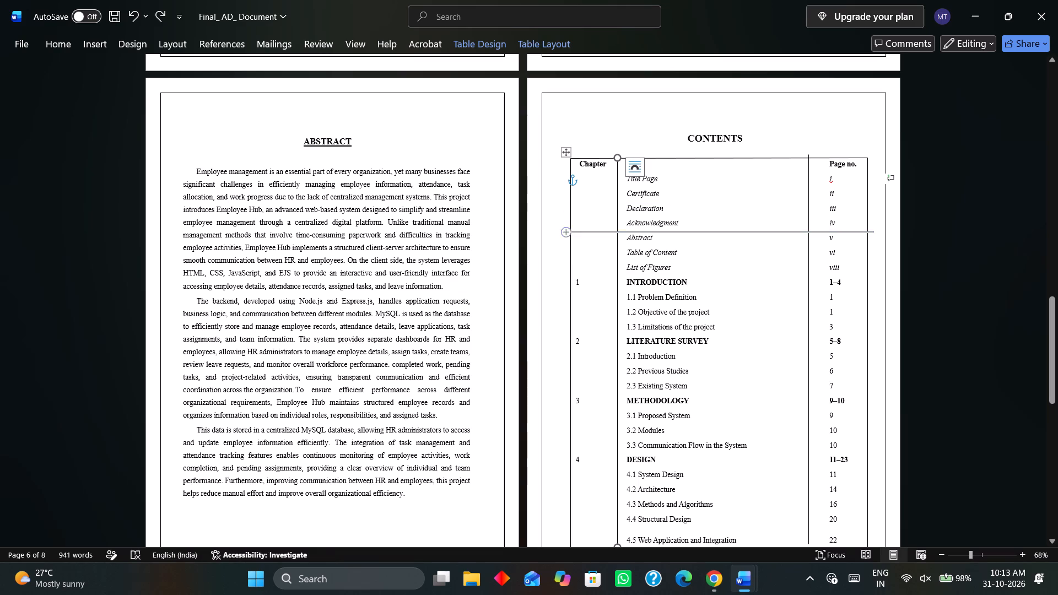
Delete all drawn lines from the contents table: the four vertical column lines and the horizontal line above the heading row.
{"action": "left_click", "coordinate": [571, 239]}
{"action": "key", "text": "BackSpace"}
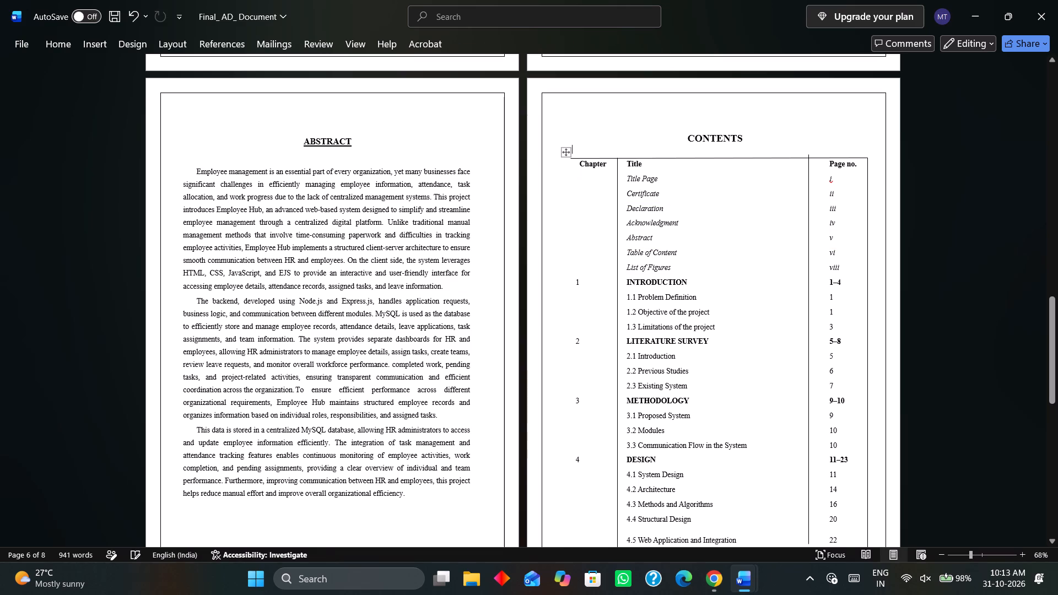
{"action": "left_click", "coordinate": [617, 243]}
{"action": "key", "text": "BackSpace"}
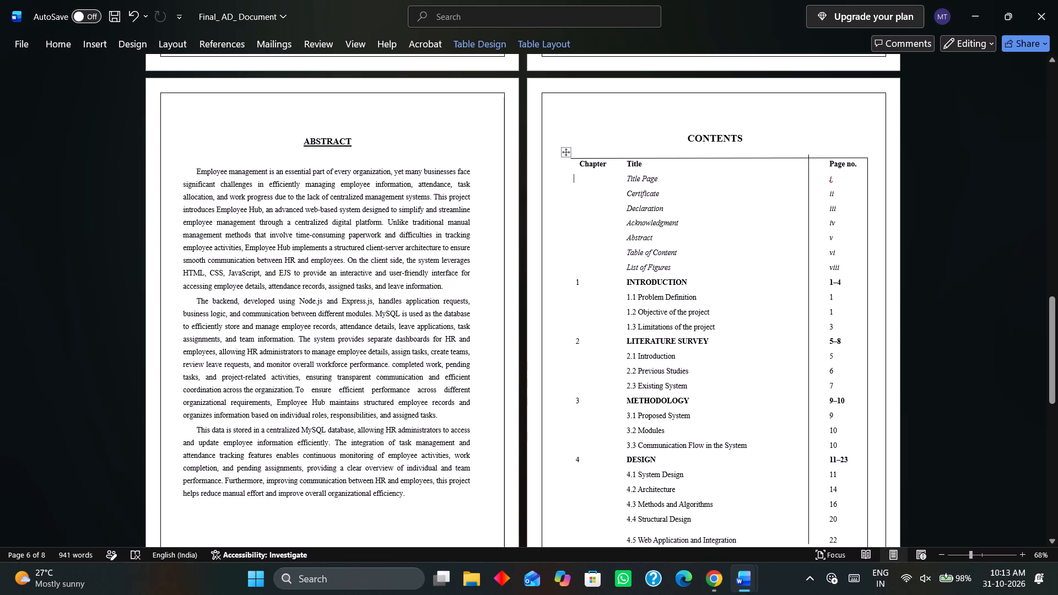
{"action": "left_click", "coordinate": [808, 239]}
{"action": "key", "text": "BackSpace"}
{"action": "left_click", "coordinate": [867, 259]}
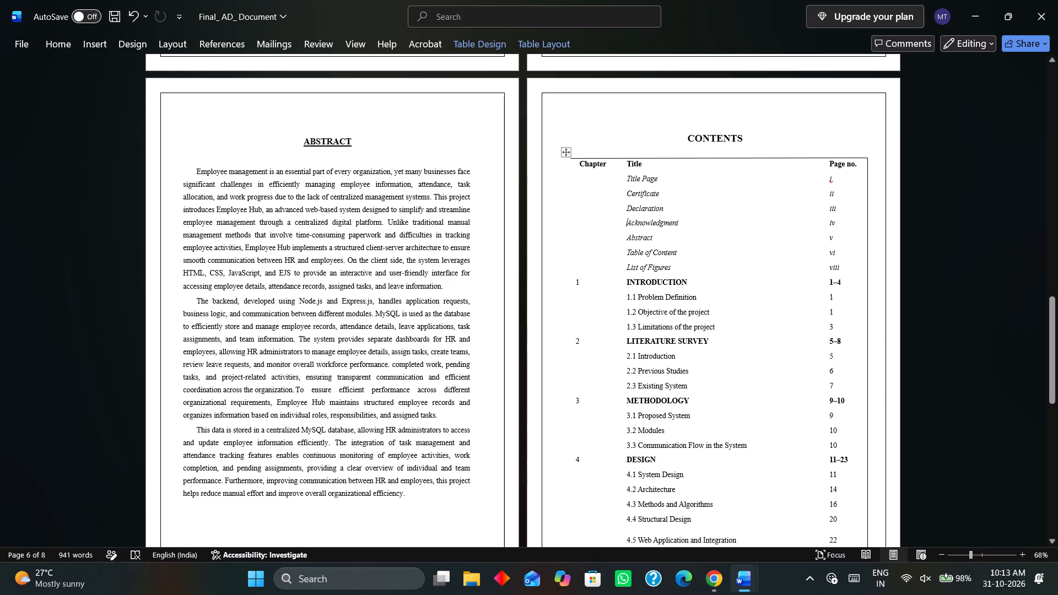
{"action": "left_click", "coordinate": [868, 259]}
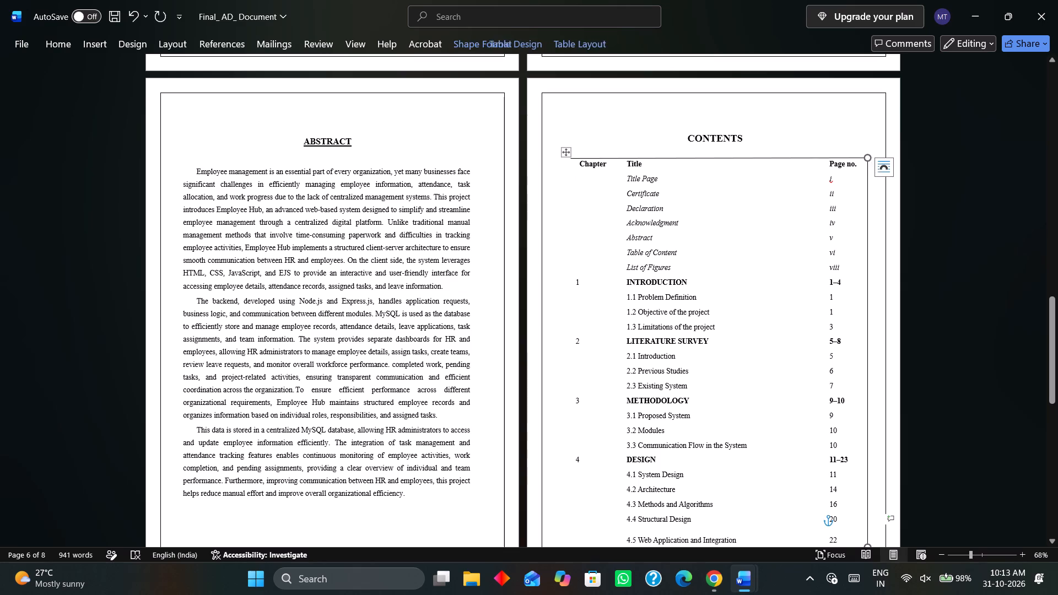
{"action": "key", "text": "BackSpace"}
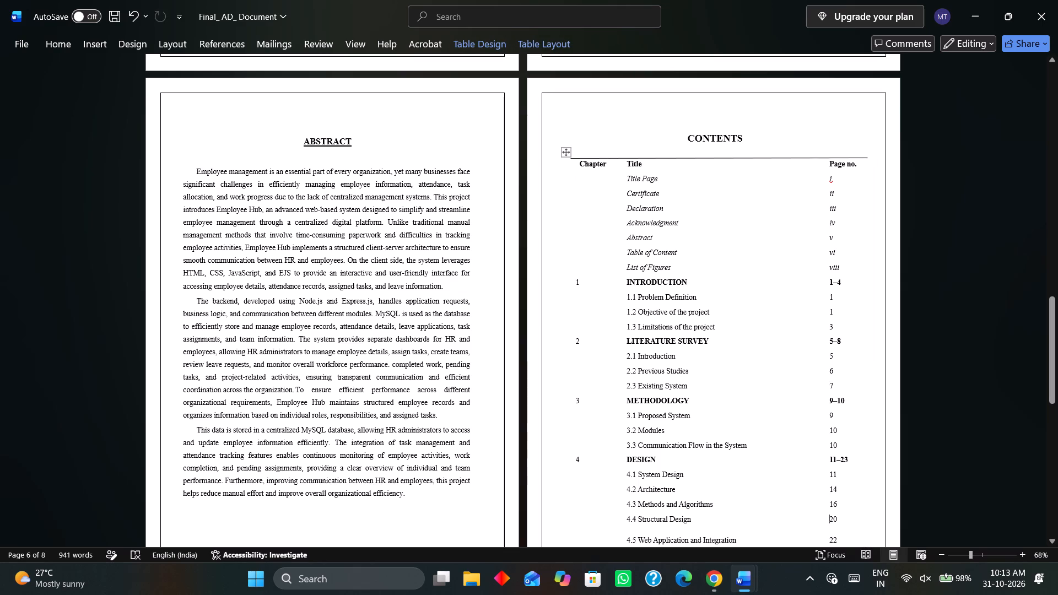
{"action": "left_click", "coordinate": [857, 158]}
{"action": "key", "text": "BackSpace"}
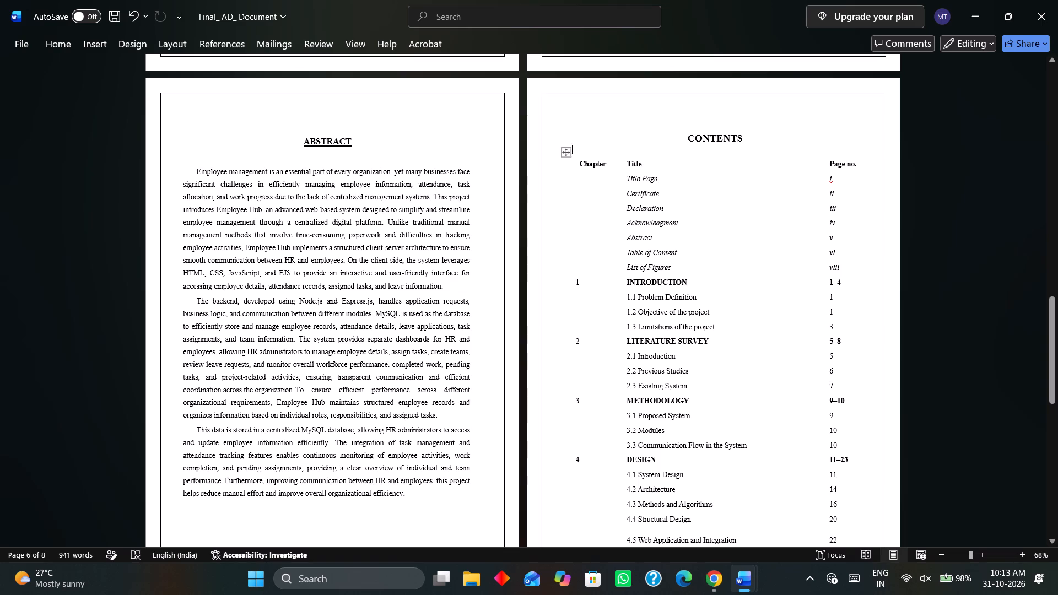
Apply the full-grid table style with single borders to the entire contents table.
{"action": "left_click", "coordinate": [613, 176]}
{"action": "left_click", "coordinate": [564, 155]}
{"action": "left_click", "coordinate": [480, 49]}
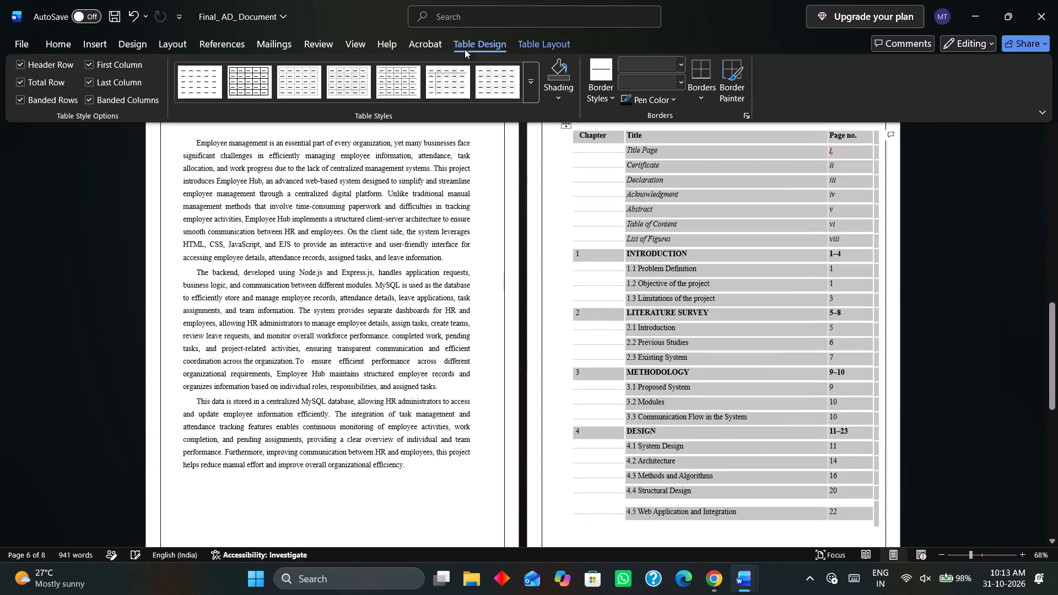
{"action": "left_click", "coordinate": [252, 84]}
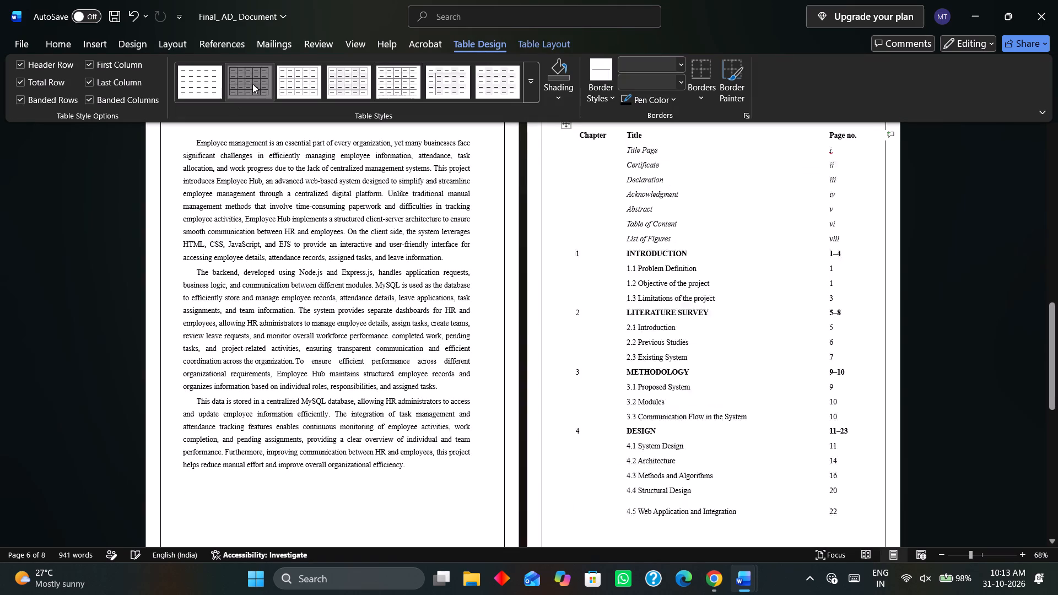
{"action": "left_click", "coordinate": [1023, 271]}
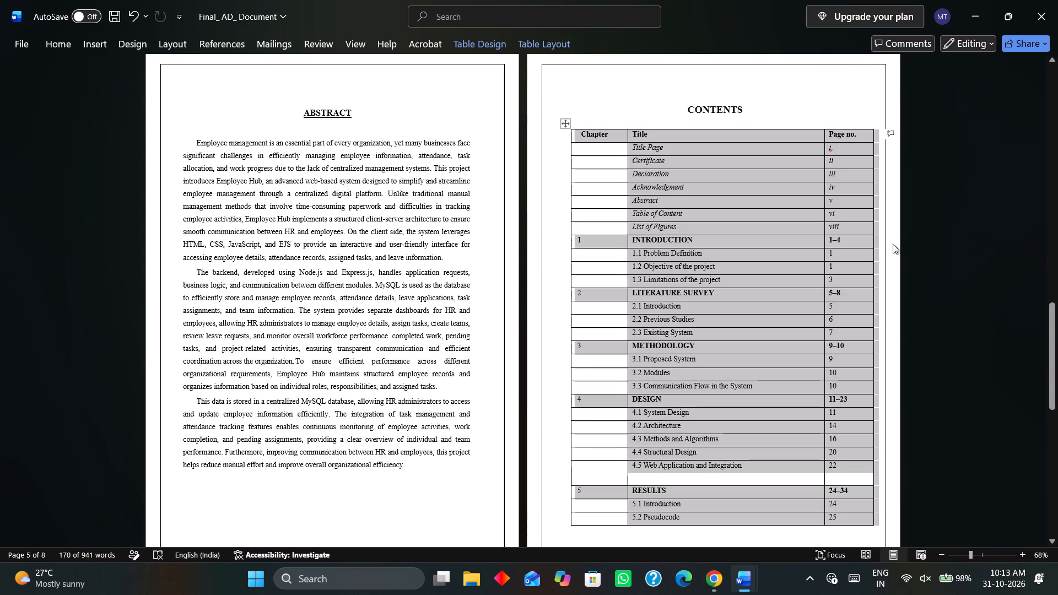
{"action": "left_click", "coordinate": [893, 244]}
Insert three blank lines above the LIST OF FIGURES heading to push it onto the page with the figures table.
{"action": "scroll", "coordinate": [835, 227], "scroll_direction": "down", "scroll_amount": 5}
{"action": "scroll", "coordinate": [829, 273], "scroll_direction": "down", "scroll_amount": 4}
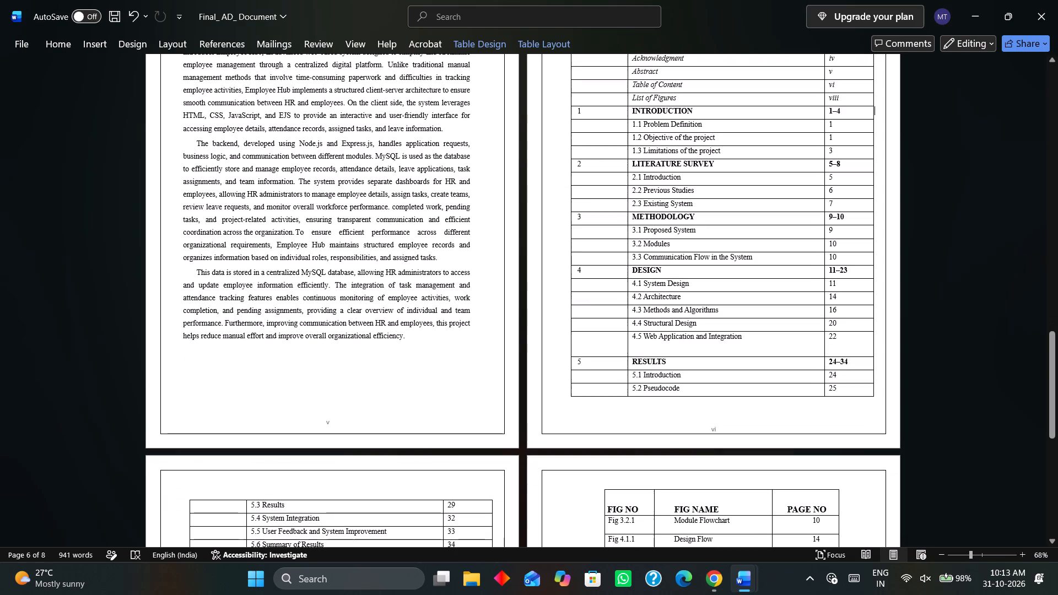
{"action": "scroll", "coordinate": [757, 380], "scroll_direction": "down", "scroll_amount": 6}
{"action": "scroll", "coordinate": [581, 351], "scroll_direction": "down", "scroll_amount": 5}
{"action": "scroll", "coordinate": [476, 347], "scroll_direction": "down", "scroll_amount": 6}
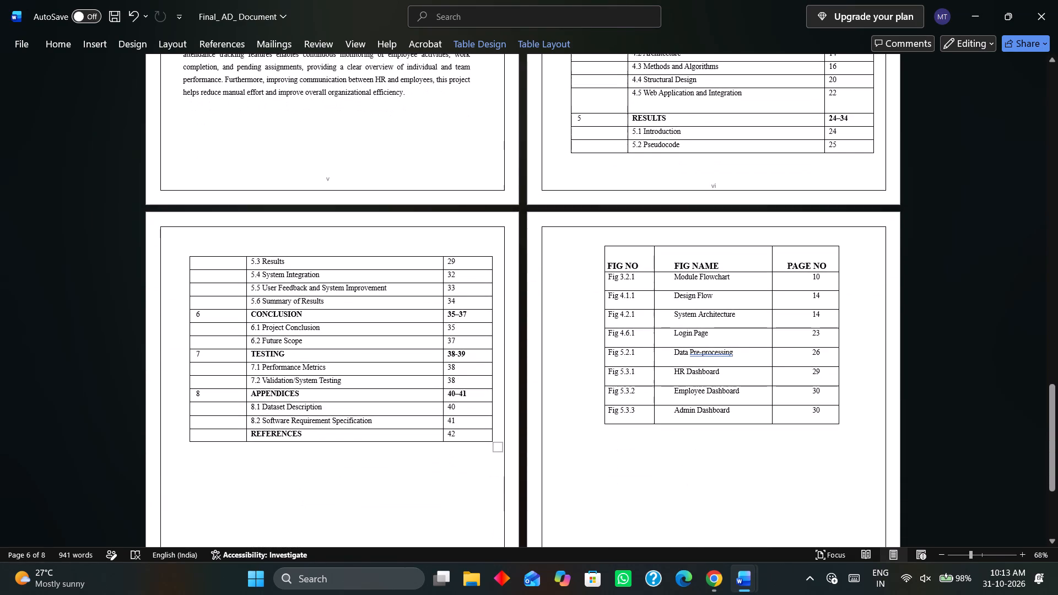
{"action": "scroll", "coordinate": [479, 347], "scroll_direction": "down", "scroll_amount": 16}
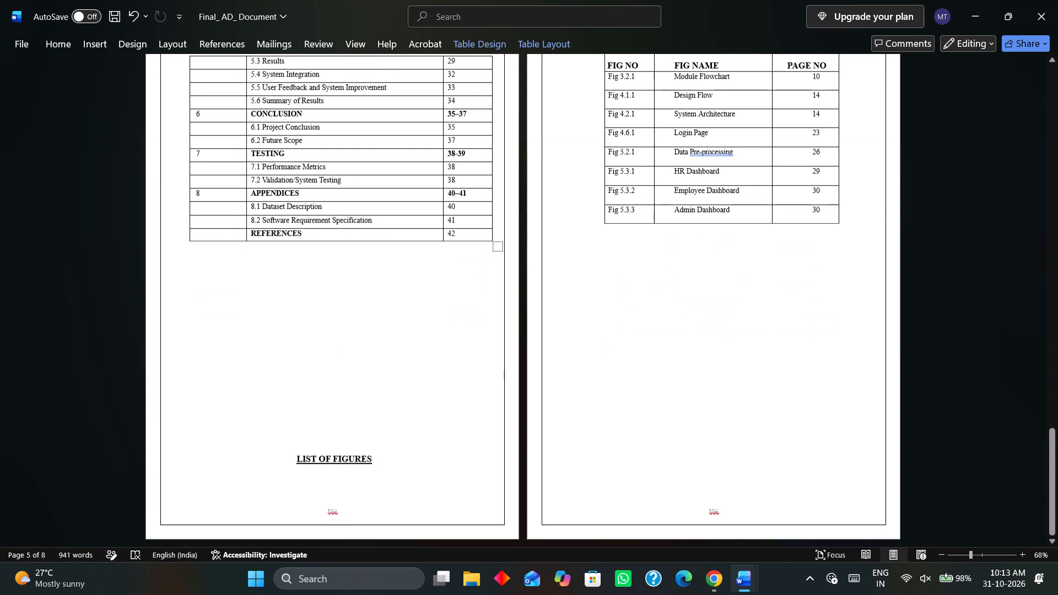
{"action": "scroll", "coordinate": [477, 386], "scroll_direction": "up", "scroll_amount": 5}
{"action": "scroll", "coordinate": [478, 385], "scroll_direction": "up", "scroll_amount": 16}
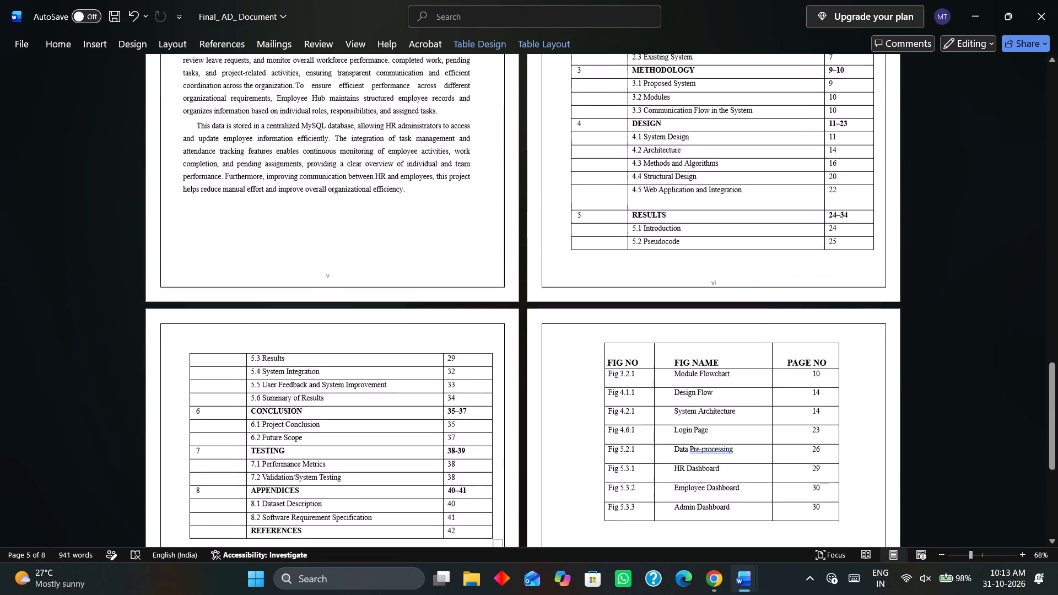
{"action": "scroll", "coordinate": [616, 360], "scroll_direction": "down", "scroll_amount": 14}
{"action": "left_click", "coordinate": [575, 160]}
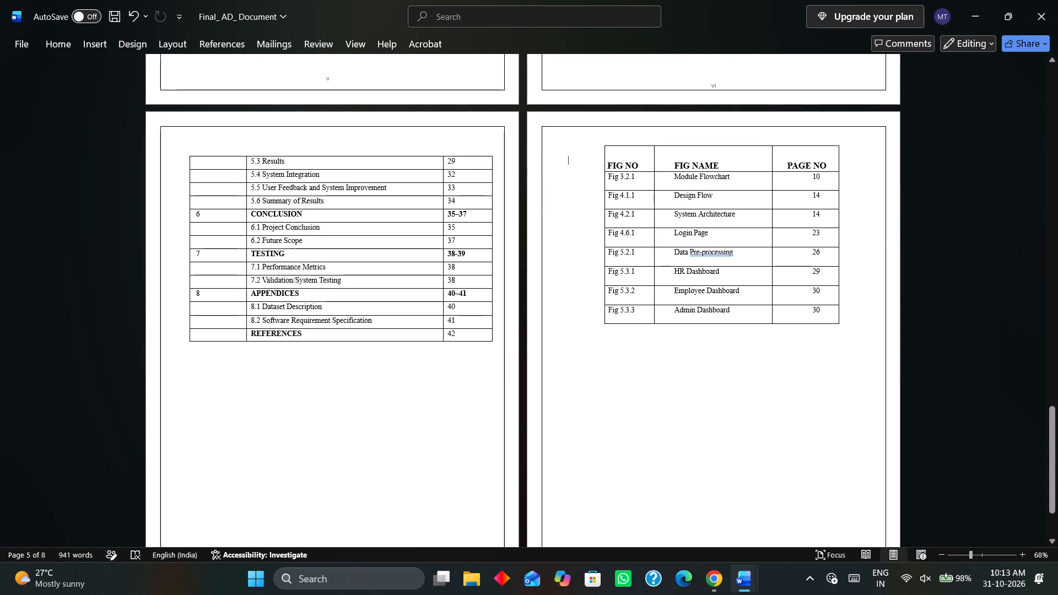
{"action": "scroll", "coordinate": [569, 242], "scroll_direction": "up", "scroll_amount": 4}
{"action": "scroll", "coordinate": [570, 238], "scroll_direction": "down", "scroll_amount": 16}
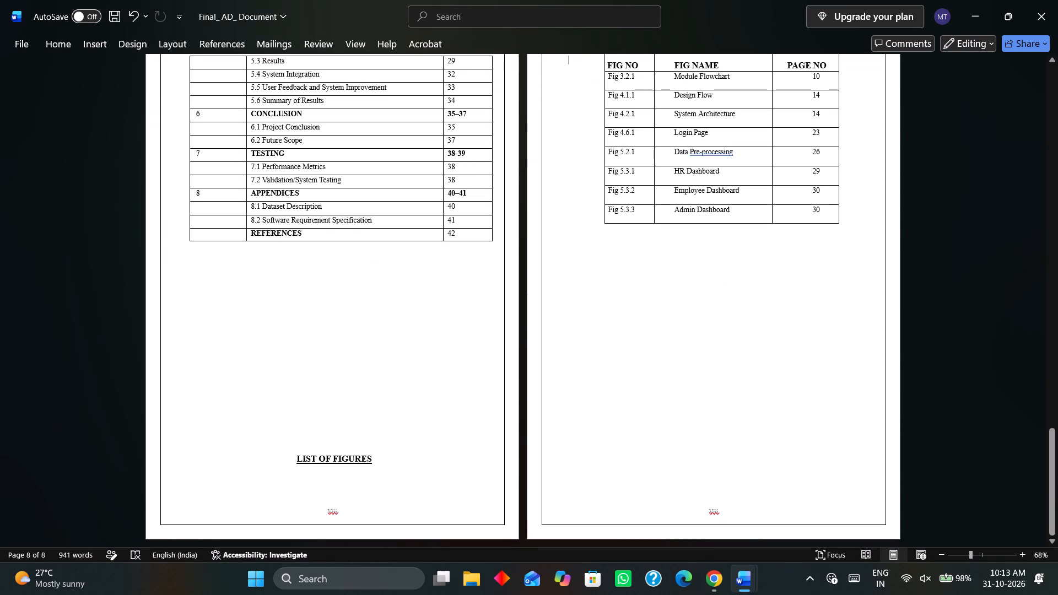
{"action": "left_click", "coordinate": [321, 431]}
{"action": "key", "text": "Return"}
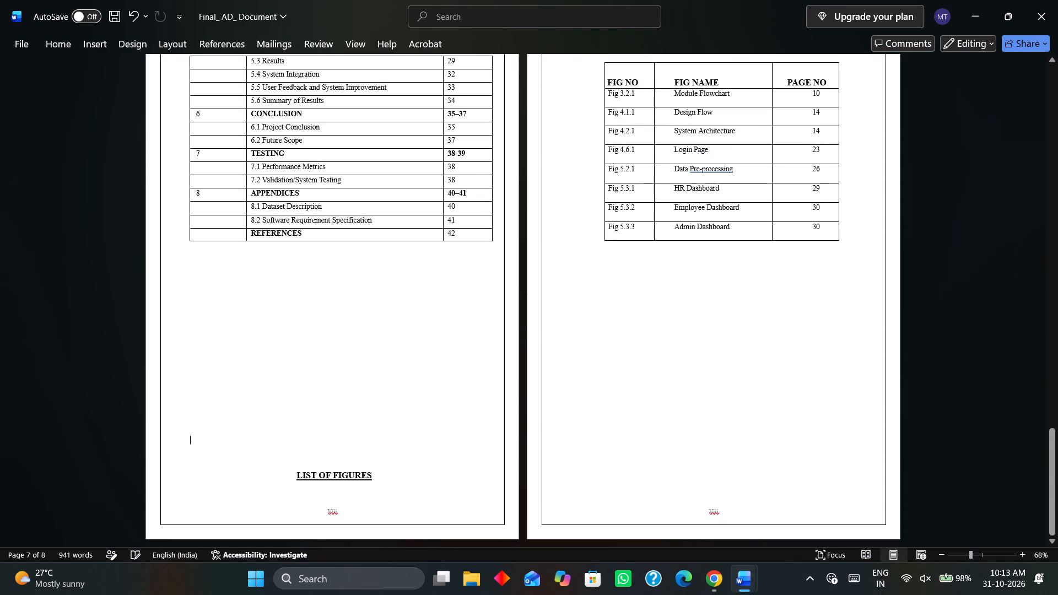
{"action": "key", "text": "Return"}
{"action": "key", "text": "Return"}
Shrink the 4.5 Web Application and Integration row of the contents table to the height of its neighbouring rows.
{"action": "scroll", "coordinate": [373, 0], "scroll_direction": "up", "scroll_amount": 4}
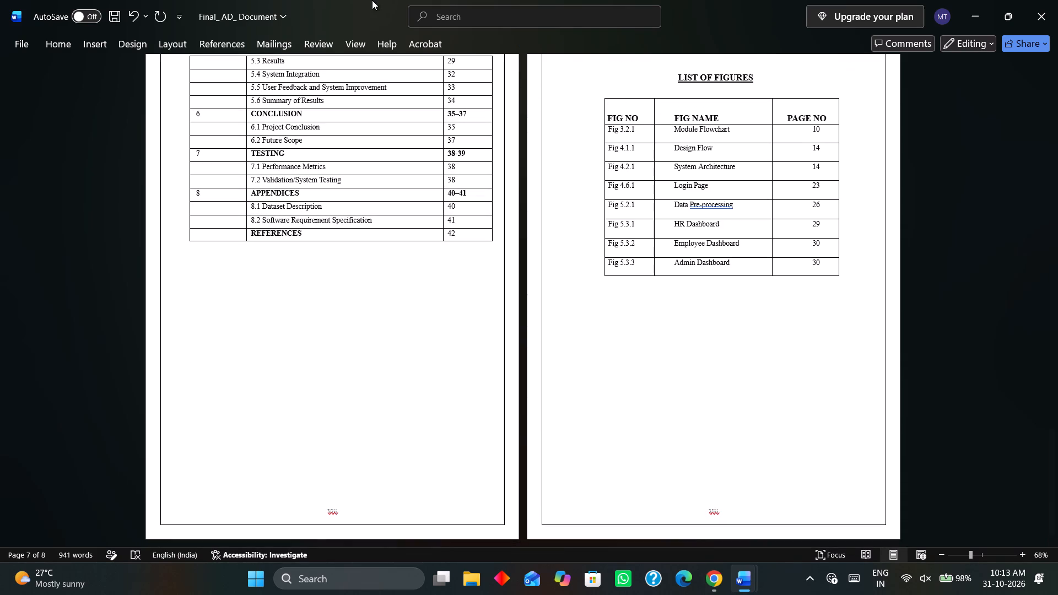
{"action": "scroll", "coordinate": [372, 0], "scroll_direction": "up", "scroll_amount": 6}
{"action": "scroll", "coordinate": [487, 263], "scroll_direction": "up", "scroll_amount": 10}
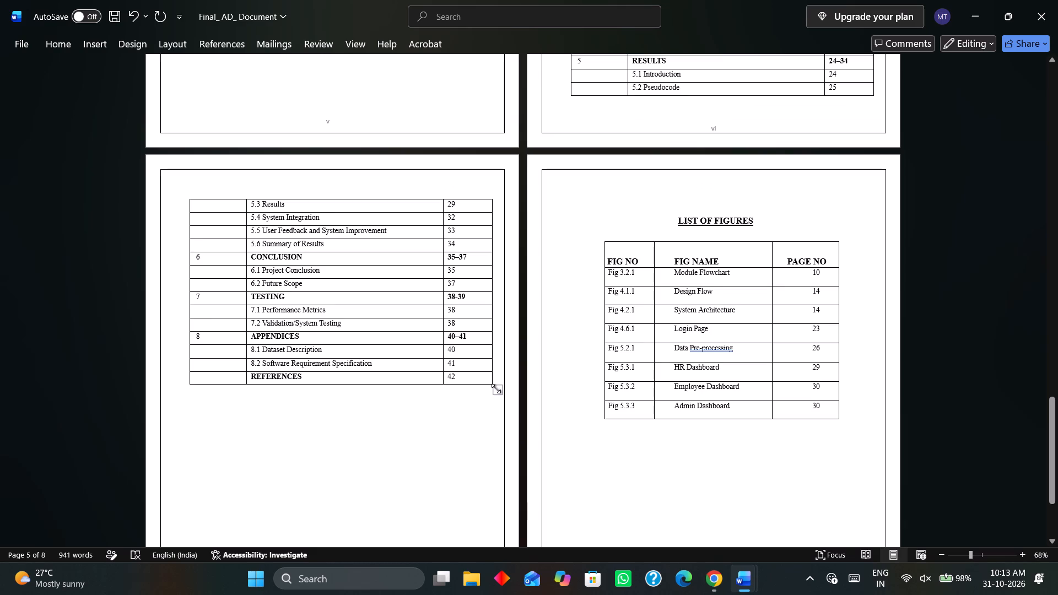
{"action": "left_click_drag", "start_coordinate": [495, 388], "coordinate": [479, 399]}
{"action": "scroll", "coordinate": [472, 430], "scroll_direction": "up", "scroll_amount": 17}
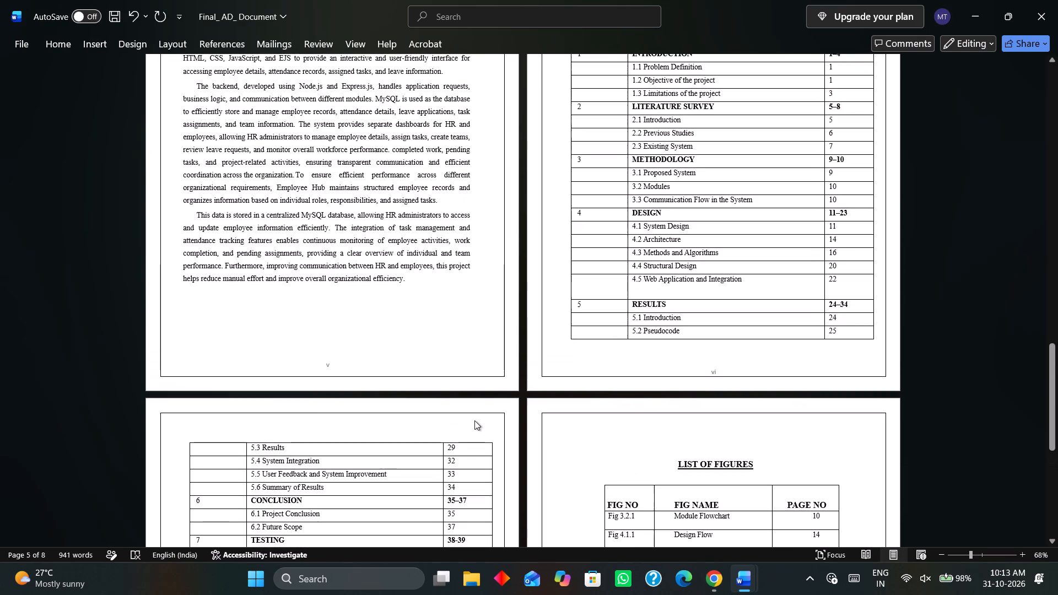
{"action": "left_click", "coordinate": [773, 294]}
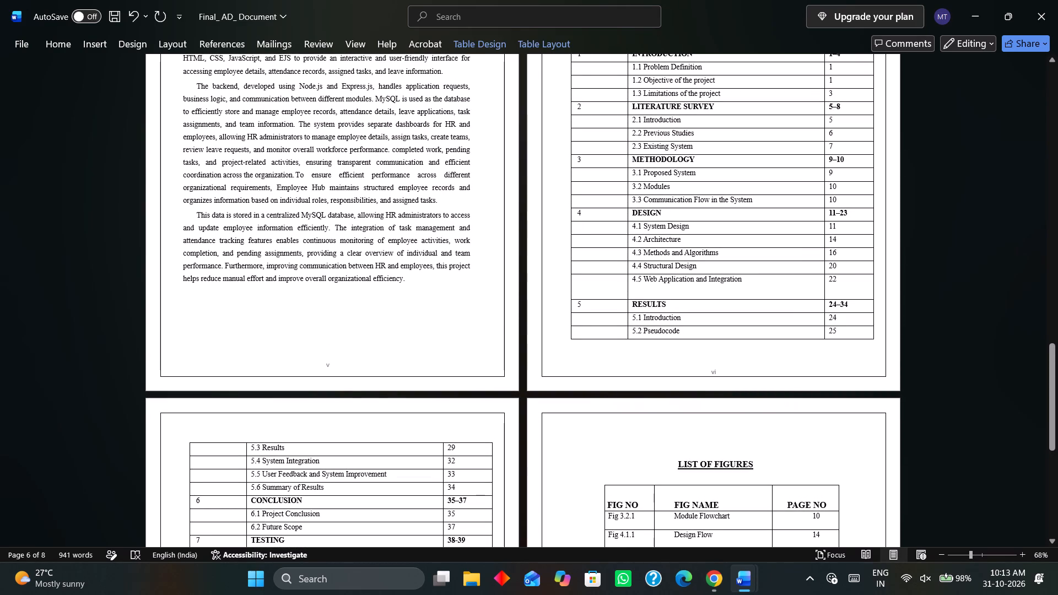
{"action": "key", "text": "Delete"}
{"action": "left_click_drag", "start_coordinate": [765, 300], "coordinate": [766, 293]}
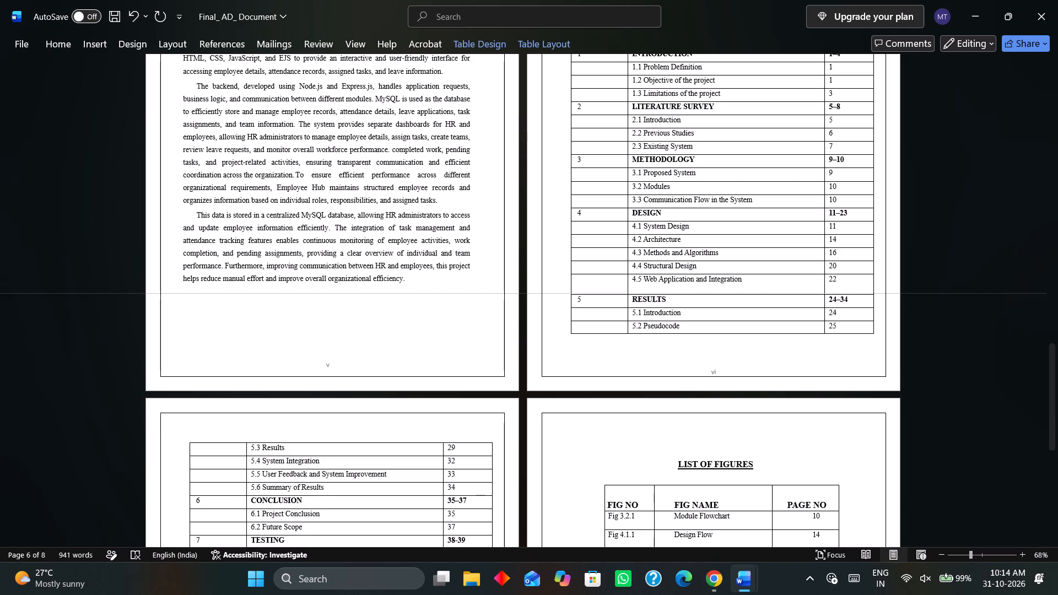
{"action": "left_click_drag", "start_coordinate": [766, 293], "coordinate": [769, 292]}
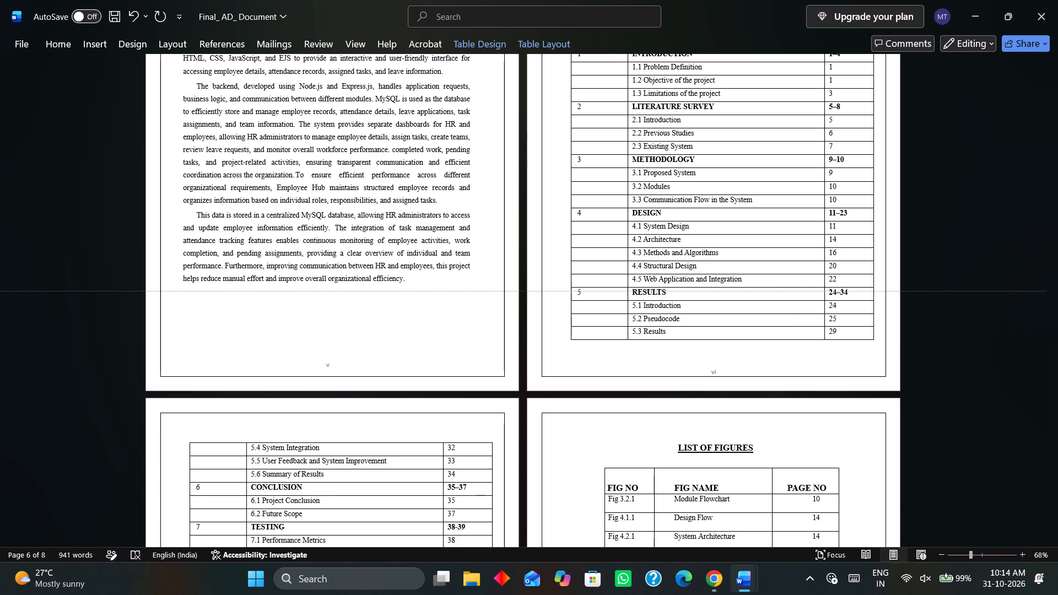
{"action": "left_click_drag", "start_coordinate": [769, 292], "coordinate": [770, 287]}
Review the layout of the contents table across its pages and the list of figures page.
{"action": "scroll", "coordinate": [715, 386], "scroll_direction": "up", "scroll_amount": 12}
{"action": "scroll", "coordinate": [613, 294], "scroll_direction": "up", "scroll_amount": 1}
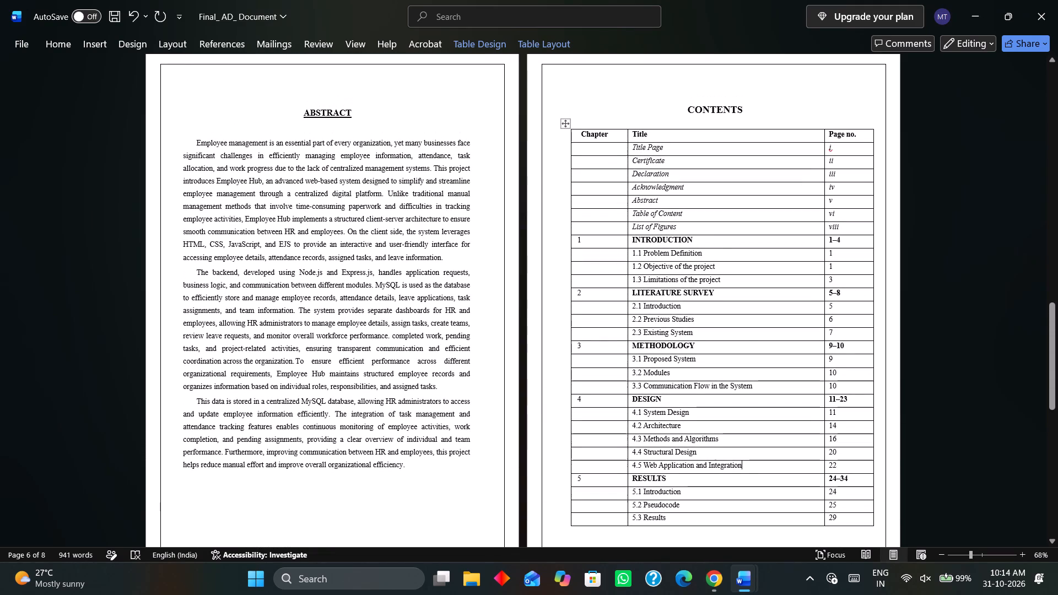
{"action": "scroll", "coordinate": [633, 283], "scroll_direction": "down", "scroll_amount": 13}
{"action": "scroll", "coordinate": [682, 350], "scroll_direction": "up", "scroll_amount": 2}
{"action": "scroll", "coordinate": [687, 333], "scroll_direction": "down", "scroll_amount": 14}
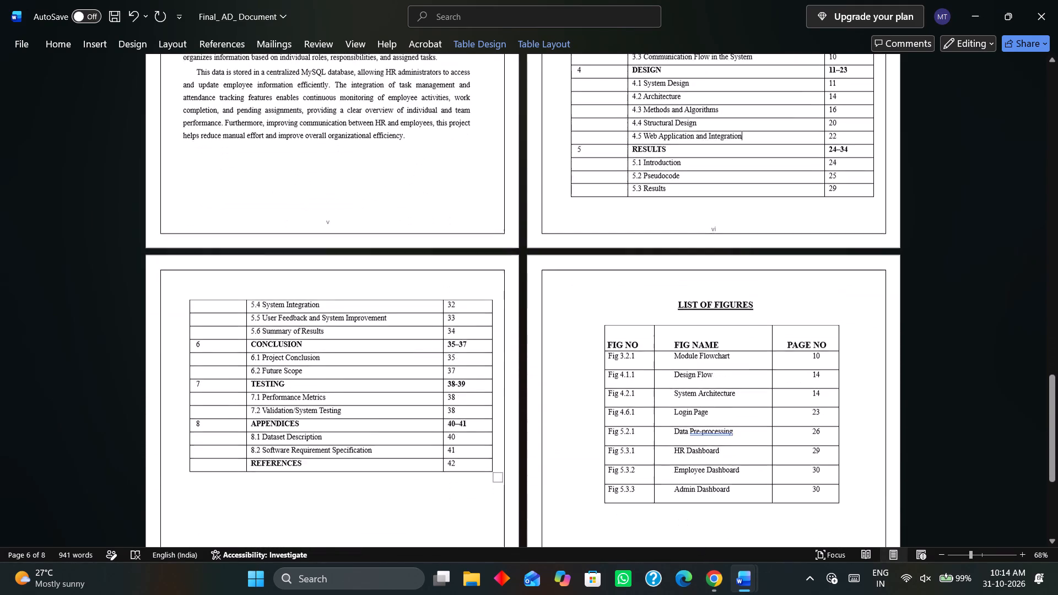
{"action": "scroll", "coordinate": [733, 328], "scroll_direction": "down", "scroll_amount": 3}
{"action": "scroll", "coordinate": [794, 312], "scroll_direction": "down", "scroll_amount": 20}
{"action": "scroll", "coordinate": [794, 312], "scroll_direction": "down", "scroll_amount": 8}
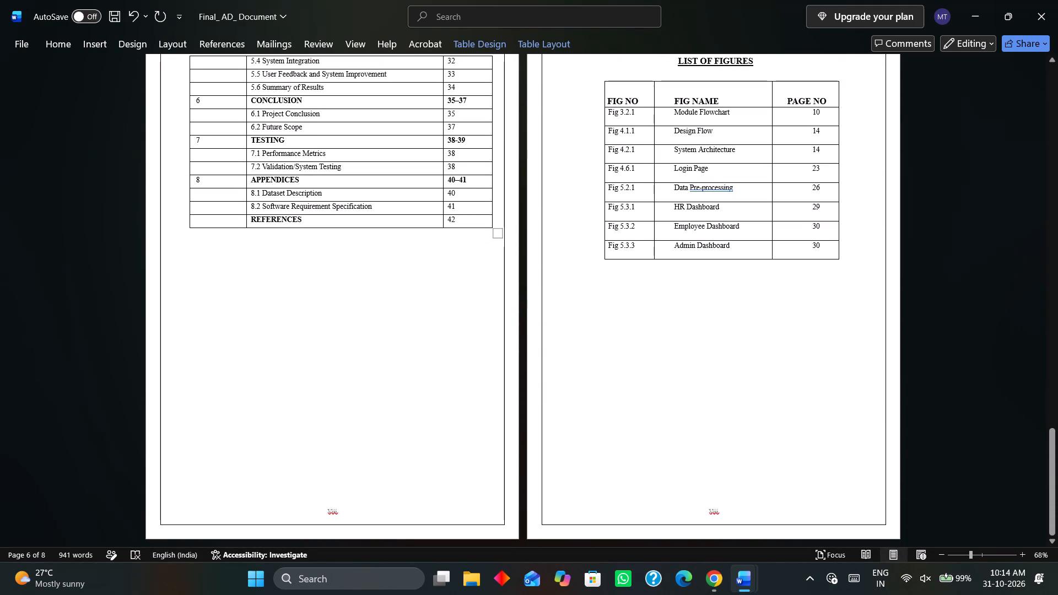
{"action": "scroll", "coordinate": [770, 431], "scroll_direction": "down", "scroll_amount": 1}
{"action": "scroll", "coordinate": [770, 431], "scroll_direction": "up", "scroll_amount": 10}
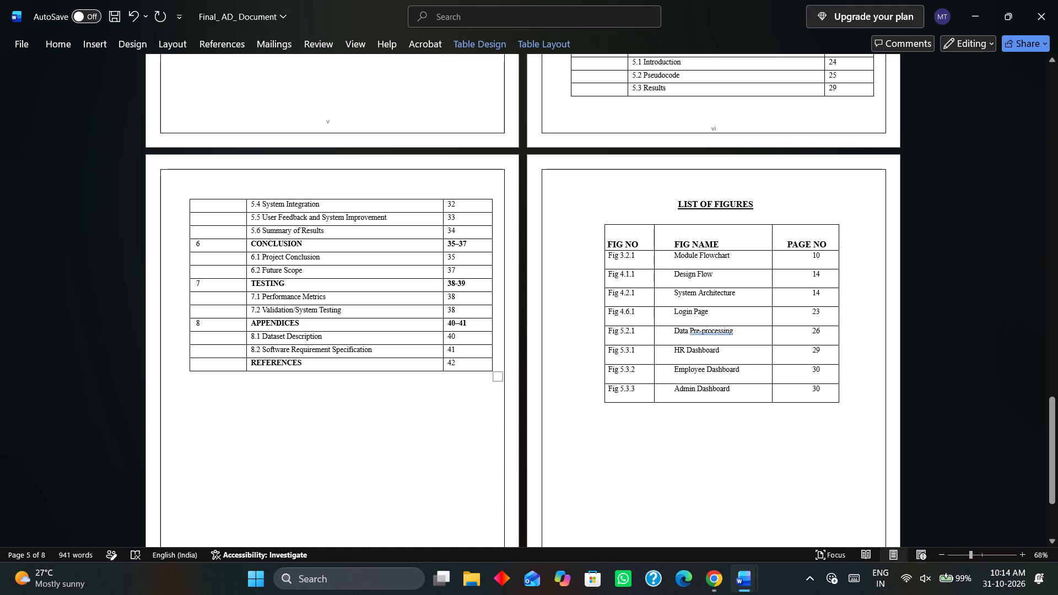
Save the Final_ AD_ Document report and close it.
{"action": "key", "text": "ctrl+s"}
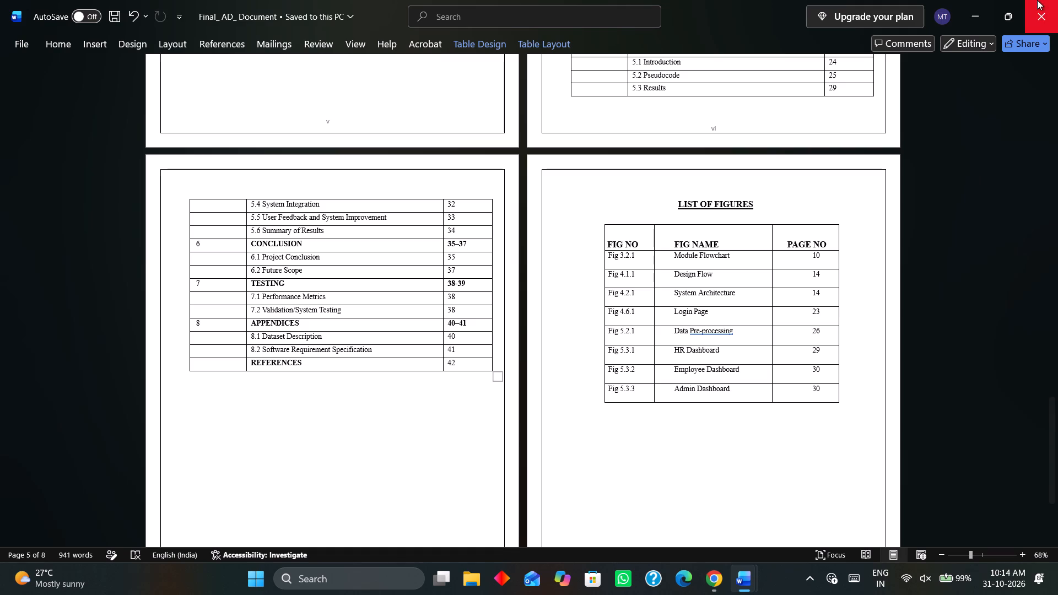
{"action": "left_click_drag", "start_coordinate": [1039, 1], "coordinate": [1055, 11]}
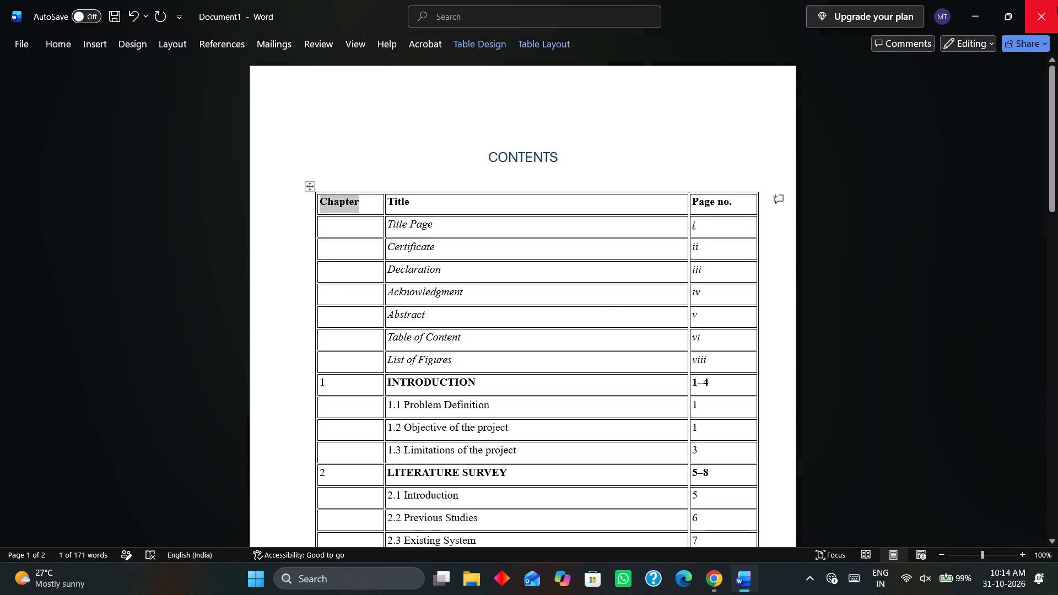
Close the unsaved Document1 holding the copied contents table, discarding its changes.
{"action": "left_click", "coordinate": [1057, 6]}
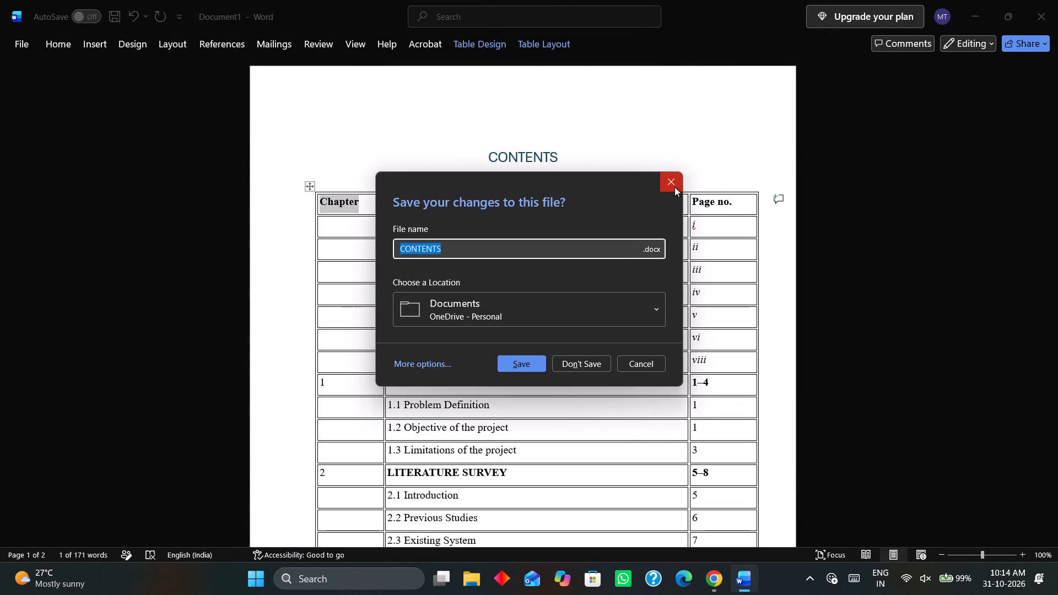
{"action": "left_click", "coordinate": [581, 367]}
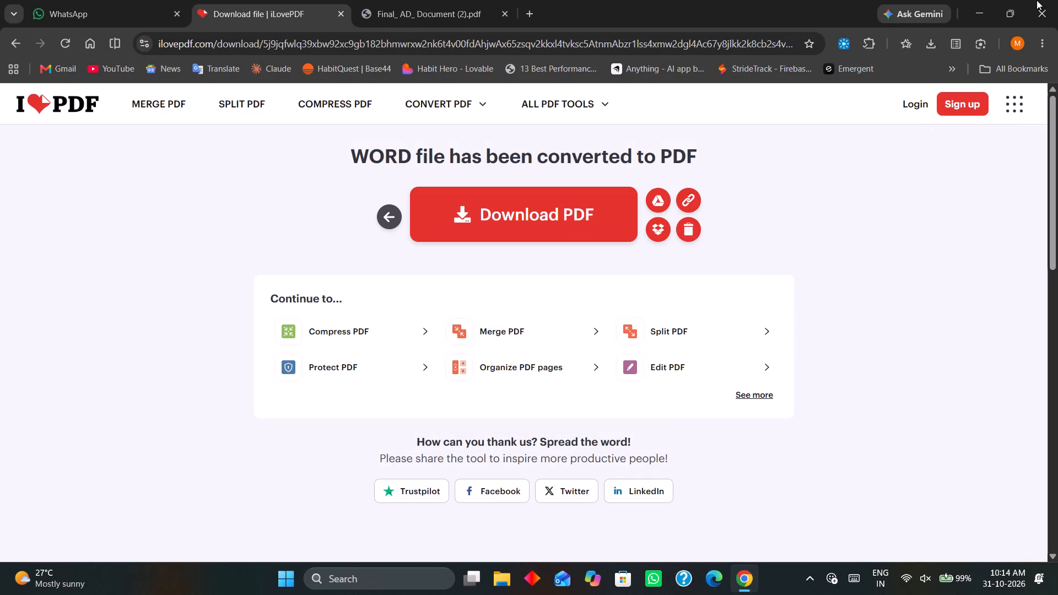
Close the Chrome window with the iLovePDF download page.
{"action": "left_click", "coordinate": [1057, 0]}
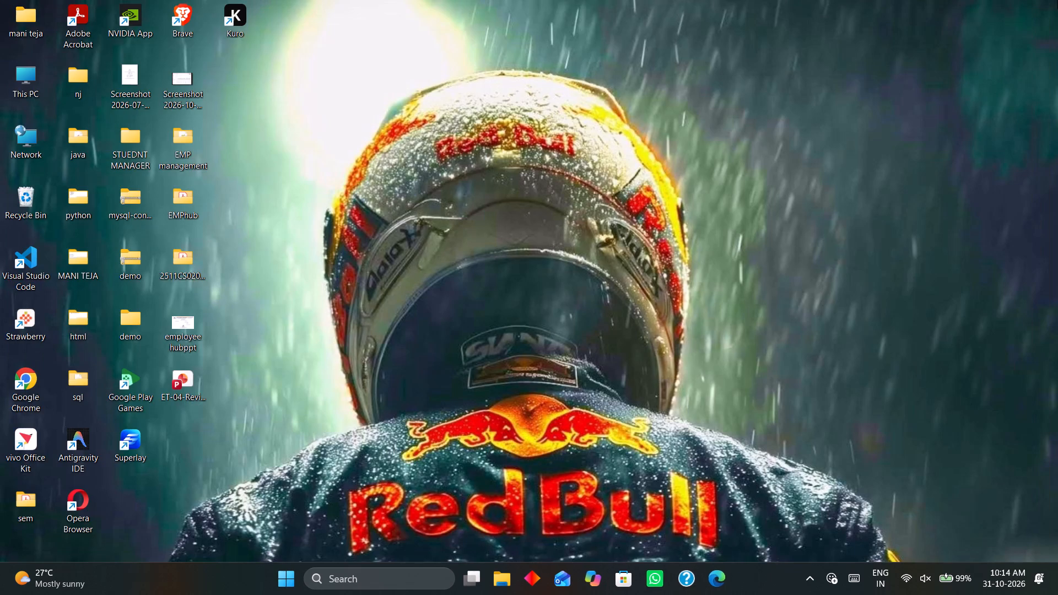
Refresh the Windows desktop.
{"action": "right_click", "coordinate": [832, 178]}
{"action": "left_click", "coordinate": [883, 237]}
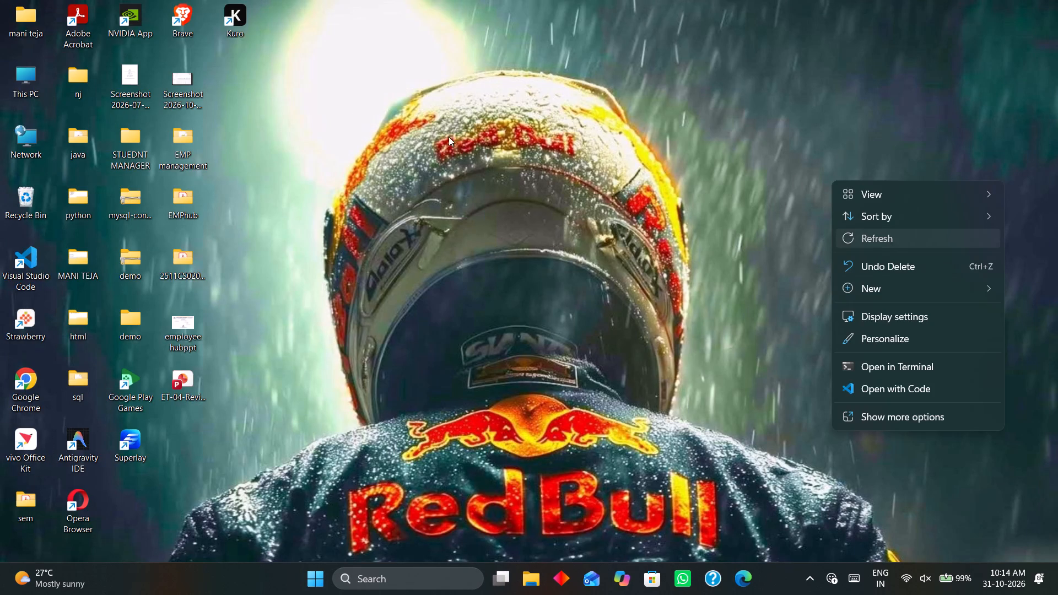
Launch Kuro from the desktop.
{"action": "left_click", "coordinate": [225, 20]}
{"action": "left_click_drag", "start_coordinate": [225, 20], "coordinate": [231, 24]}
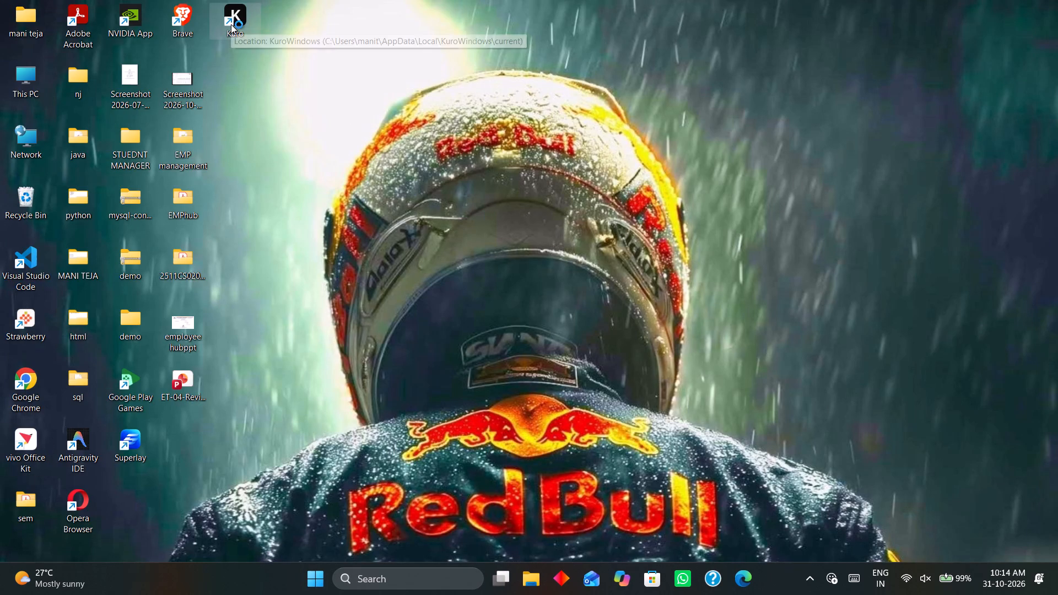
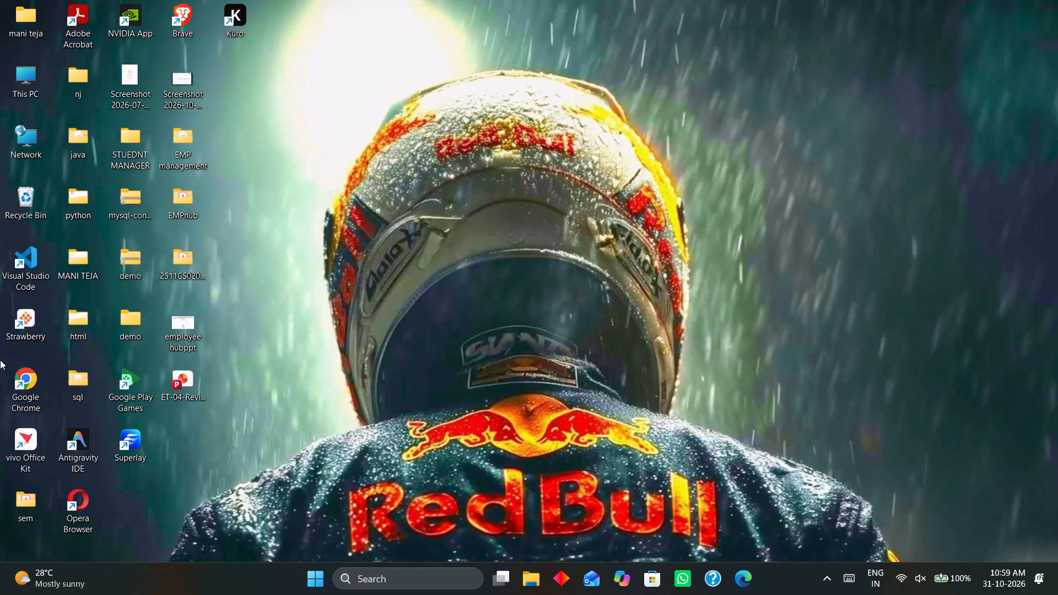
Launch Google Chrome from the desktop and open a browser window with one of the listed profiles.
{"action": "left_click_drag", "start_coordinate": [29, 386], "coordinate": [39, 399]}
{"action": "left_click", "coordinate": [39, 399]}
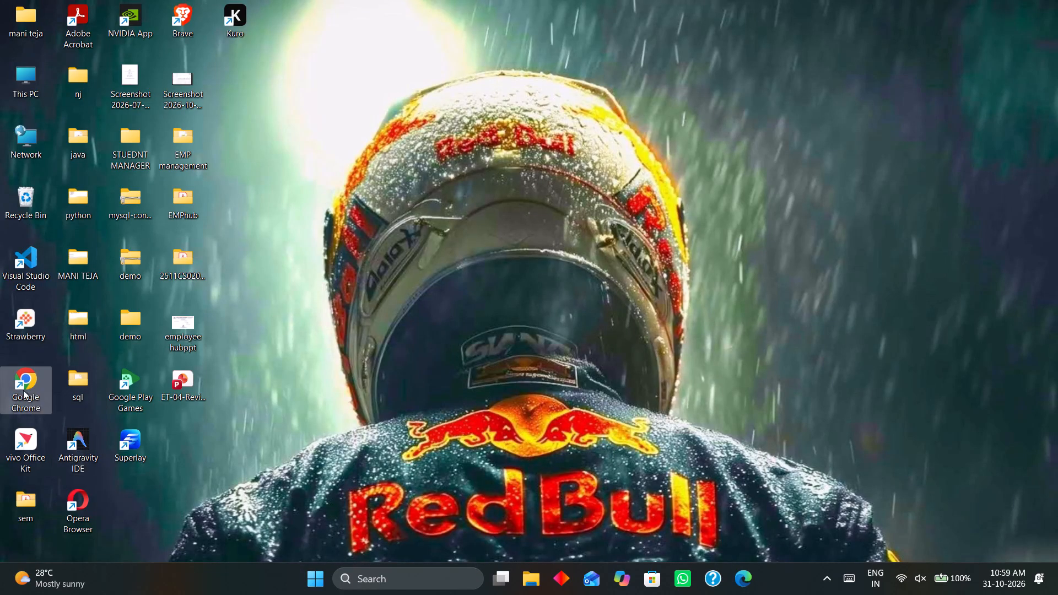
{"action": "triple_click", "coordinate": [20, 387]}
{"action": "left_click", "coordinate": [19, 385]}
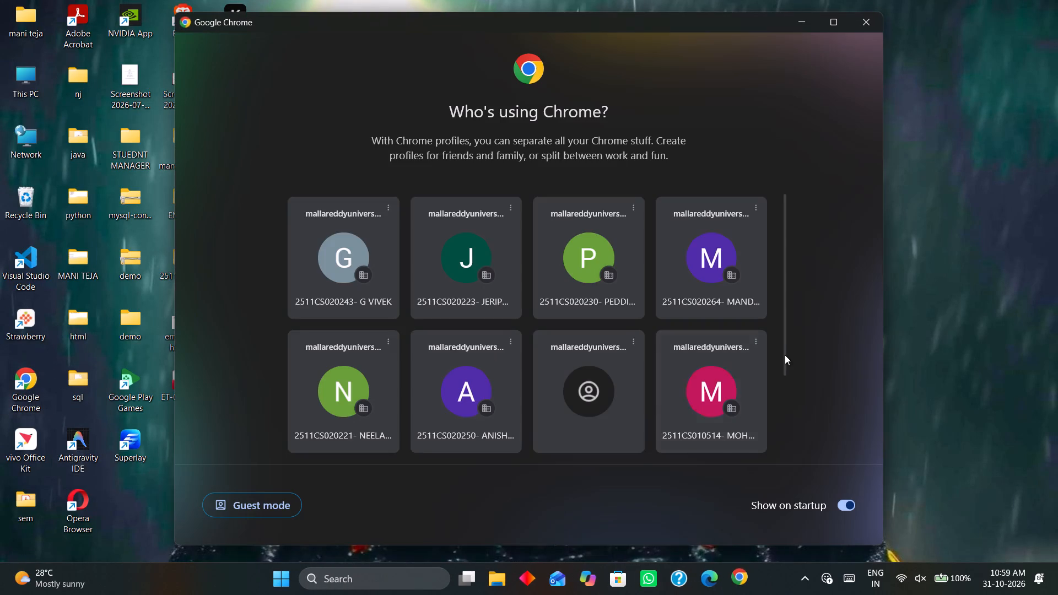
{"action": "scroll", "coordinate": [786, 348], "scroll_direction": "down", "scroll_amount": 5}
{"action": "scroll", "coordinate": [677, 311], "scroll_direction": "down", "scroll_amount": 2}
{"action": "left_click", "coordinate": [586, 393]}
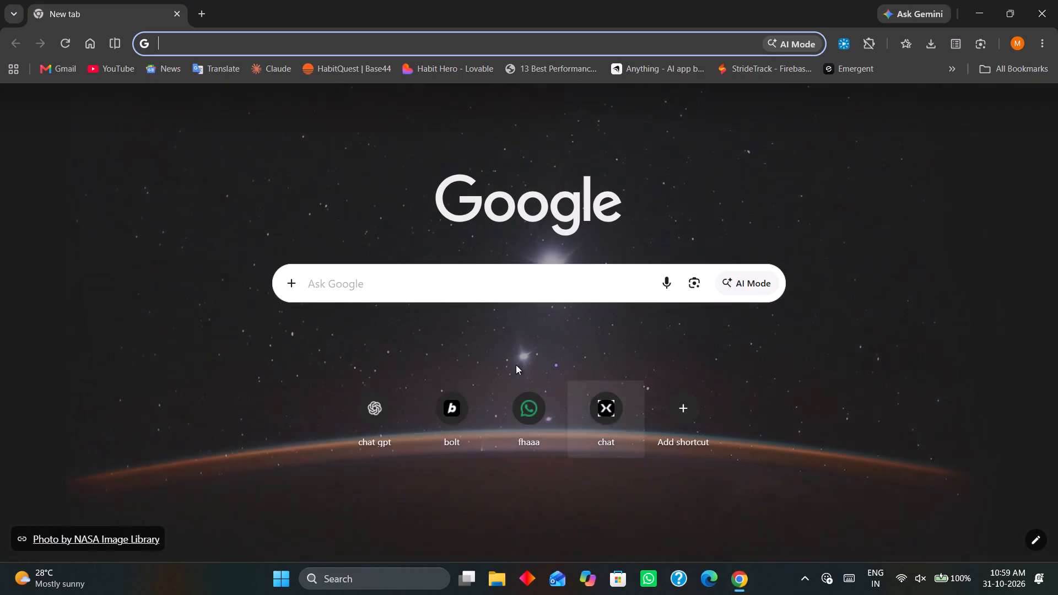
Search Google for word to pdf converter and open iLovePDF's Word to PDF page.
{"action": "left_click", "coordinate": [194, 37]}
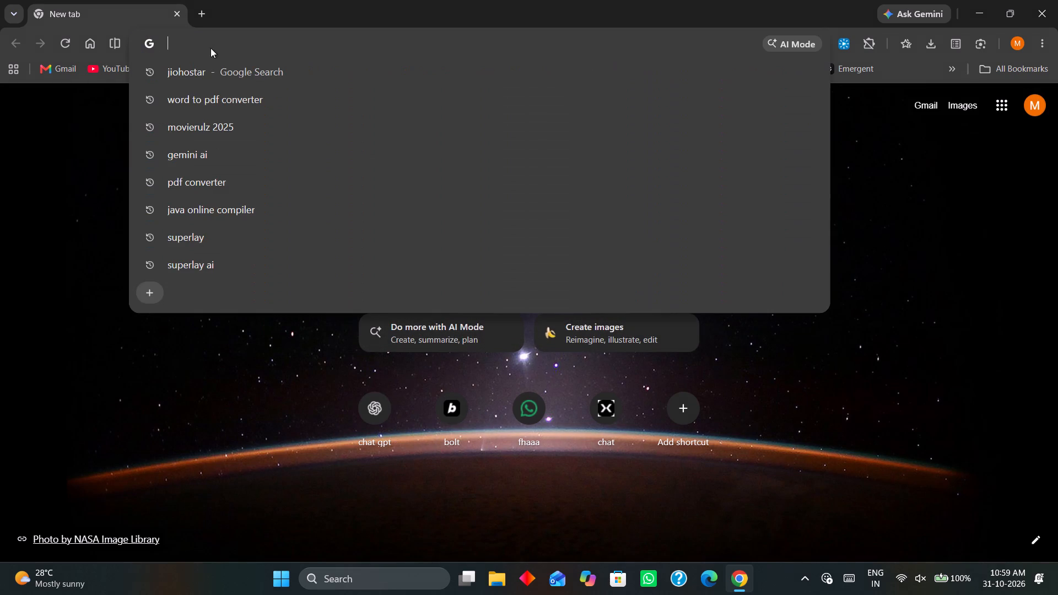
{"action": "left_click", "coordinate": [219, 101]}
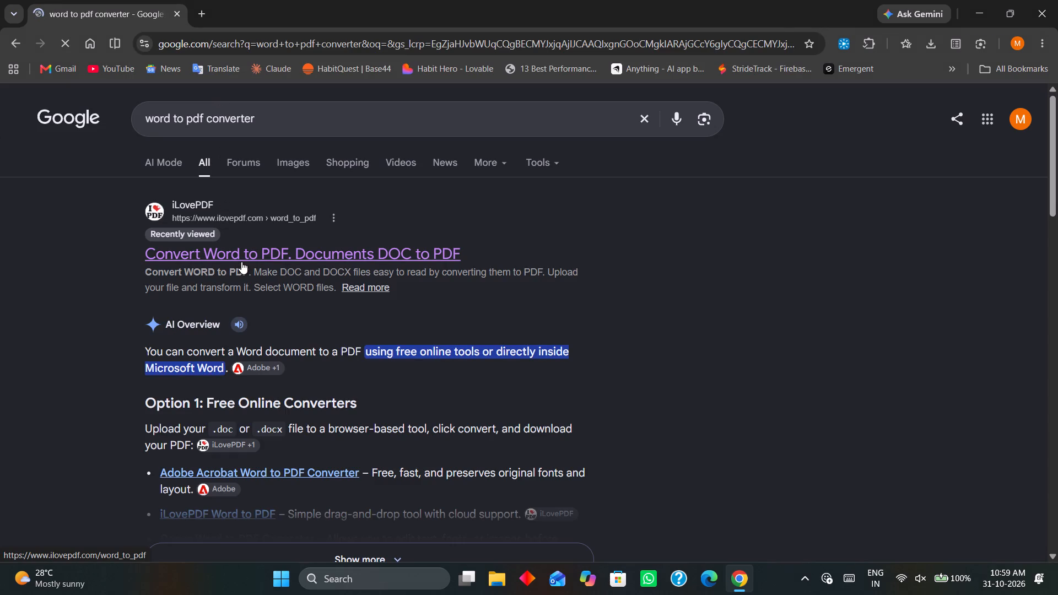
{"action": "left_click", "coordinate": [242, 261]}
Convert the Word file Final_ AD_ Document from the Downloads folder to PDF and download the result.
{"action": "left_click", "coordinate": [462, 260]}
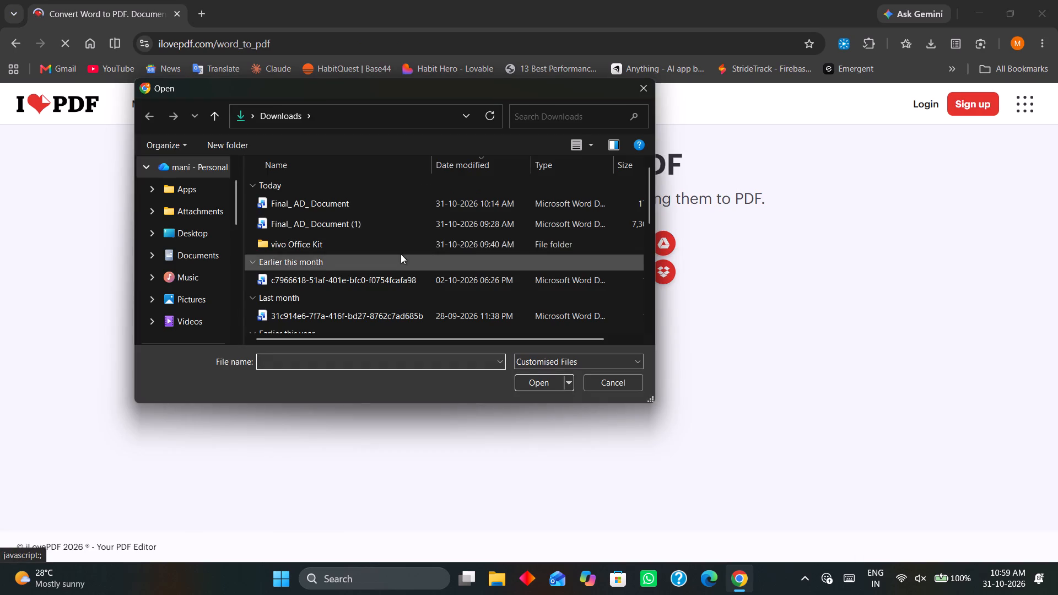
{"action": "left_click_drag", "start_coordinate": [484, 336], "coordinate": [560, 347]}
{"action": "left_click", "coordinate": [535, 204]}
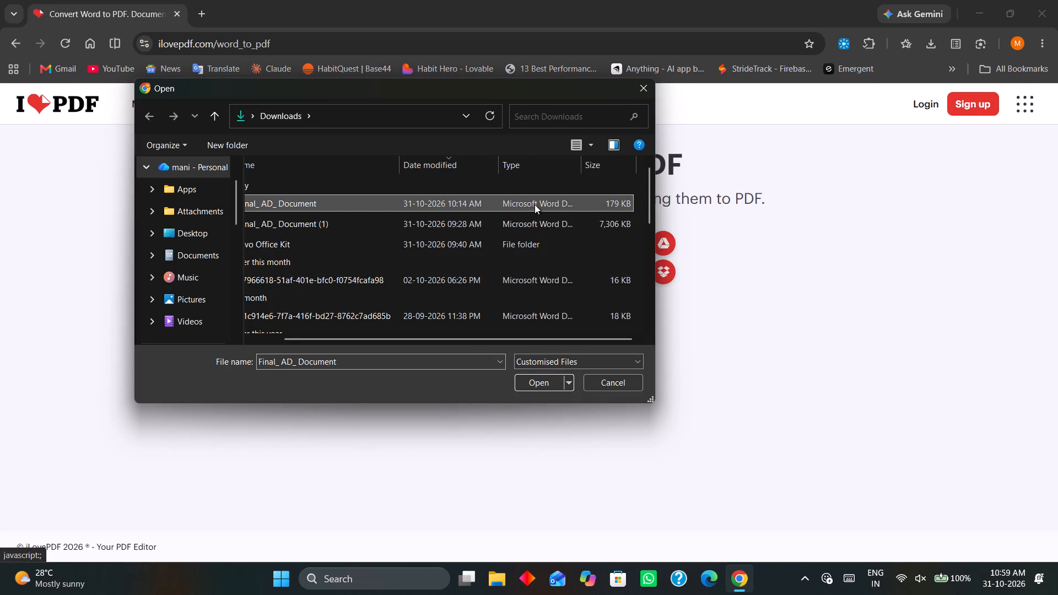
{"action": "left_click", "coordinate": [543, 382]}
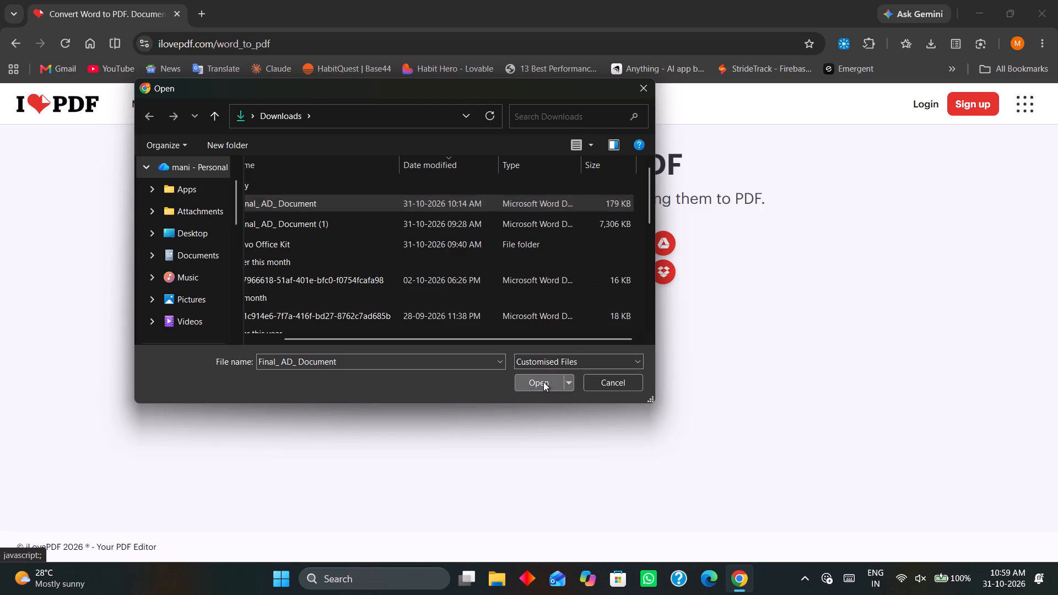
{"action": "left_click", "coordinate": [887, 531]}
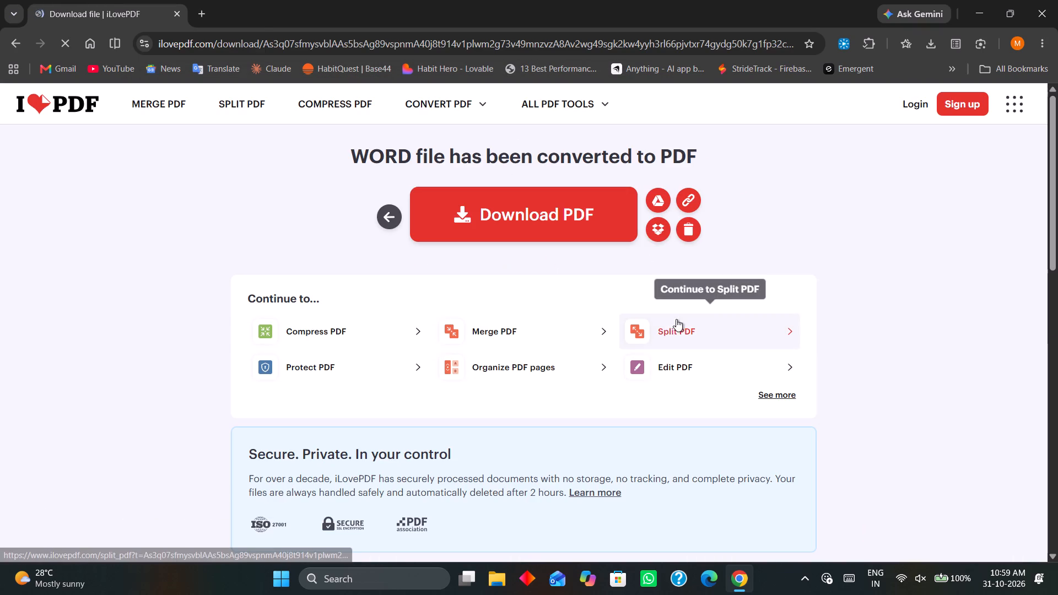
{"action": "left_click", "coordinate": [569, 210]}
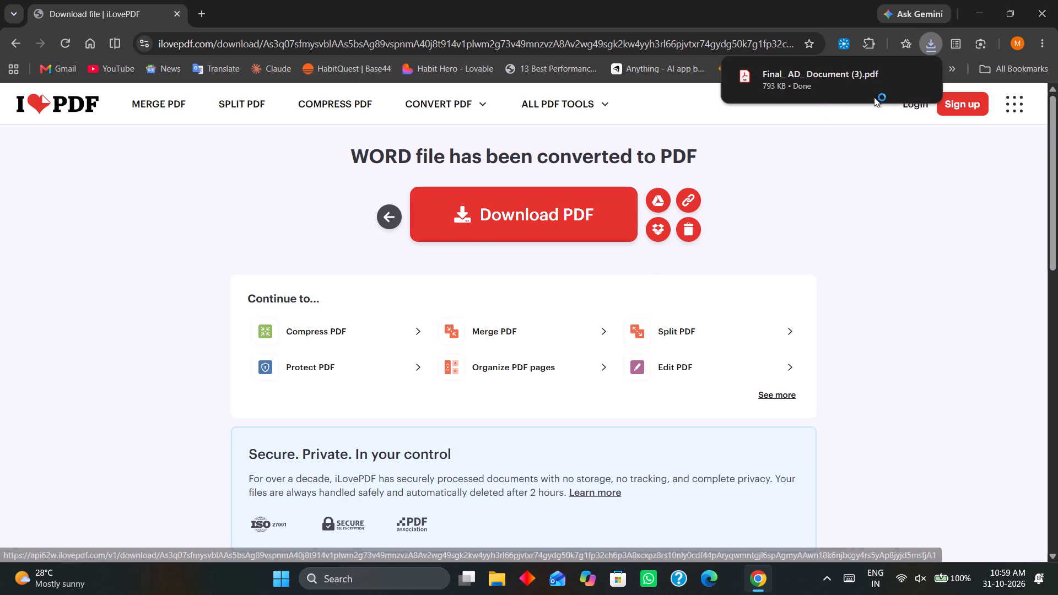
Open the newly downloaded PDF and review its pages, including the contents table and list of figures.
{"action": "left_click", "coordinate": [920, 75]}
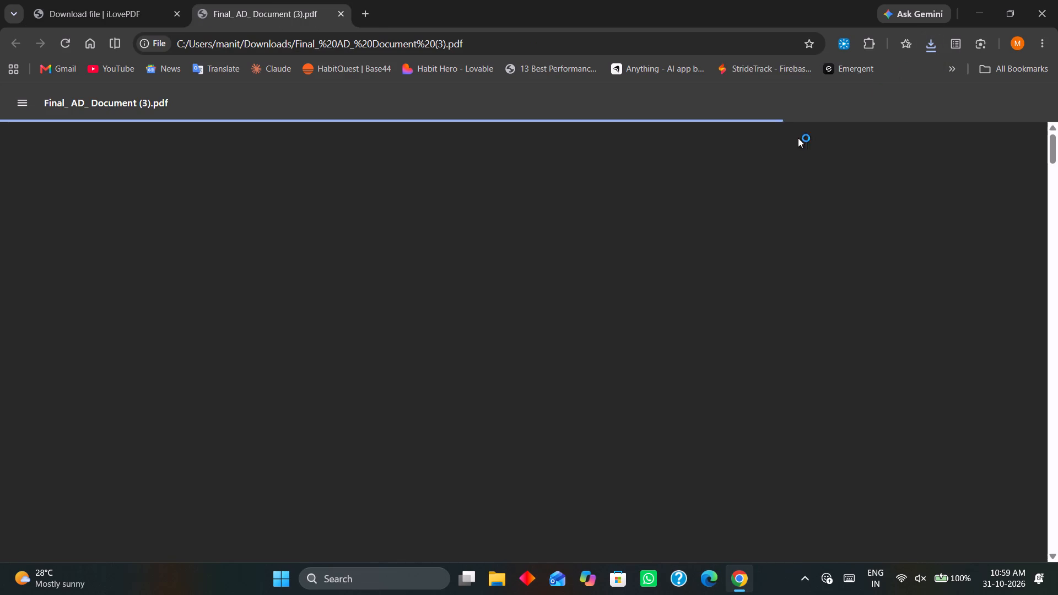
{"action": "scroll", "coordinate": [743, 235], "scroll_direction": "down", "scroll_amount": 18}
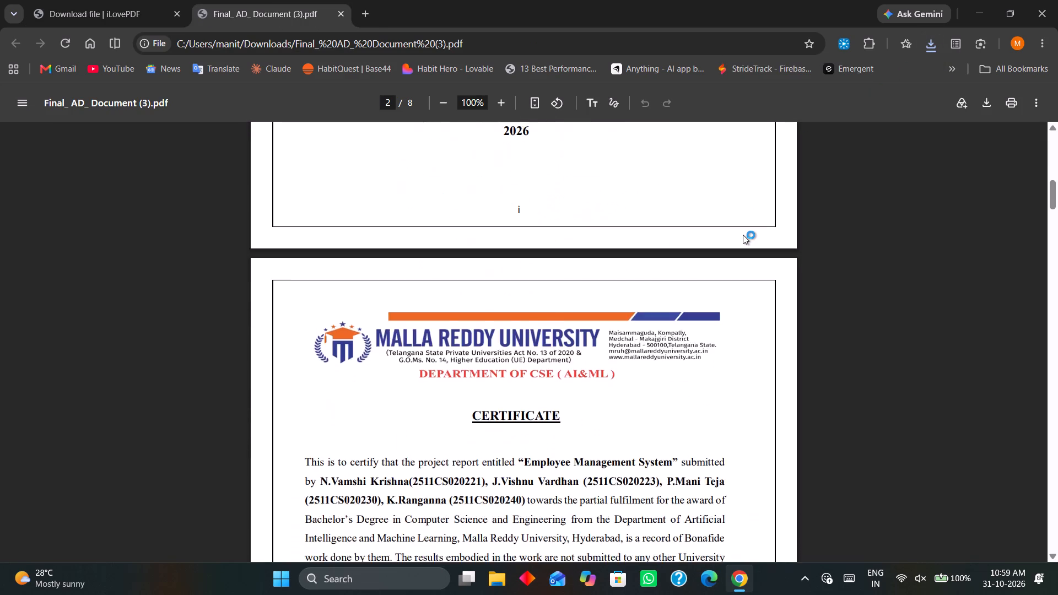
{"action": "scroll", "coordinate": [743, 235], "scroll_direction": "down", "scroll_amount": 20}
{"action": "scroll", "coordinate": [743, 235], "scroll_direction": "down", "scroll_amount": 9}
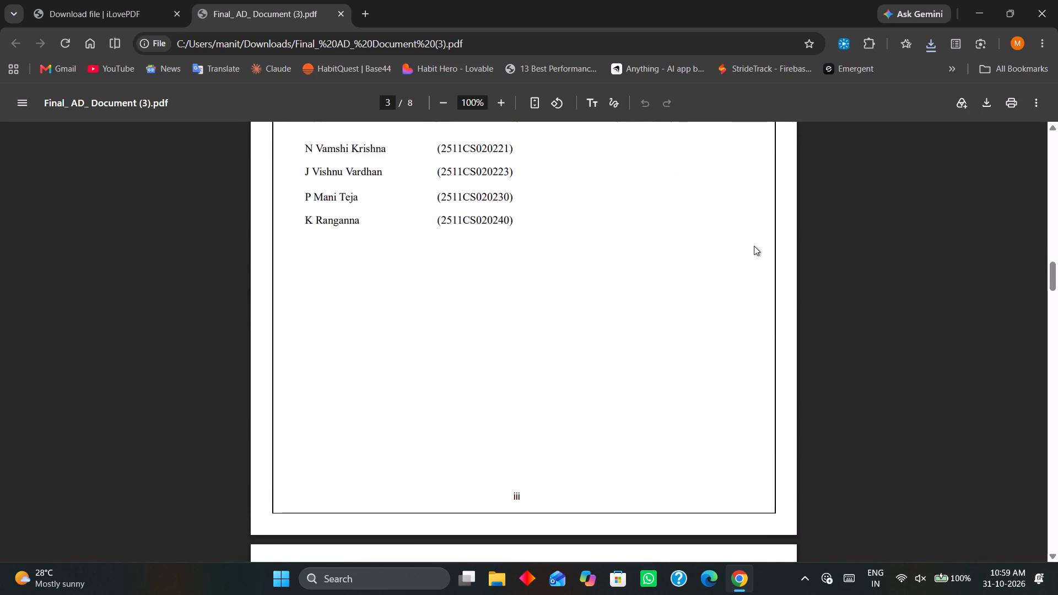
{"action": "scroll", "coordinate": [754, 246], "scroll_direction": "down", "scroll_amount": 20}
{"action": "scroll", "coordinate": [754, 246], "scroll_direction": "down", "scroll_amount": 8}
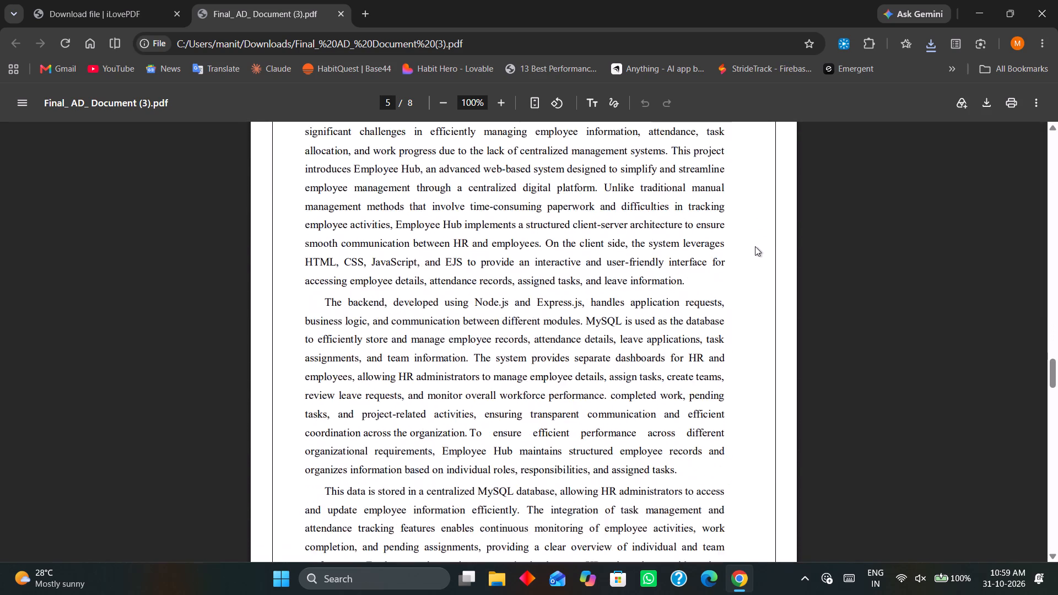
{"action": "scroll", "coordinate": [755, 246], "scroll_direction": "down", "scroll_amount": 20}
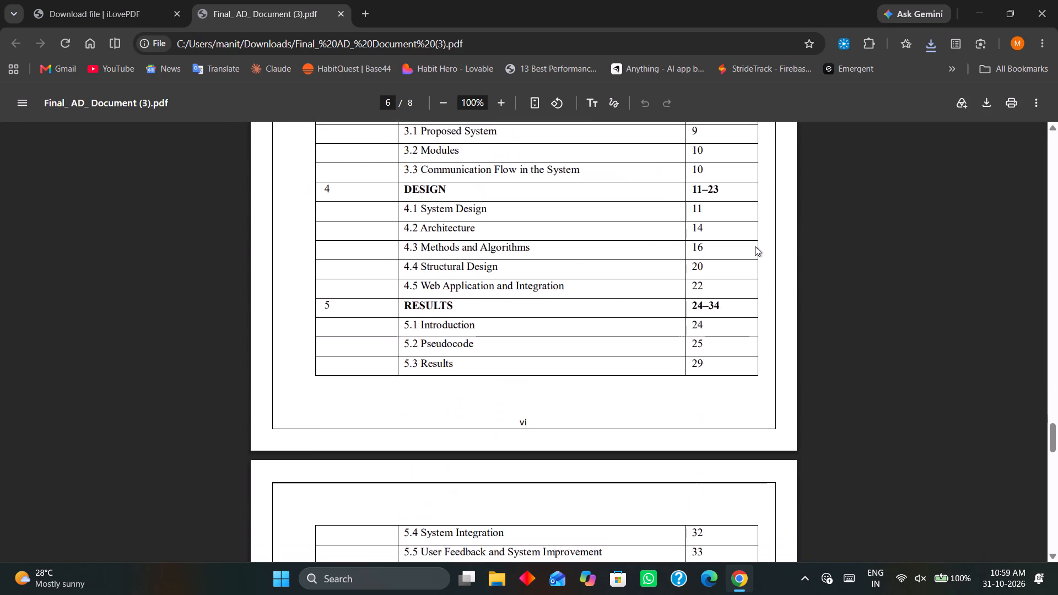
{"action": "scroll", "coordinate": [755, 246], "scroll_direction": "down", "scroll_amount": 19}
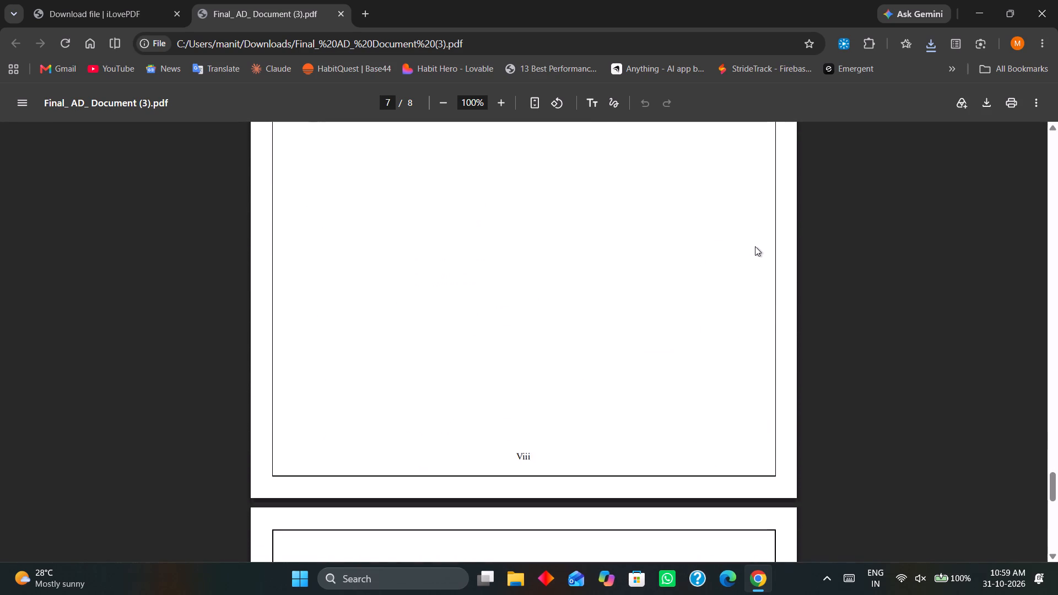
{"action": "scroll", "coordinate": [755, 246], "scroll_direction": "down", "scroll_amount": 12}
{"action": "scroll", "coordinate": [745, 175], "scroll_direction": "up", "scroll_amount": 4}
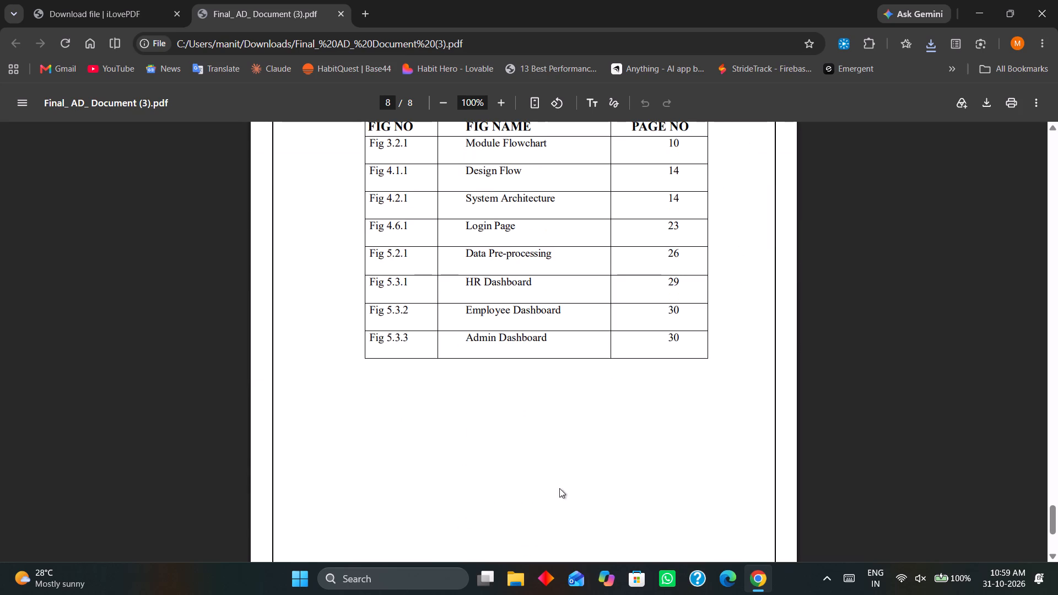
Delete the PDF Final_ AD_ Document (2) from the Downloads folder and minimize File Explorer.
{"action": "left_click", "coordinate": [524, 593]}
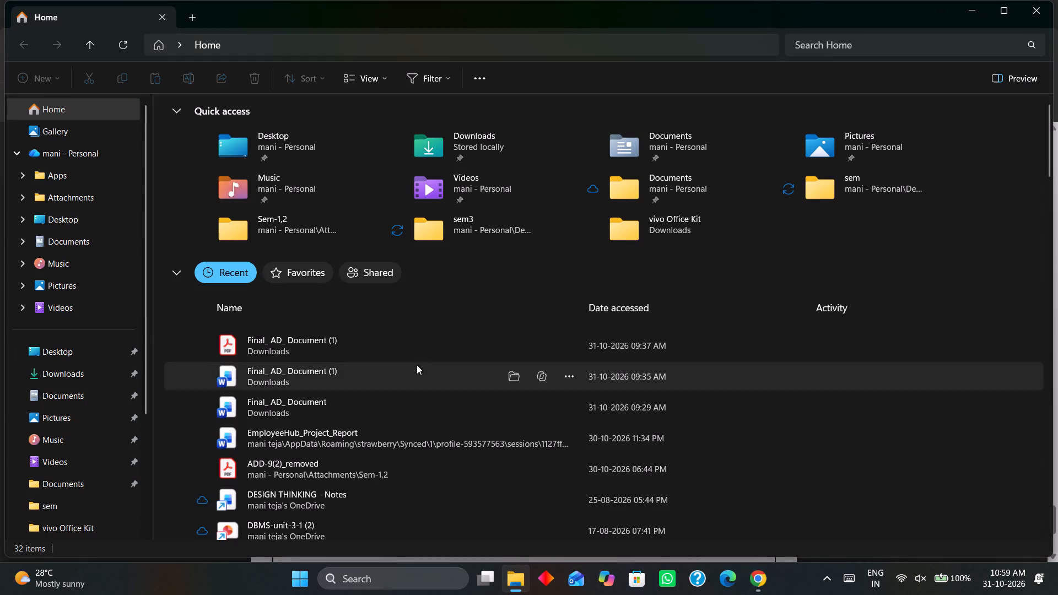
{"action": "left_click", "coordinate": [106, 363]}
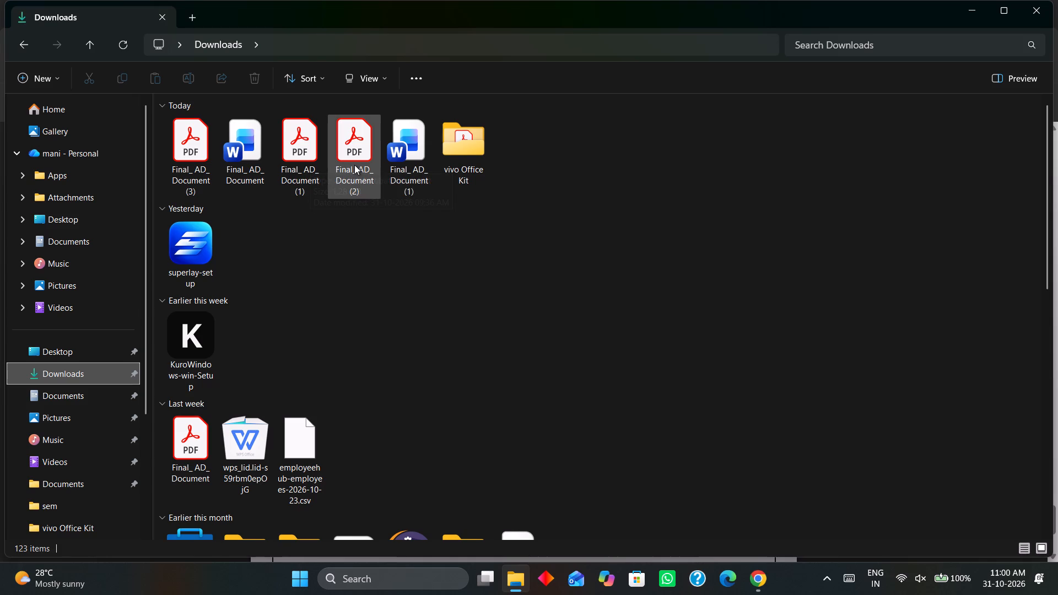
{"action": "right_click", "coordinate": [349, 147]}
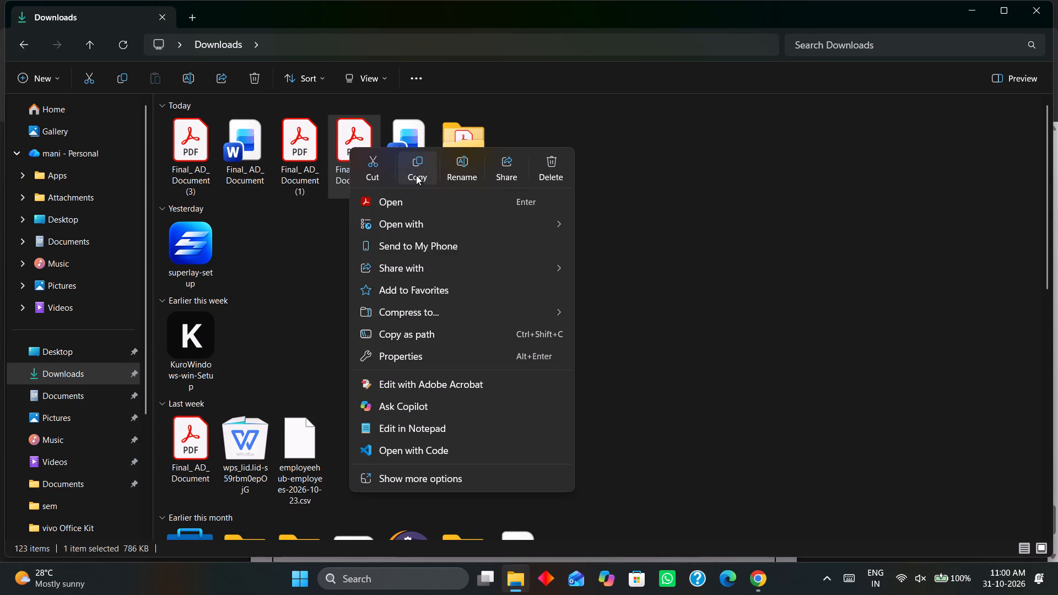
{"action": "left_click", "coordinate": [556, 166]}
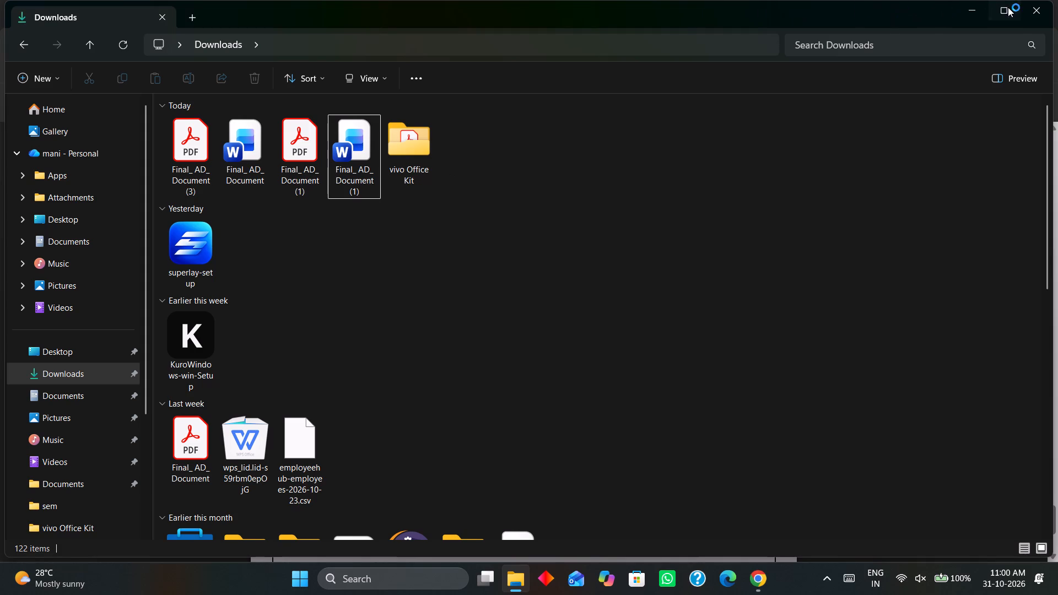
{"action": "left_click", "coordinate": [971, 10]}
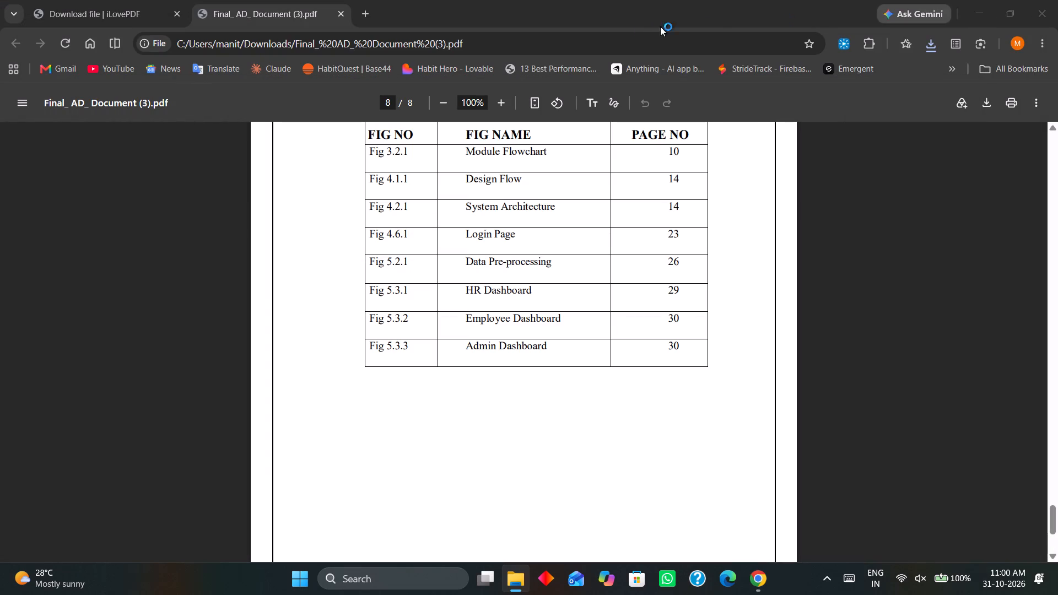
Return to the iLovePDF download page and continue to Merge PDF with the converted report file.
{"action": "left_click", "coordinate": [127, 8]}
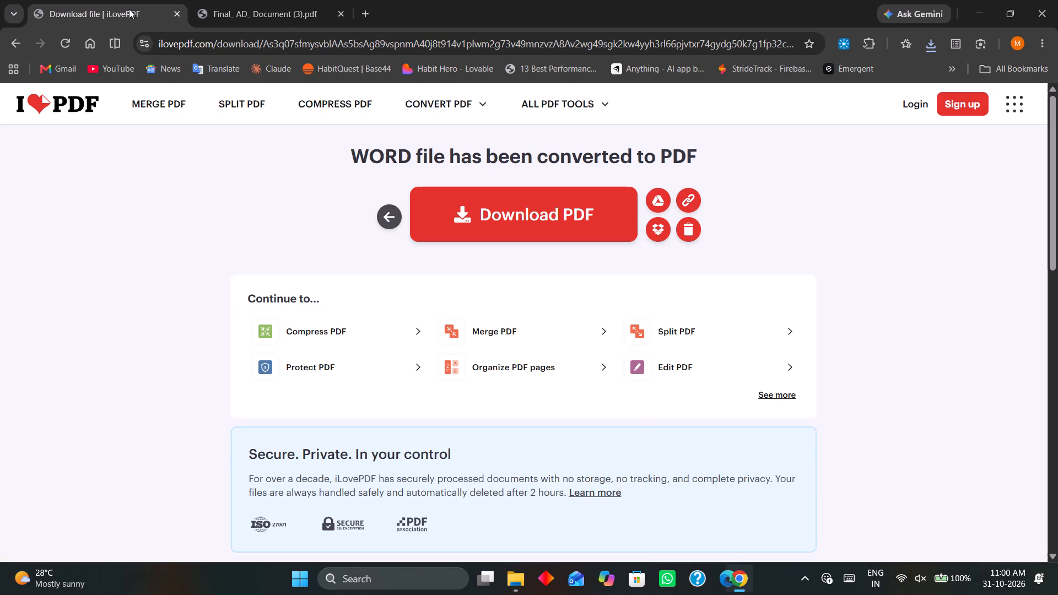
{"action": "left_click", "coordinate": [520, 327]}
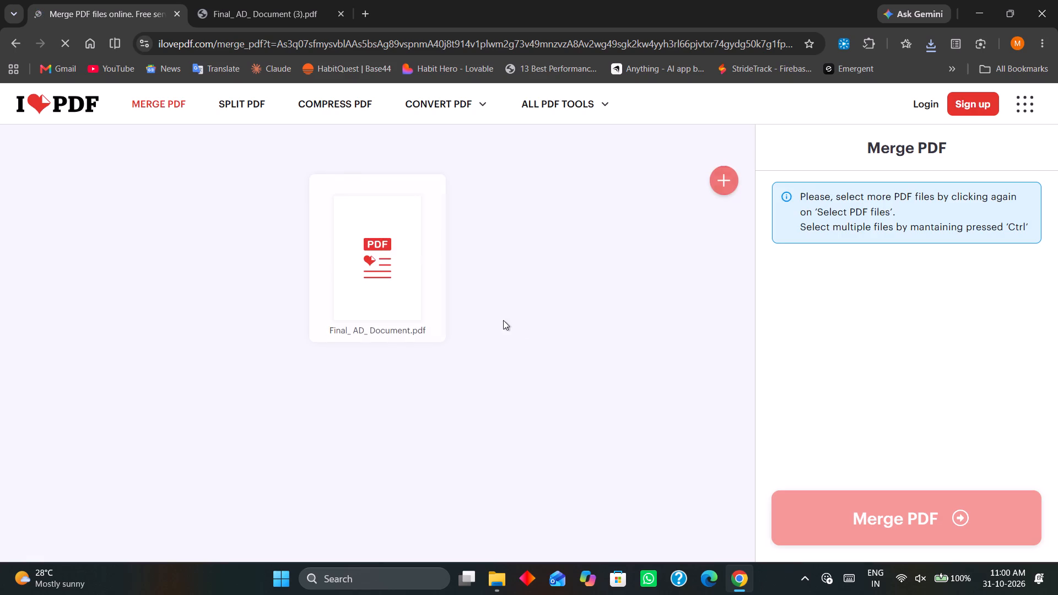
{"action": "left_click", "coordinate": [373, 290]}
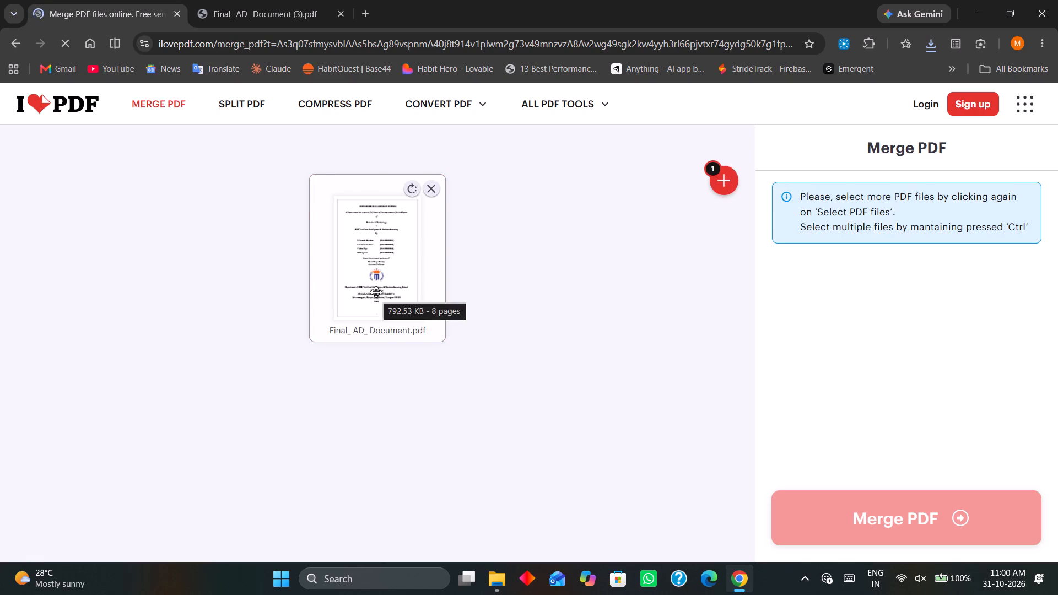
{"action": "left_click", "coordinate": [376, 292]}
{"action": "left_click", "coordinate": [376, 292]}
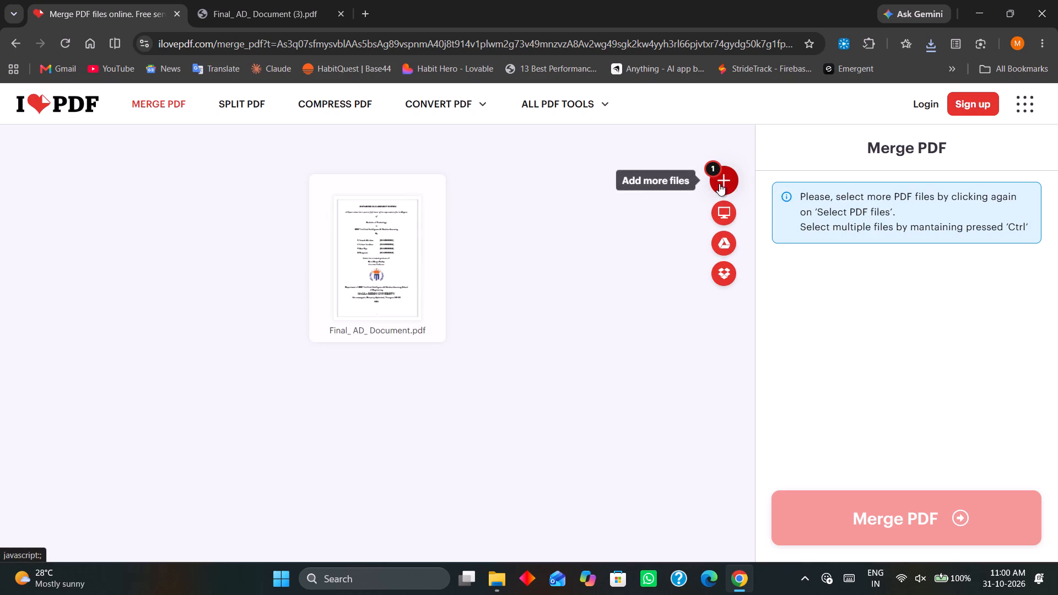
Add Final_ AD_ Document (1).pdf from the Downloads folder to the merge as the second file.
{"action": "left_click", "coordinate": [719, 183]}
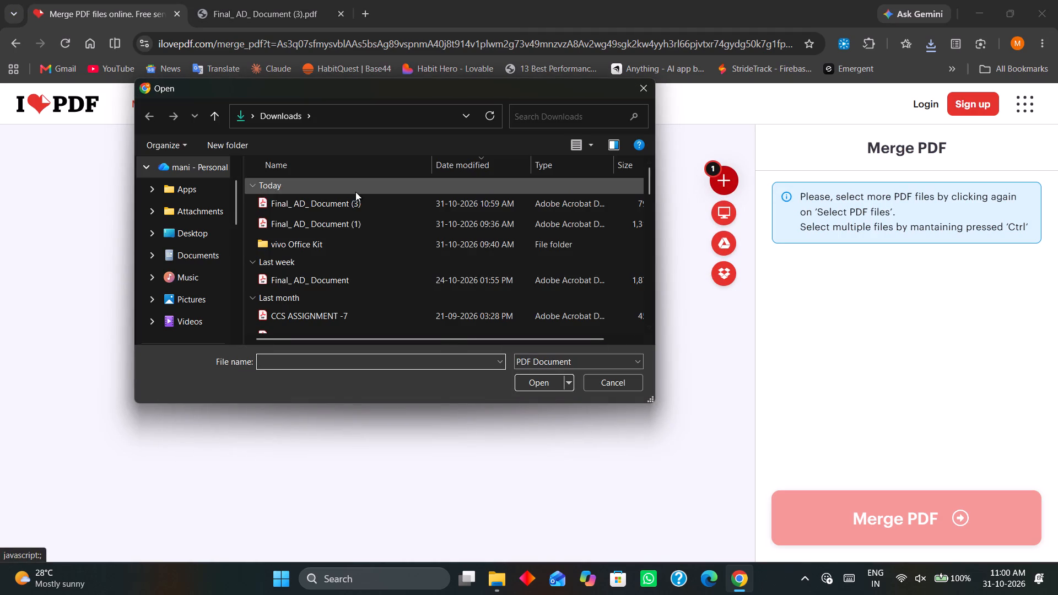
{"action": "left_click_drag", "start_coordinate": [464, 336], "coordinate": [534, 343]}
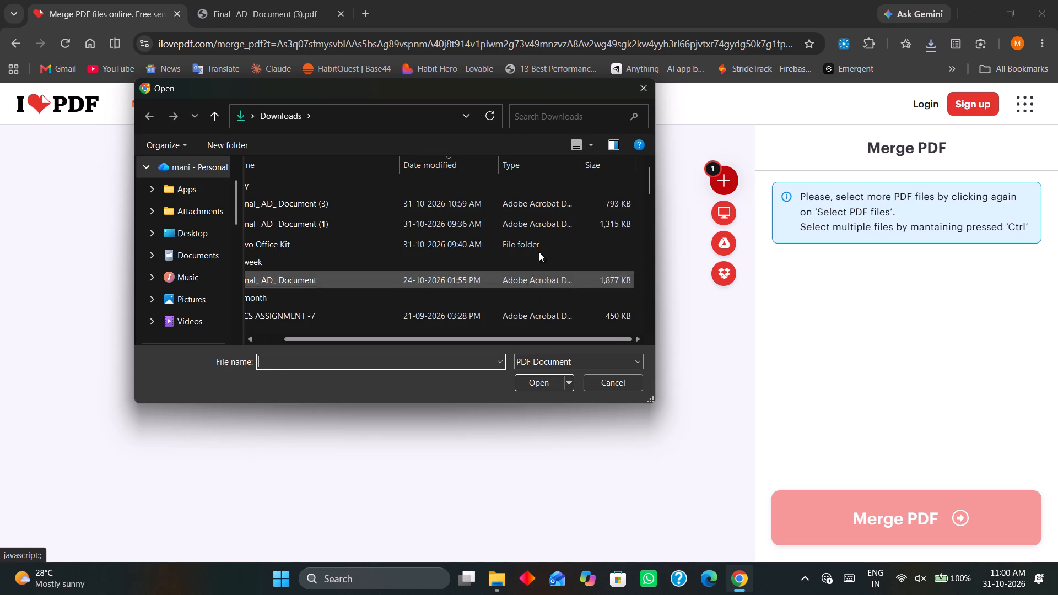
{"action": "left_click", "coordinate": [536, 227]}
{"action": "left_click", "coordinate": [539, 386]}
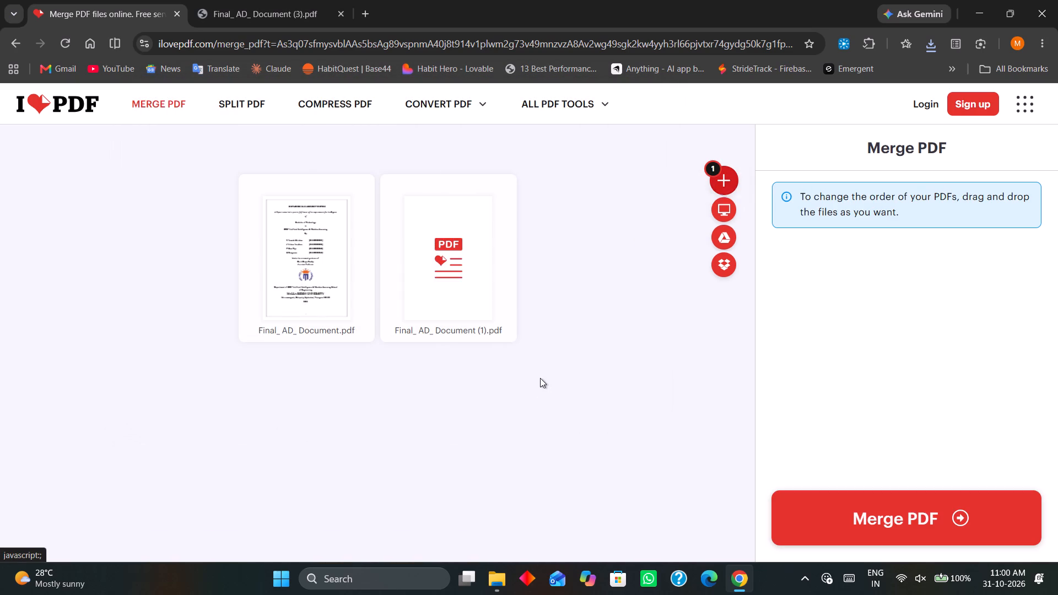
{"action": "left_click", "coordinate": [454, 290]}
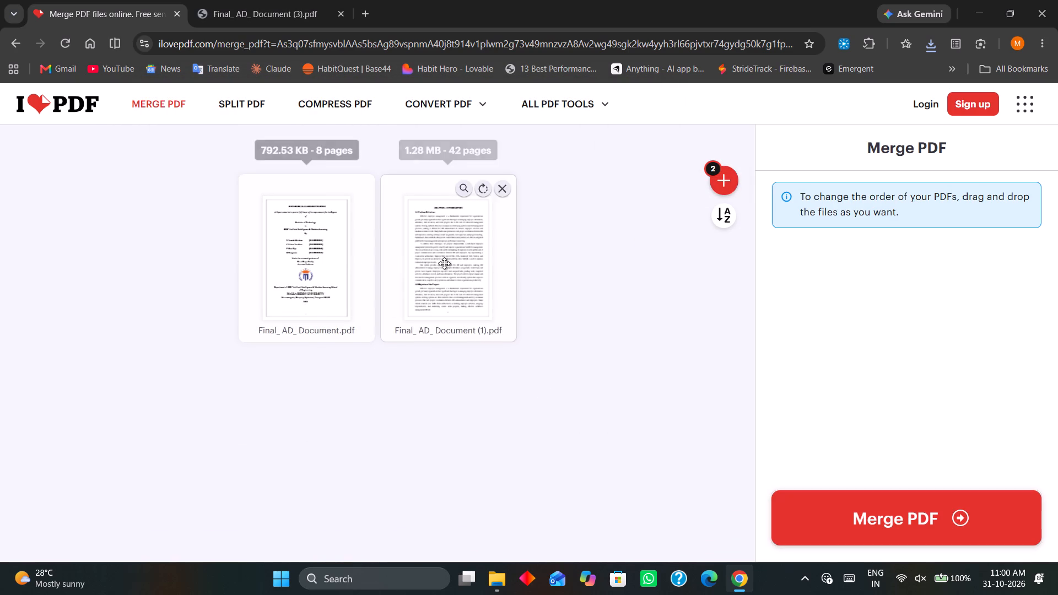
Merge the two PDFs, download the merged file and check its progress in the recent downloads.
{"action": "left_click", "coordinate": [862, 511]}
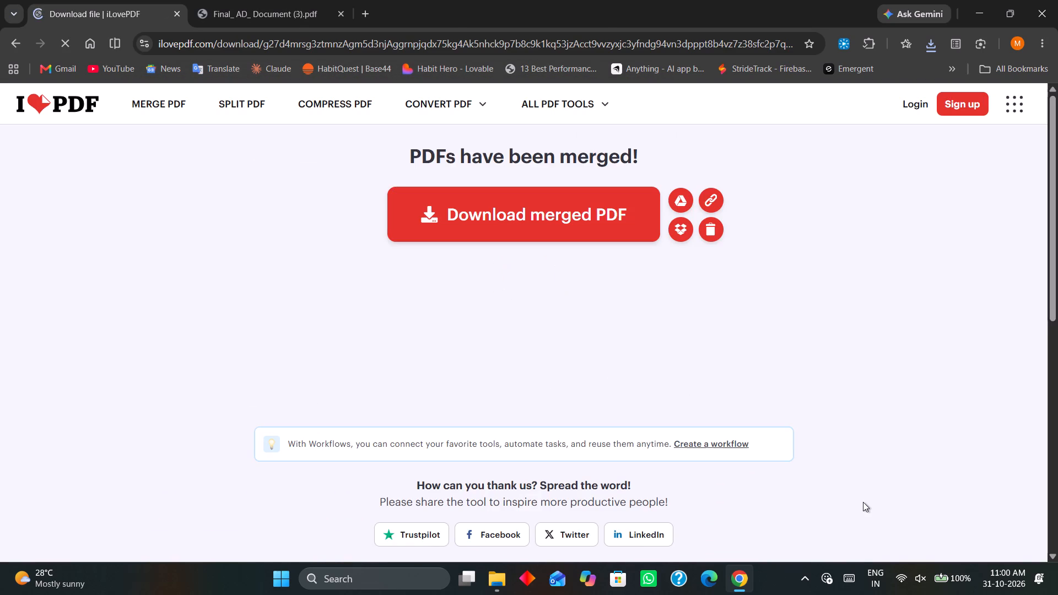
{"action": "left_click", "coordinate": [584, 209]}
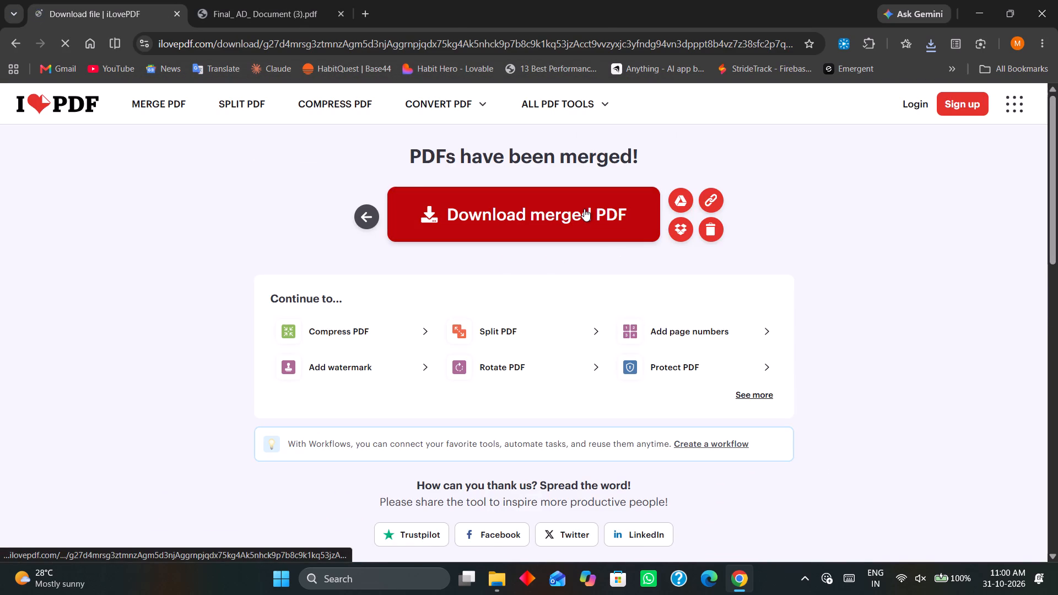
{"action": "left_click", "coordinate": [930, 51]}
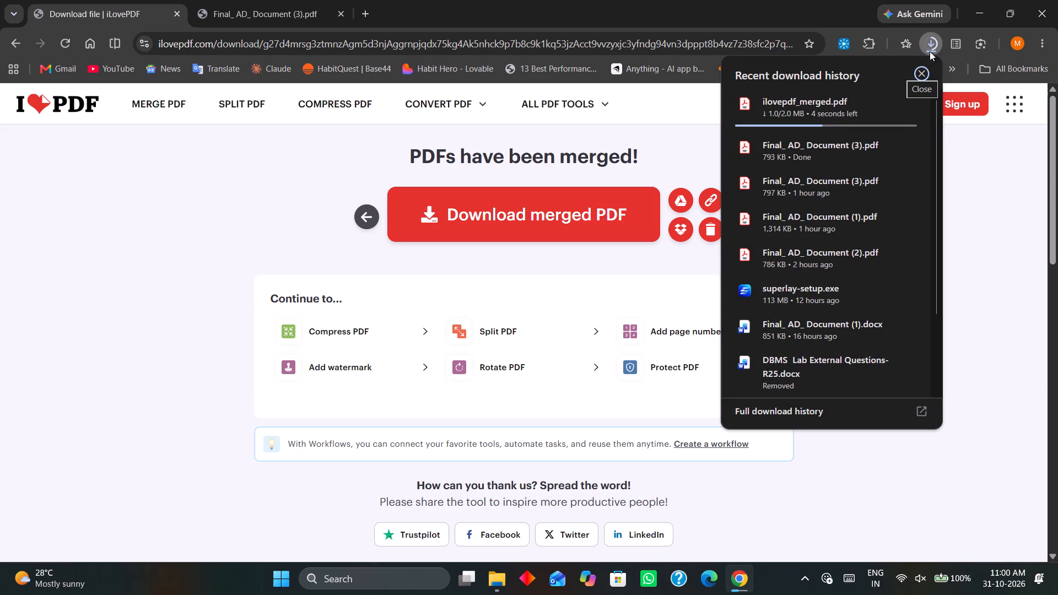
{"action": "left_click", "coordinate": [930, 51]}
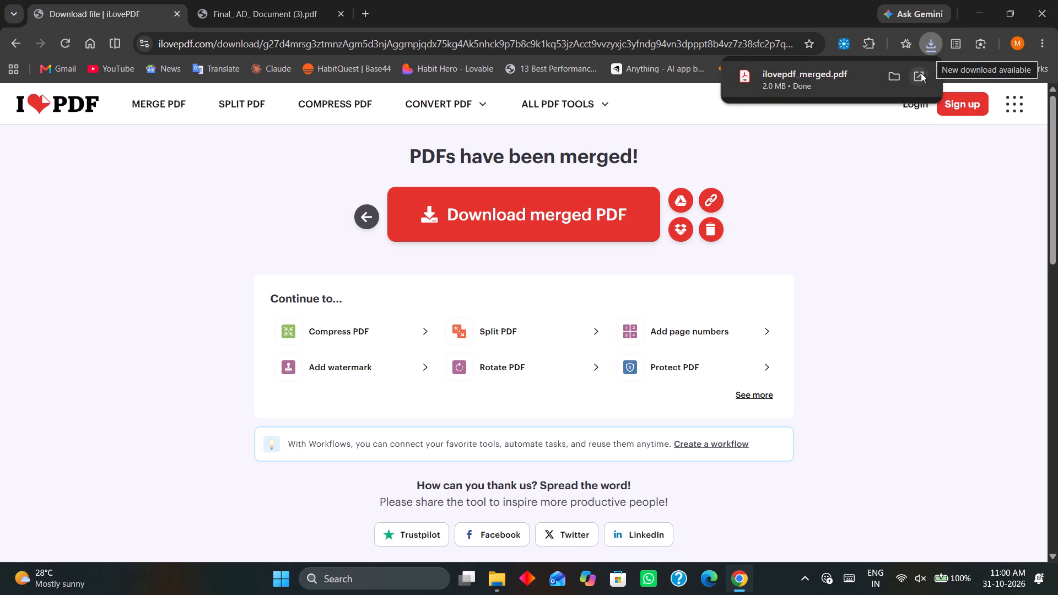
Open the downloaded ilovepdf_merged.pdf and examine its title page.
{"action": "left_click", "coordinate": [921, 73]}
{"action": "scroll", "coordinate": [656, 373], "scroll_direction": "up", "scroll_amount": 2}
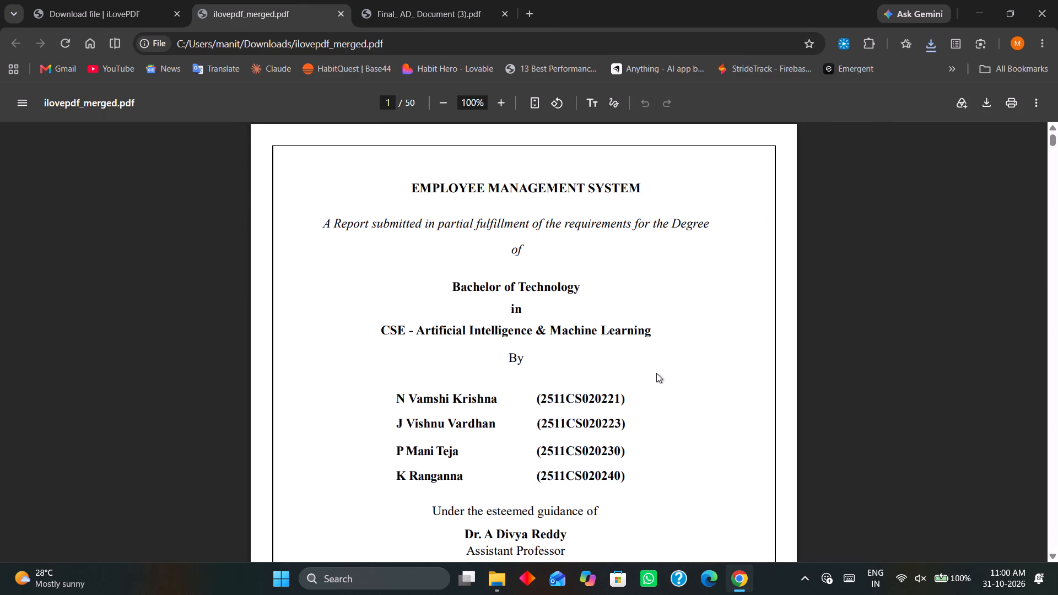
{"action": "scroll", "coordinate": [656, 373], "scroll_direction": "up", "scroll_amount": 5}
{"action": "scroll", "coordinate": [655, 364], "scroll_direction": "down", "scroll_amount": 9}
{"action": "scroll", "coordinate": [655, 364], "scroll_direction": "up", "scroll_amount": 4}
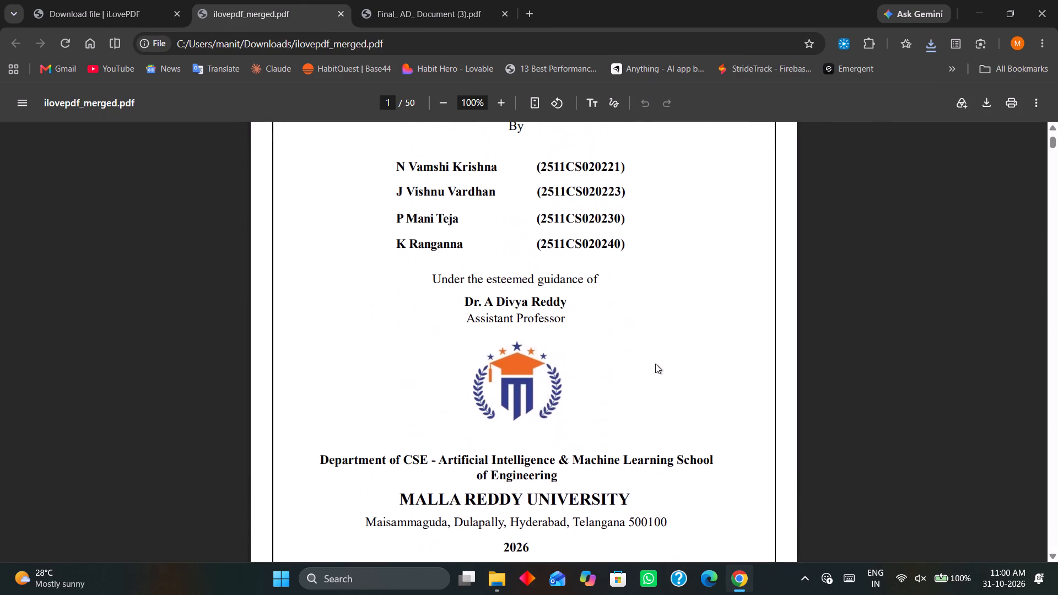
{"action": "scroll", "coordinate": [730, 405], "scroll_direction": "up", "scroll_amount": 7}
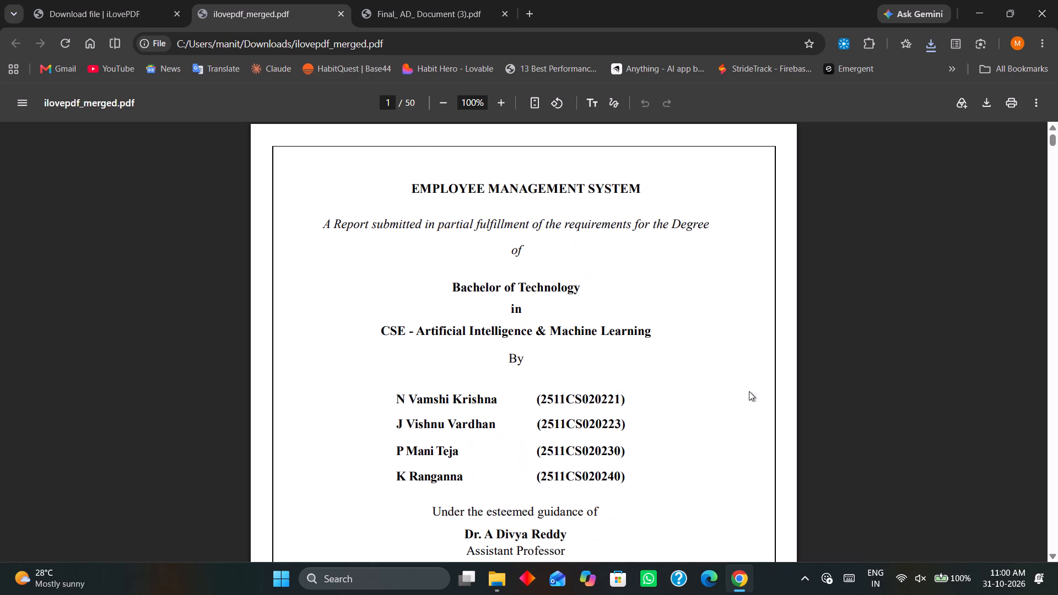
Examine the certificate page of the merged PDF, including the signature blocks and page numbering.
{"action": "scroll", "coordinate": [749, 391], "scroll_direction": "down", "scroll_amount": 18}
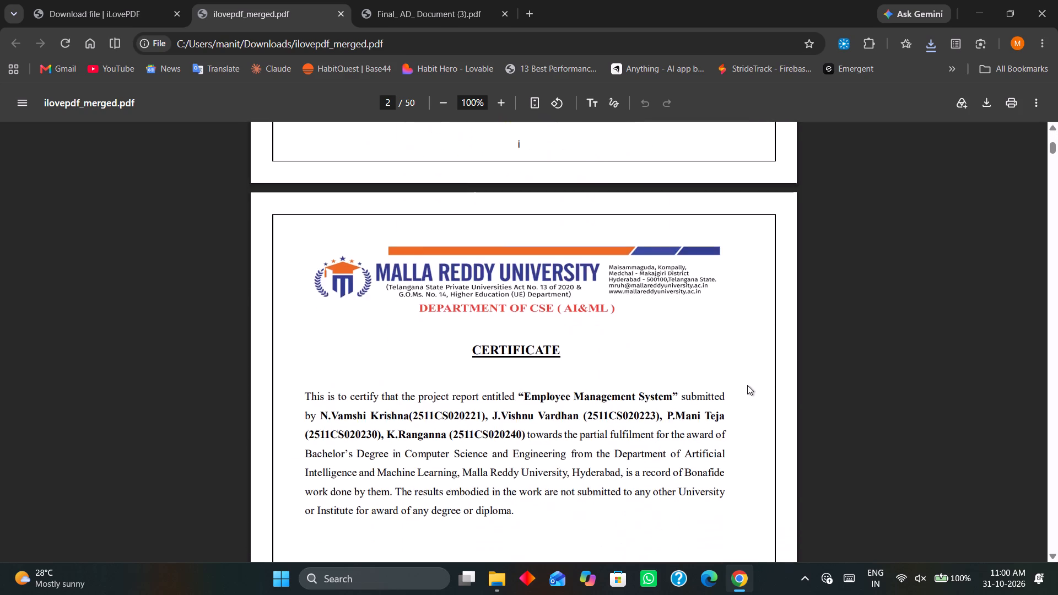
{"action": "scroll", "coordinate": [747, 385], "scroll_direction": "down", "scroll_amount": 14}
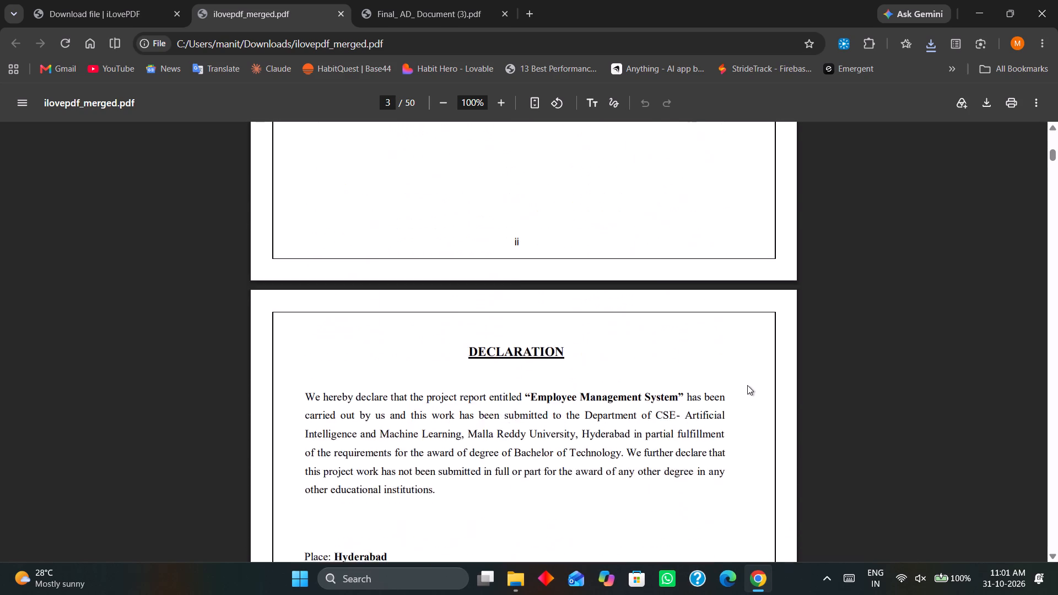
{"action": "scroll", "coordinate": [747, 383], "scroll_direction": "up", "scroll_amount": 8}
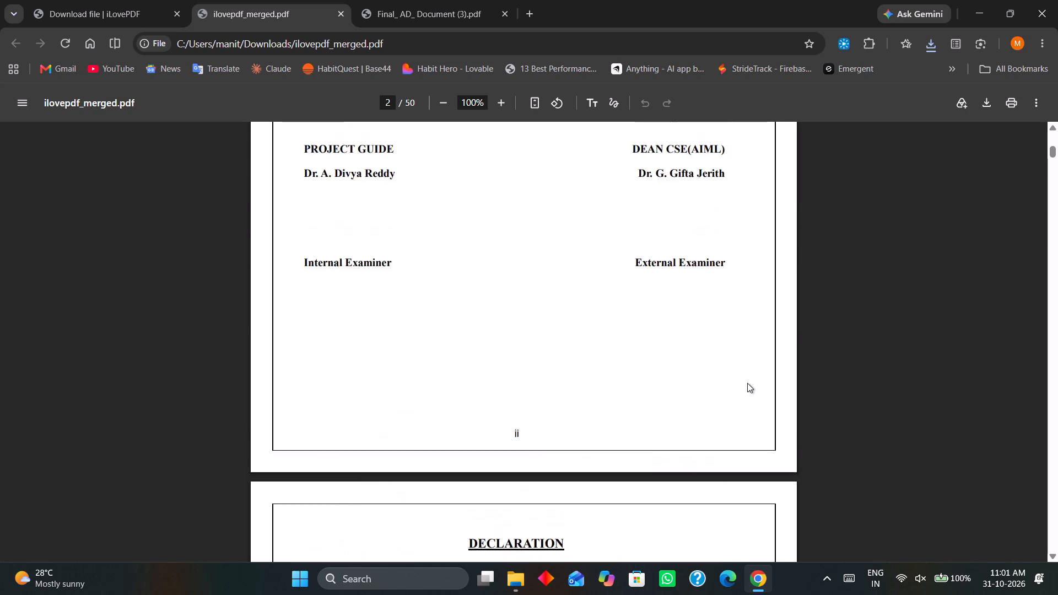
{"action": "scroll", "coordinate": [747, 383], "scroll_direction": "up", "scroll_amount": 3}
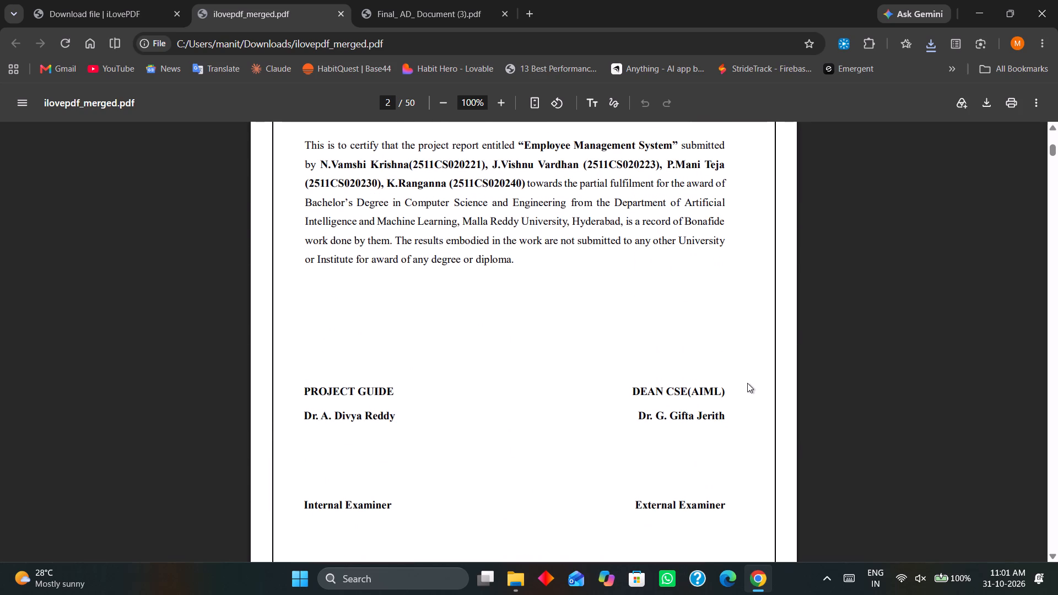
Examine the declaration, acknowledgement and abstract pages of the merged PDF.
{"action": "scroll", "coordinate": [747, 383], "scroll_direction": "down", "scroll_amount": 19}
{"action": "scroll", "coordinate": [747, 383], "scroll_direction": "down", "scroll_amount": 6}
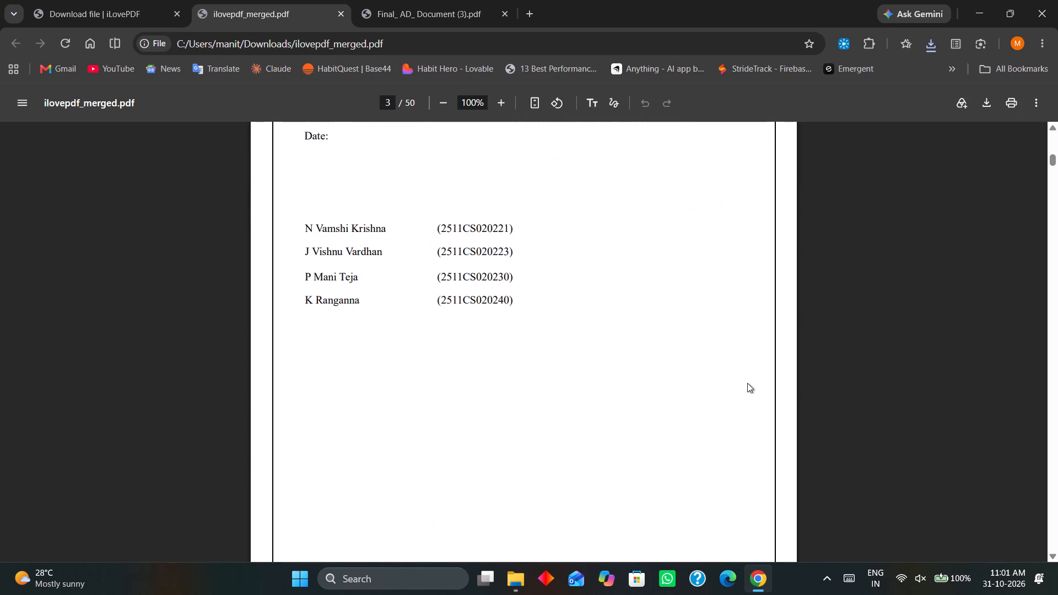
{"action": "scroll", "coordinate": [747, 383], "scroll_direction": "down", "scroll_amount": 19}
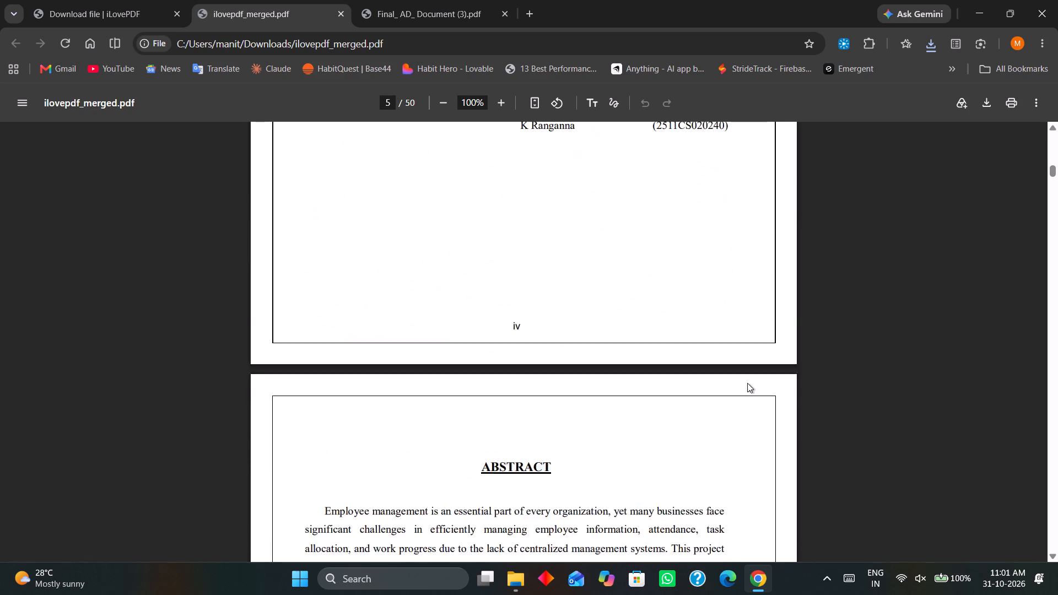
{"action": "scroll", "coordinate": [747, 383], "scroll_direction": "down", "scroll_amount": 18}
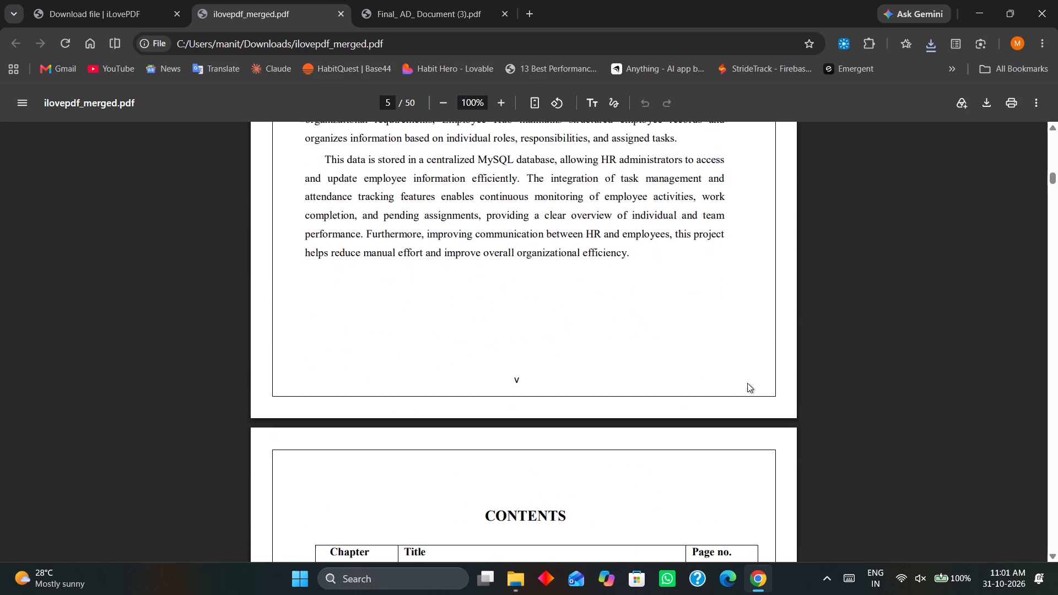
Examine the chapter entries and page numbers in the two-page Contents table.
{"action": "scroll", "coordinate": [747, 383], "scroll_direction": "down", "scroll_amount": 5}
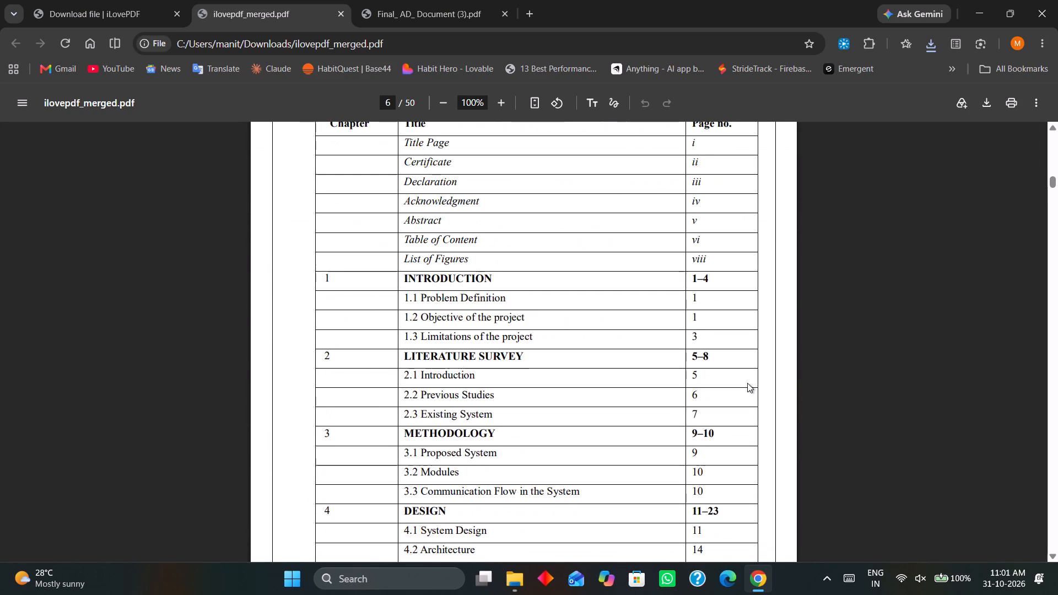
{"action": "scroll", "coordinate": [747, 383], "scroll_direction": "down", "scroll_amount": 7}
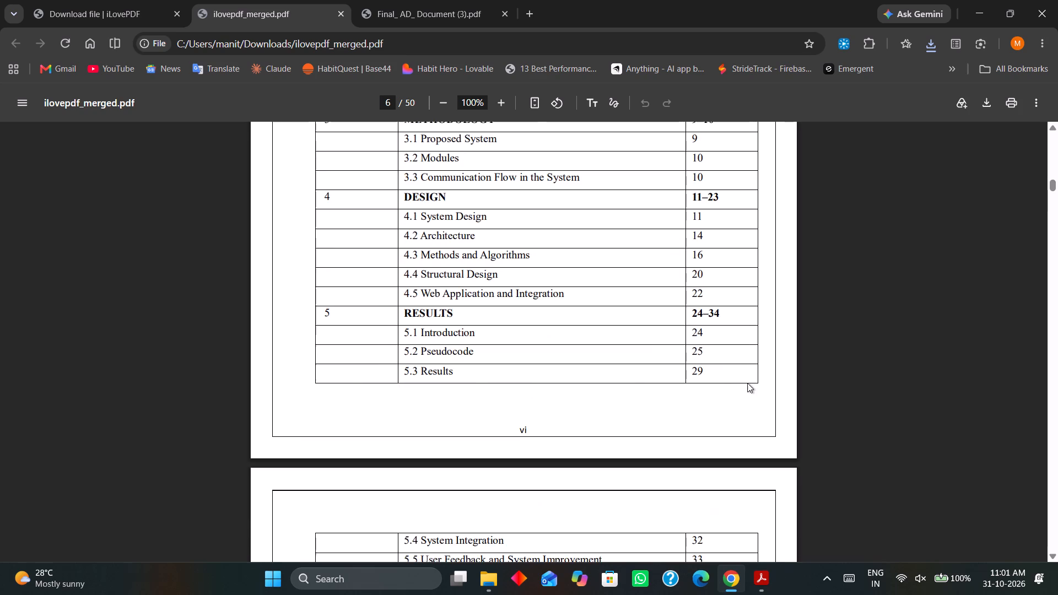
{"action": "scroll", "coordinate": [747, 383], "scroll_direction": "down", "scroll_amount": 8}
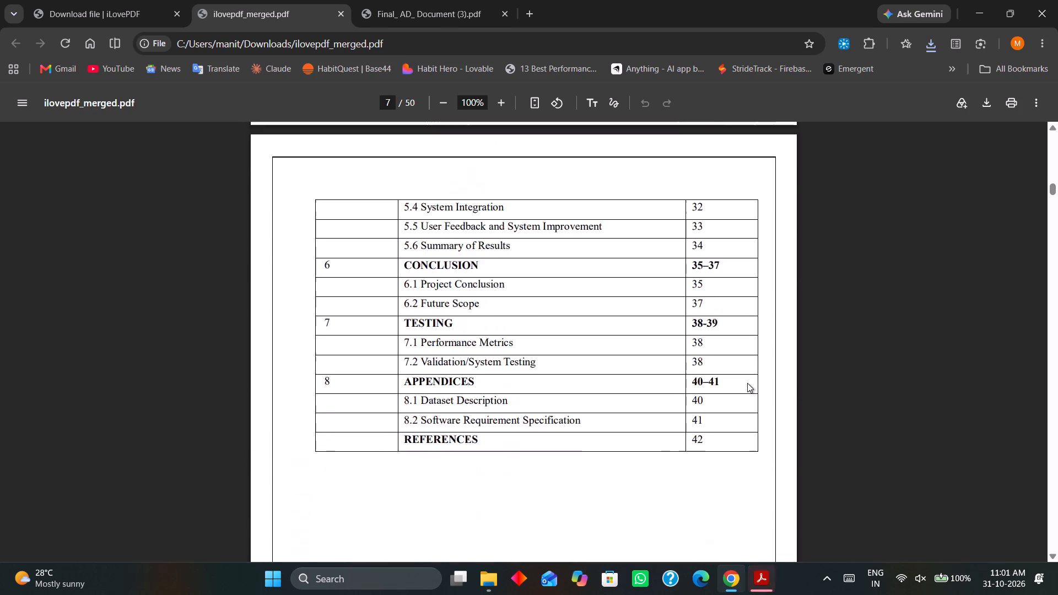
{"action": "scroll", "coordinate": [747, 383], "scroll_direction": "down", "scroll_amount": 6}
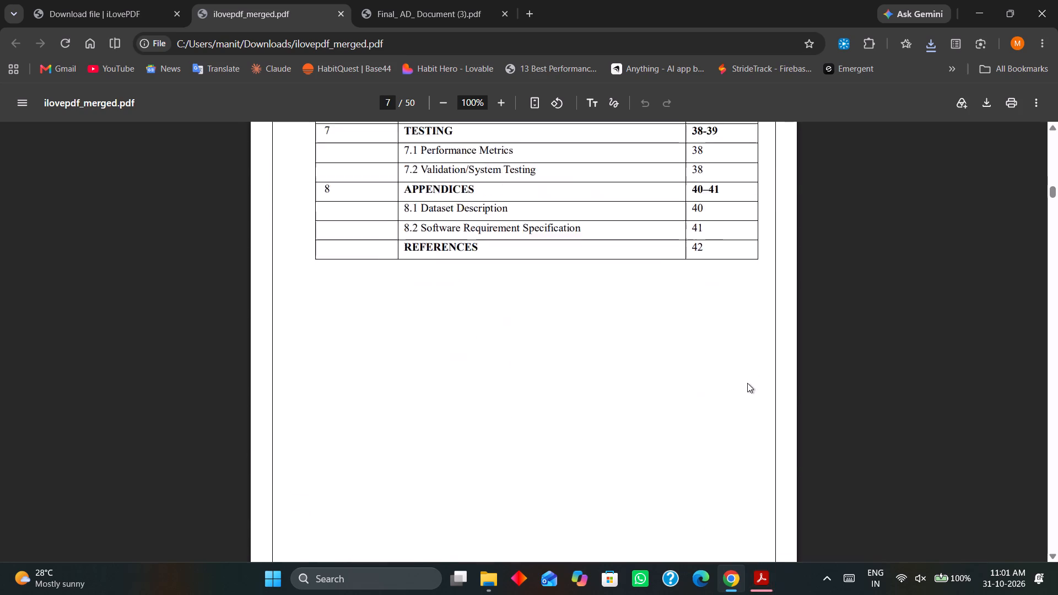
Examine the List of Figures page and compare its page numbering with the neighbouring pages.
{"action": "scroll", "coordinate": [747, 383], "scroll_direction": "down", "scroll_amount": 16}
{"action": "scroll", "coordinate": [747, 383], "scroll_direction": "down", "scroll_amount": 6}
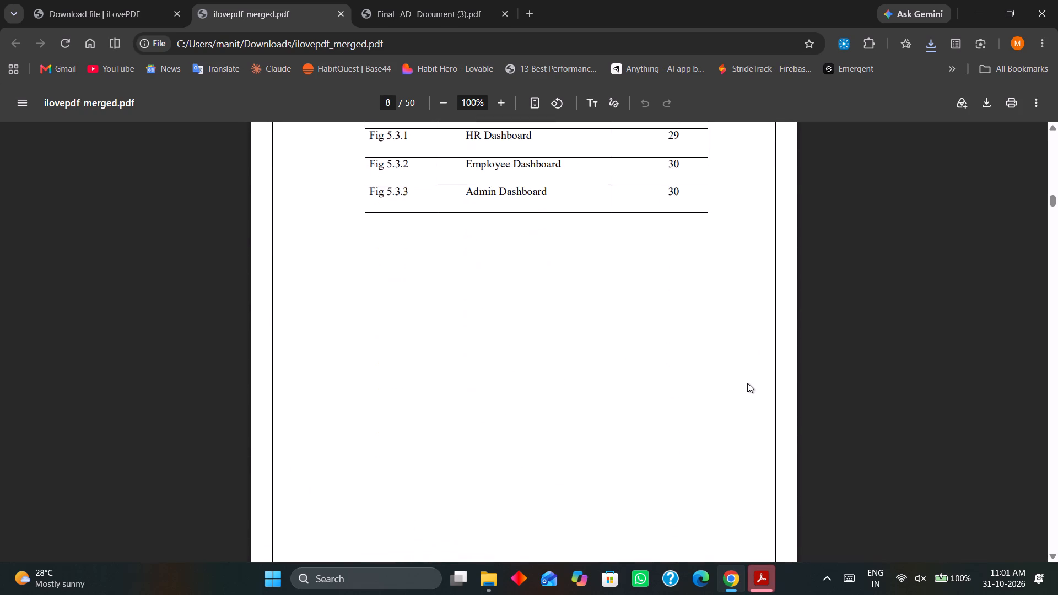
{"action": "scroll", "coordinate": [747, 383], "scroll_direction": "down", "scroll_amount": 7}
{"action": "scroll", "coordinate": [747, 383], "scroll_direction": "up", "scroll_amount": 4}
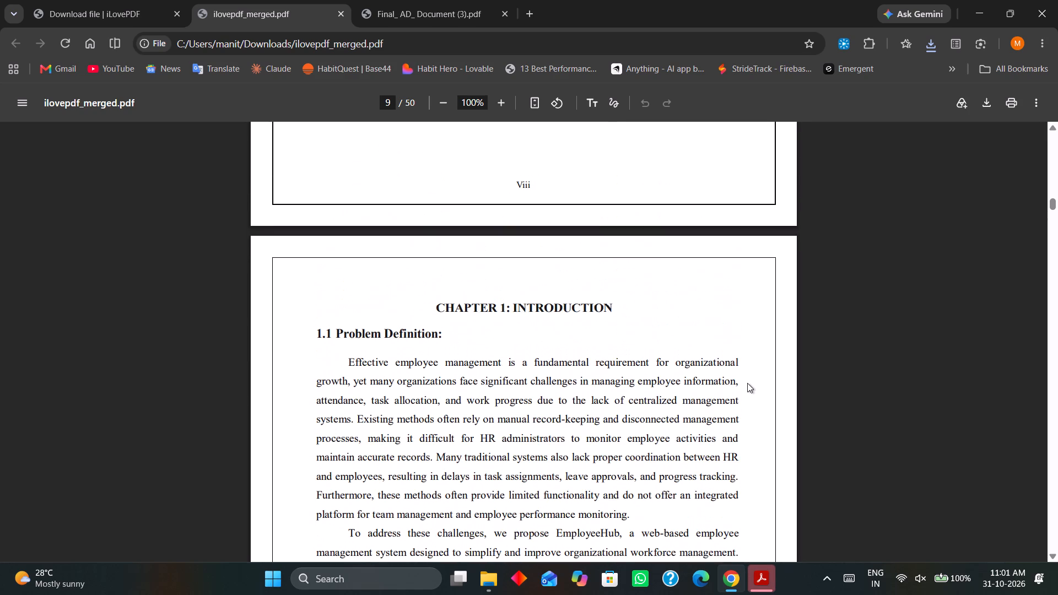
{"action": "scroll", "coordinate": [747, 383], "scroll_direction": "down", "scroll_amount": 4}
{"action": "scroll", "coordinate": [747, 383], "scroll_direction": "up", "scroll_amount": 17}
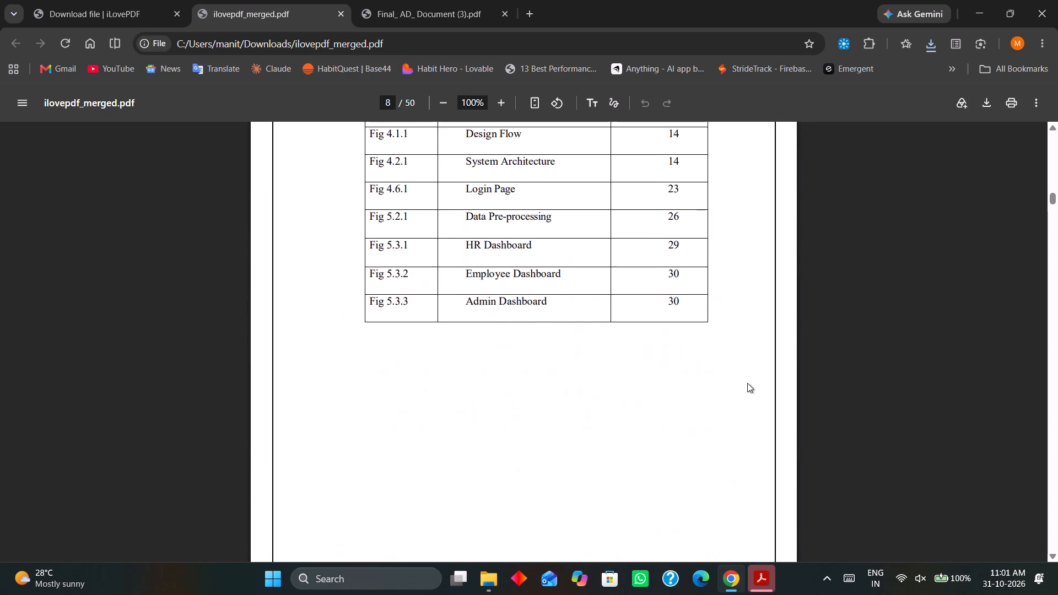
{"action": "scroll", "coordinate": [747, 383], "scroll_direction": "up", "scroll_amount": 4}
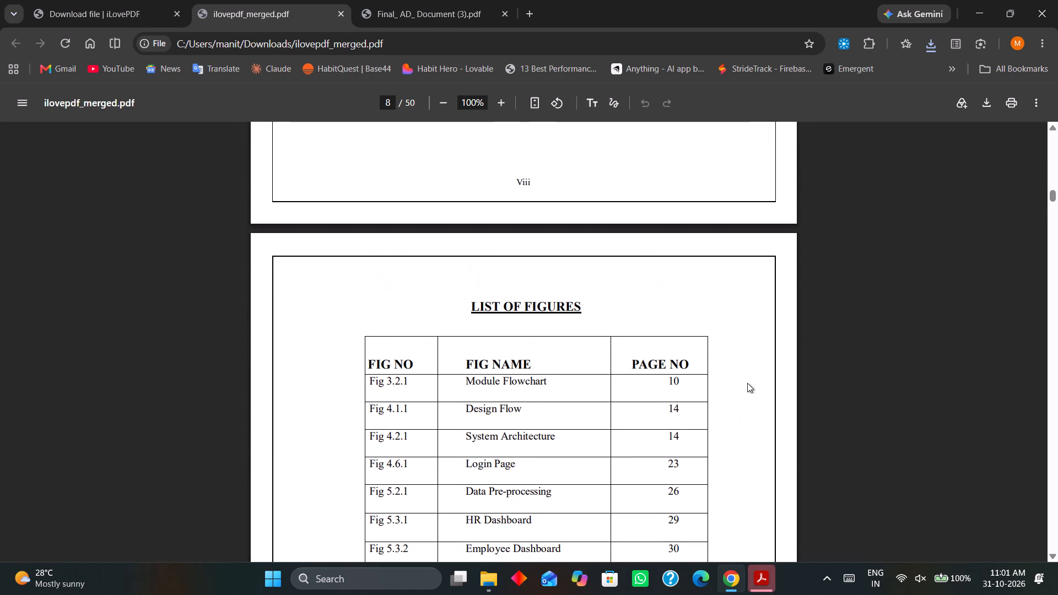
{"action": "scroll", "coordinate": [747, 383], "scroll_direction": "up", "scroll_amount": 2}
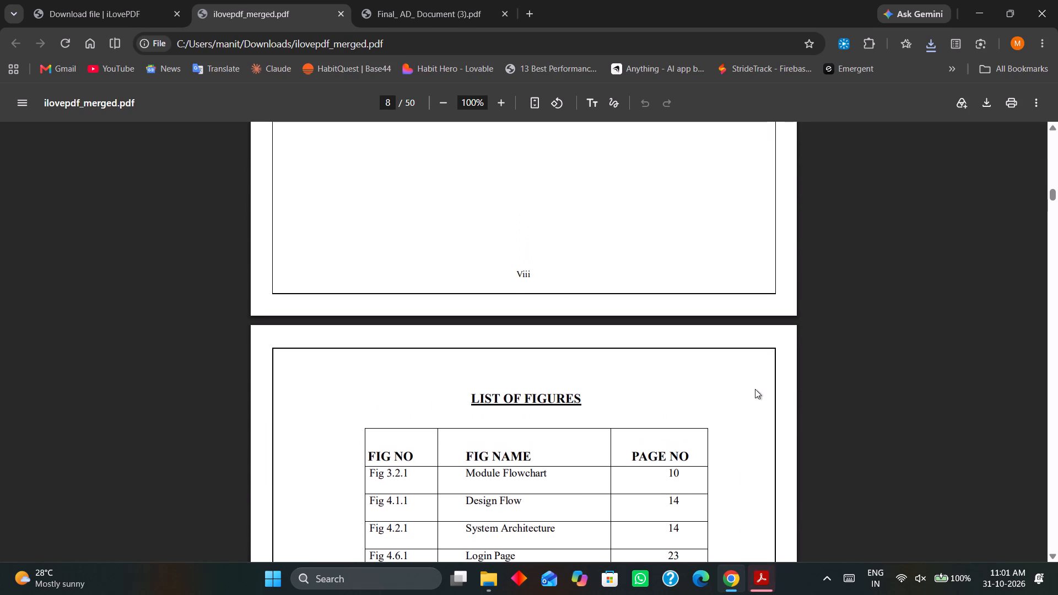
{"action": "scroll", "coordinate": [812, 328], "scroll_direction": "down", "scroll_amount": 12}
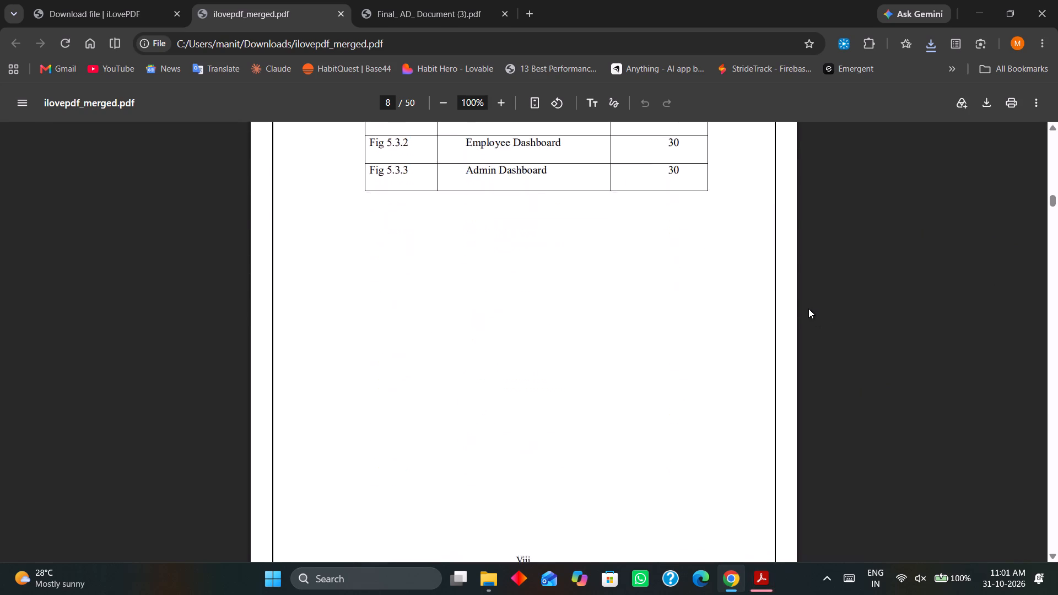
Examine the Chapter 1 Introduction pages through to the start of Chapter 2.
{"action": "scroll", "coordinate": [808, 309], "scroll_direction": "down", "scroll_amount": 3}
{"action": "scroll", "coordinate": [808, 309], "scroll_direction": "down", "scroll_amount": 18}
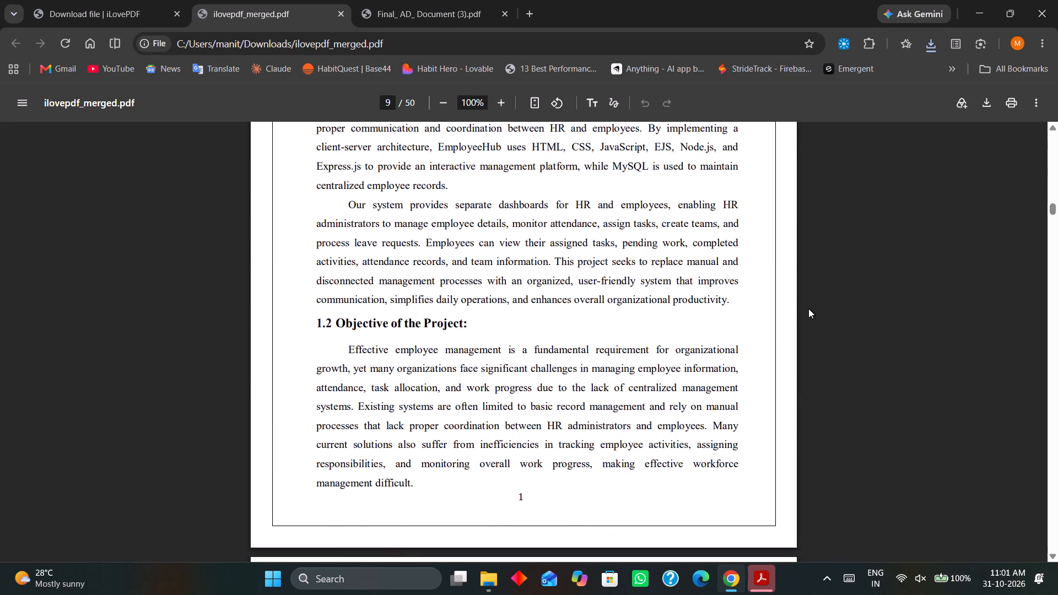
{"action": "middle_click_drag", "start_coordinate": [808, 309], "coordinate": [808, 331]}
{"action": "middle_click", "coordinate": [813, 351]}
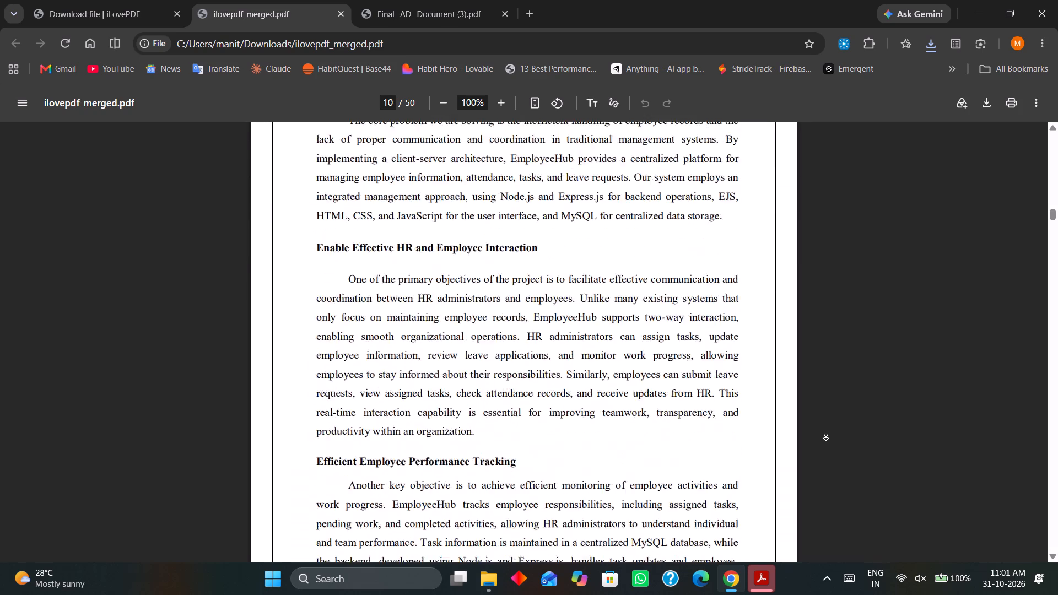
{"action": "middle_click_drag", "start_coordinate": [771, 406], "coordinate": [776, 406]}
{"action": "scroll", "coordinate": [775, 390], "scroll_direction": "up", "scroll_amount": 5}
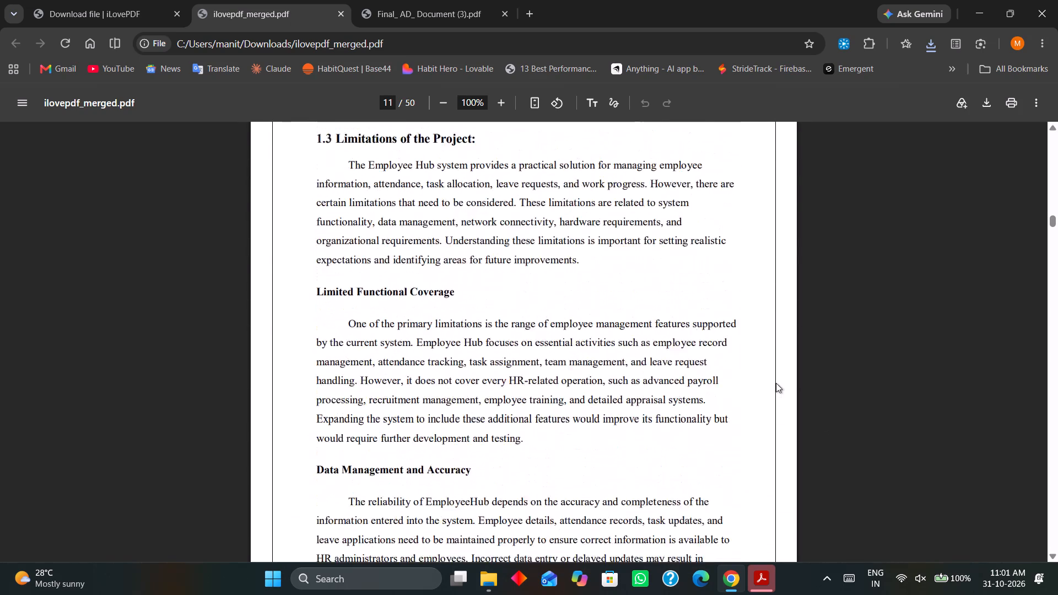
{"action": "scroll", "coordinate": [776, 383], "scroll_direction": "up", "scroll_amount": 6}
{"action": "scroll", "coordinate": [776, 383], "scroll_direction": "down", "scroll_amount": 13}
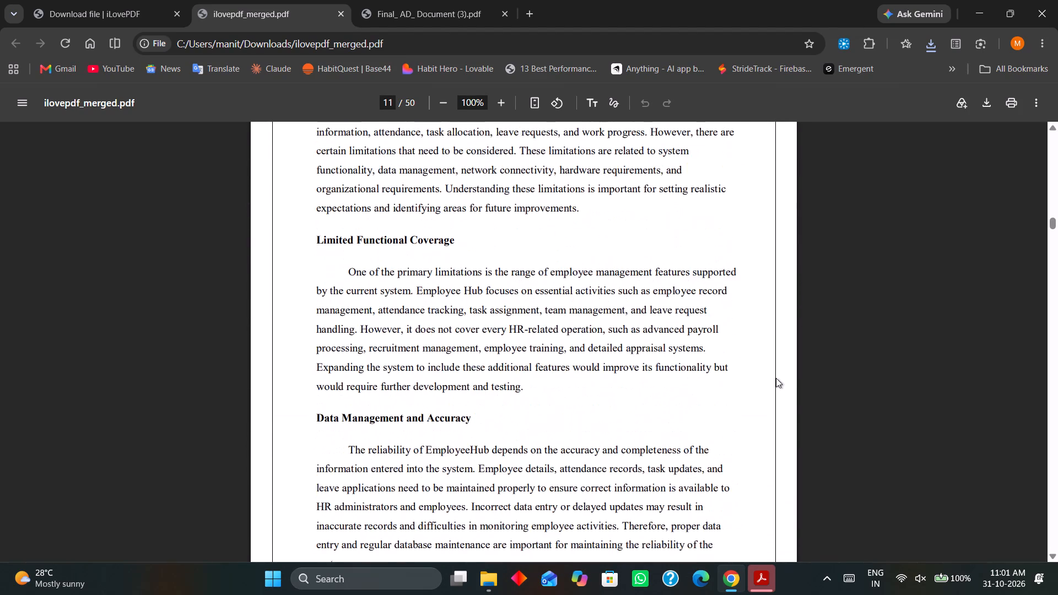
{"action": "scroll", "coordinate": [776, 378], "scroll_direction": "down", "scroll_amount": 15}
{"action": "scroll", "coordinate": [776, 378], "scroll_direction": "down", "scroll_amount": 11}
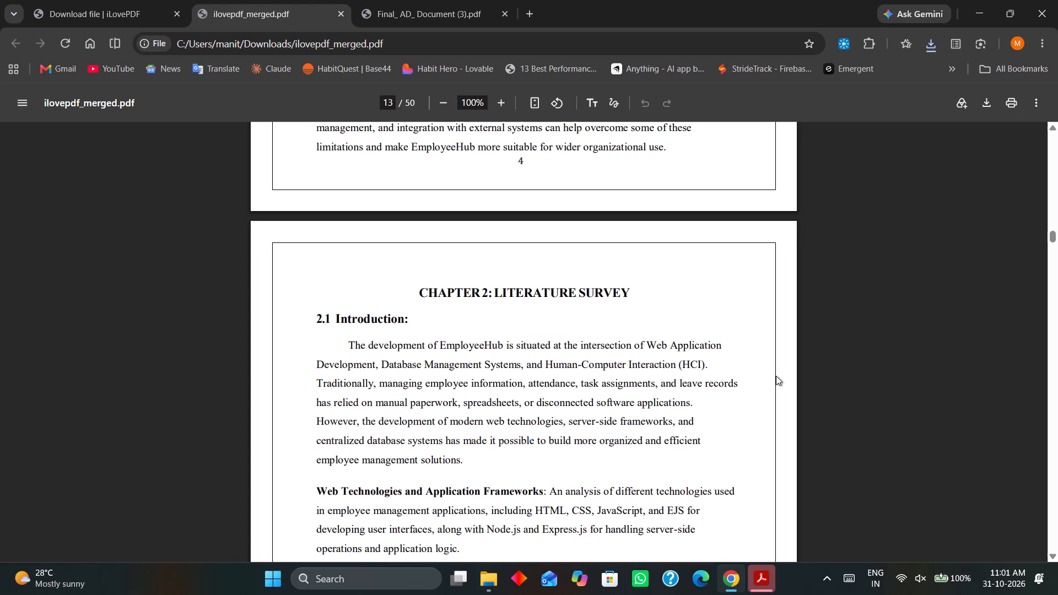
Examine the Chapter 2 Literature Survey and Chapter 3 sections, down to Communication Flow in the System.
{"action": "scroll", "coordinate": [776, 376], "scroll_direction": "down", "scroll_amount": 18}
{"action": "scroll", "coordinate": [776, 370], "scroll_direction": "down", "scroll_amount": 4}
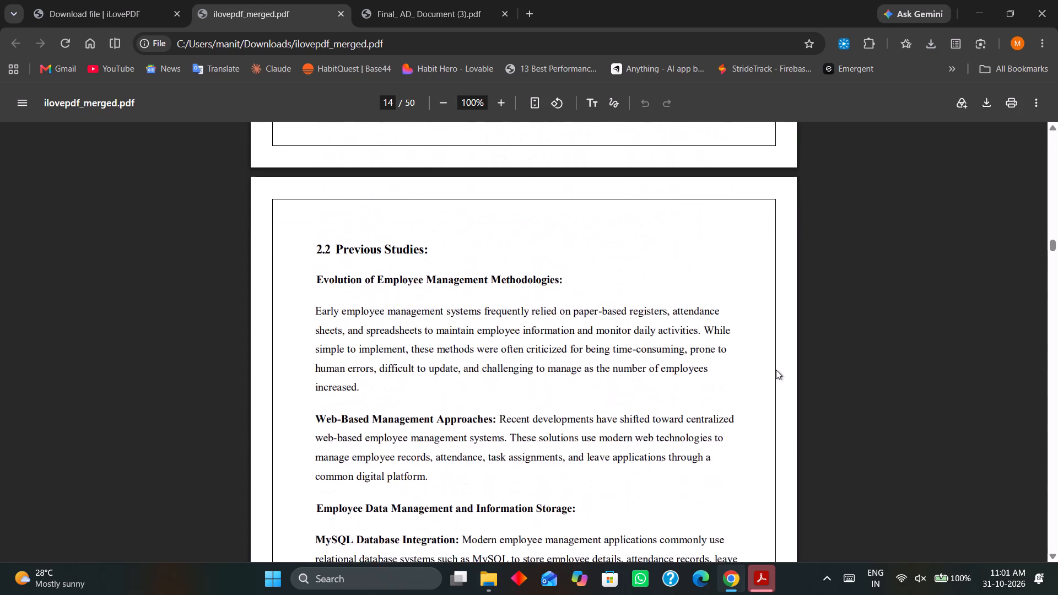
{"action": "scroll", "coordinate": [776, 370], "scroll_direction": "down", "scroll_amount": 19}
{"action": "scroll", "coordinate": [776, 370], "scroll_direction": "down", "scroll_amount": 7}
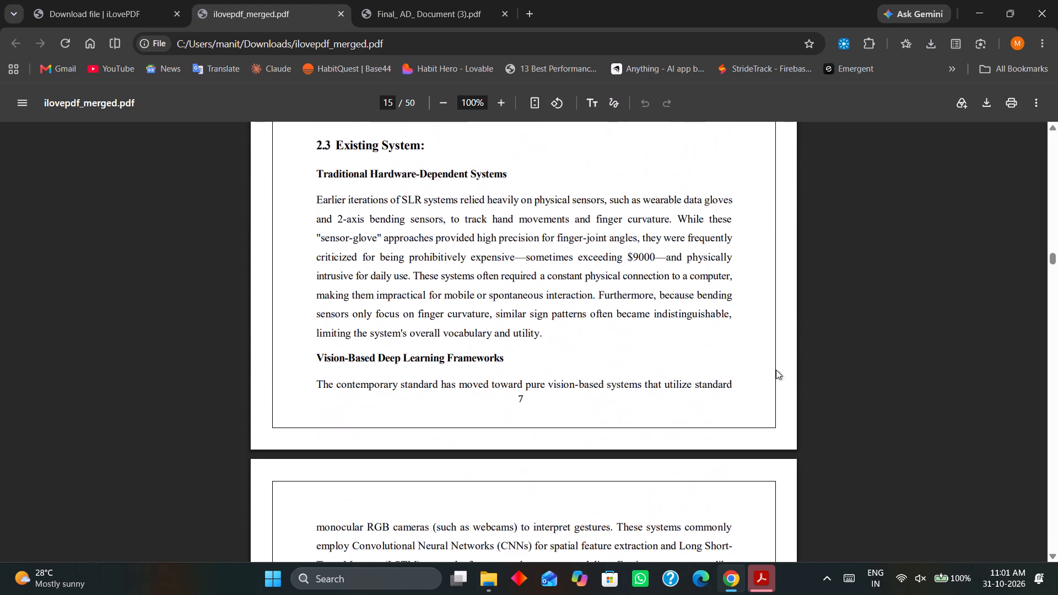
{"action": "scroll", "coordinate": [776, 370], "scroll_direction": "down", "scroll_amount": 3}
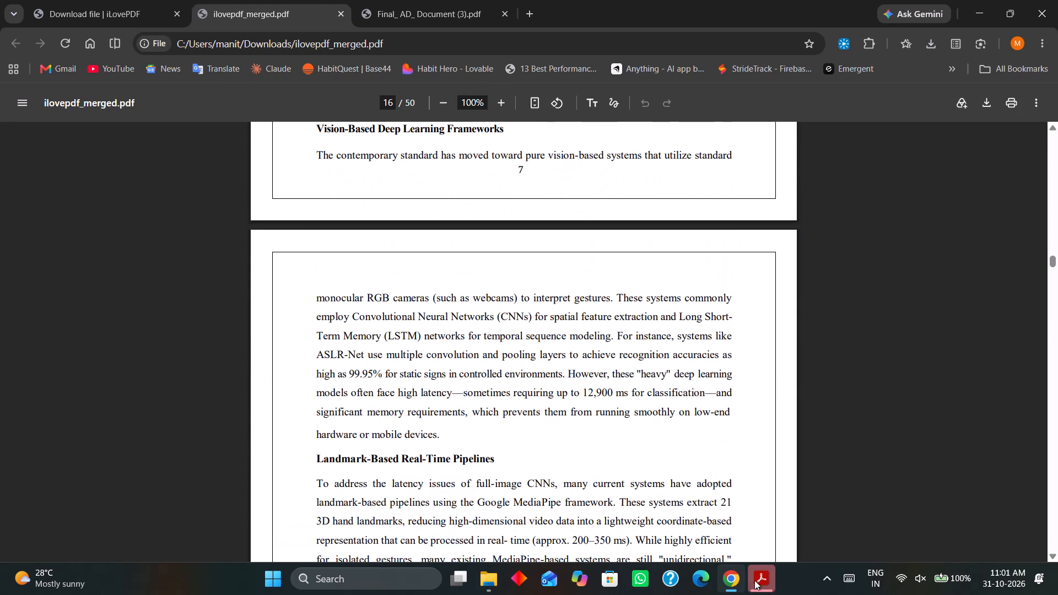
{"action": "middle_click", "coordinate": [752, 491]}
{"action": "scroll", "coordinate": [753, 496], "scroll_direction": "down", "scroll_amount": 1}
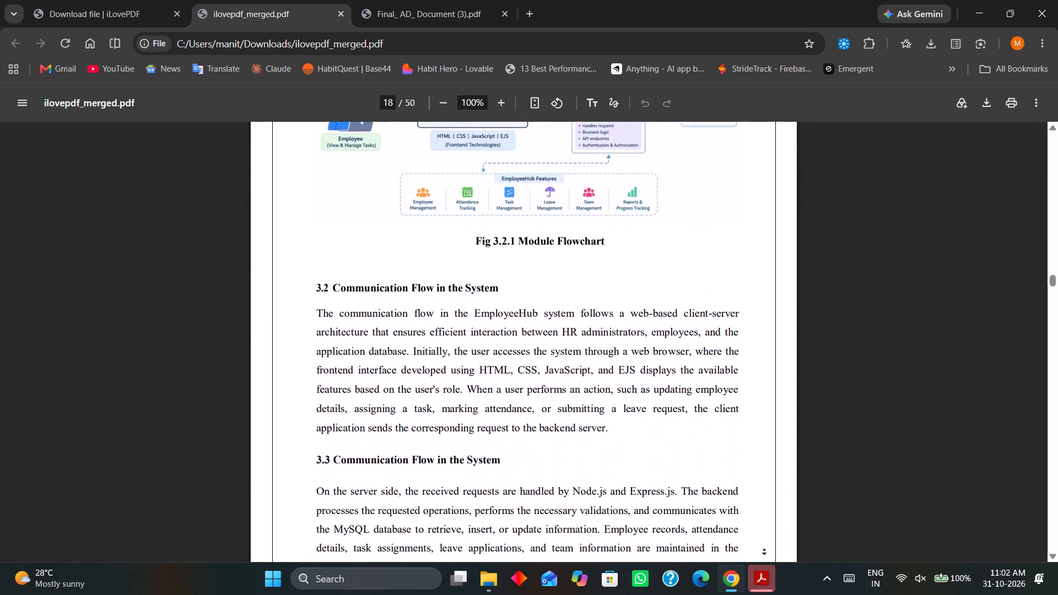
{"action": "left_click", "coordinate": [835, 513]}
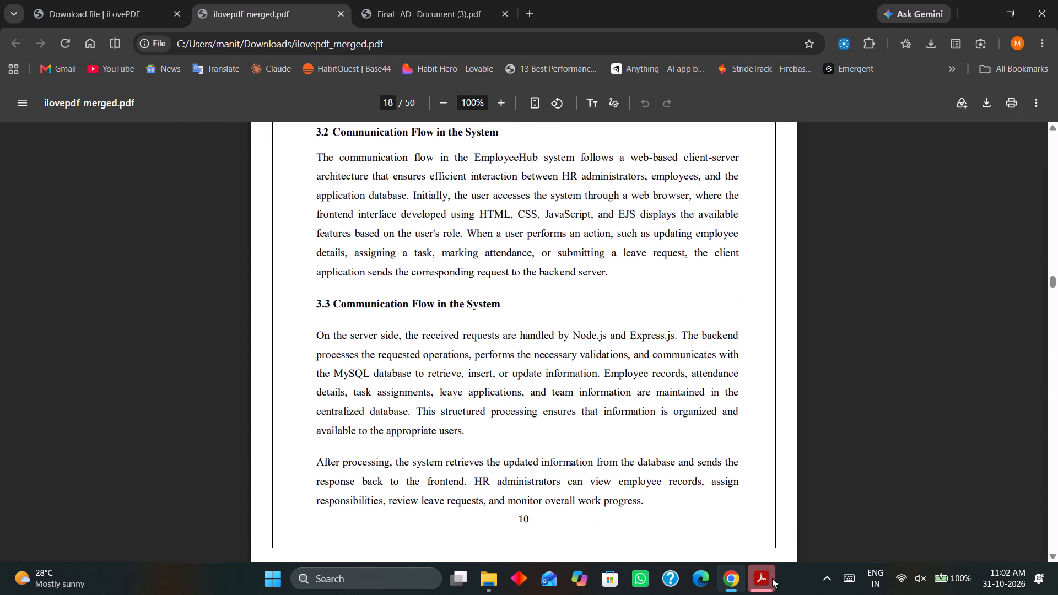
Switch to ilovepdf_merged.pdf in Adobe Acrobat and enable continuous page scrolling.
{"action": "left_click", "coordinate": [767, 583]}
{"action": "scroll", "coordinate": [655, 388], "scroll_direction": "down", "scroll_amount": 6}
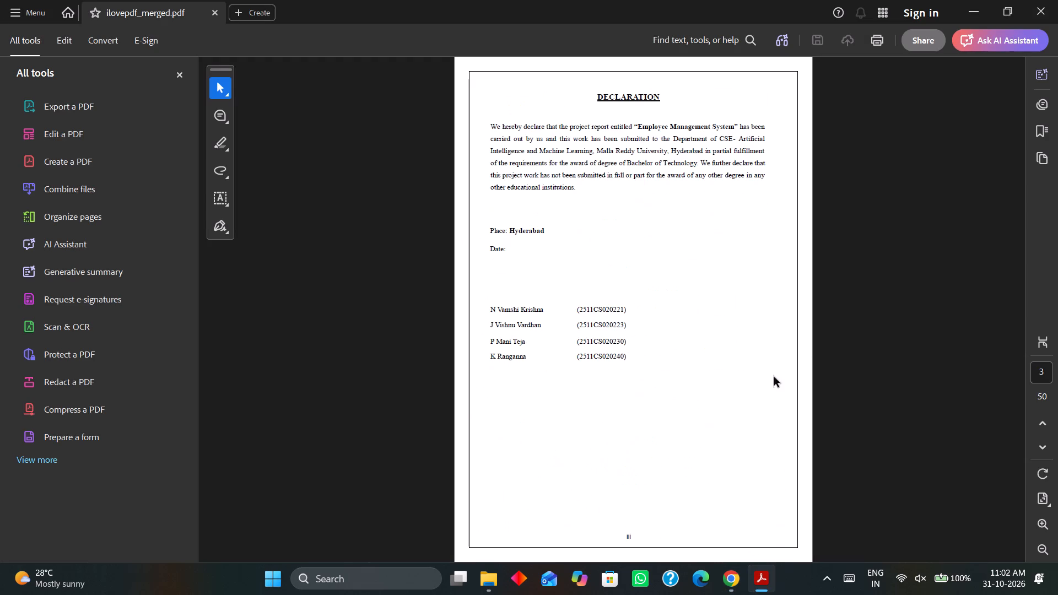
{"action": "left_click", "coordinate": [1048, 338]}
Examine the merged report from the Declaration page through the front matter to section 1.3 Limitations of the Project.
{"action": "scroll", "coordinate": [832, 335], "scroll_direction": "down", "scroll_amount": 5}
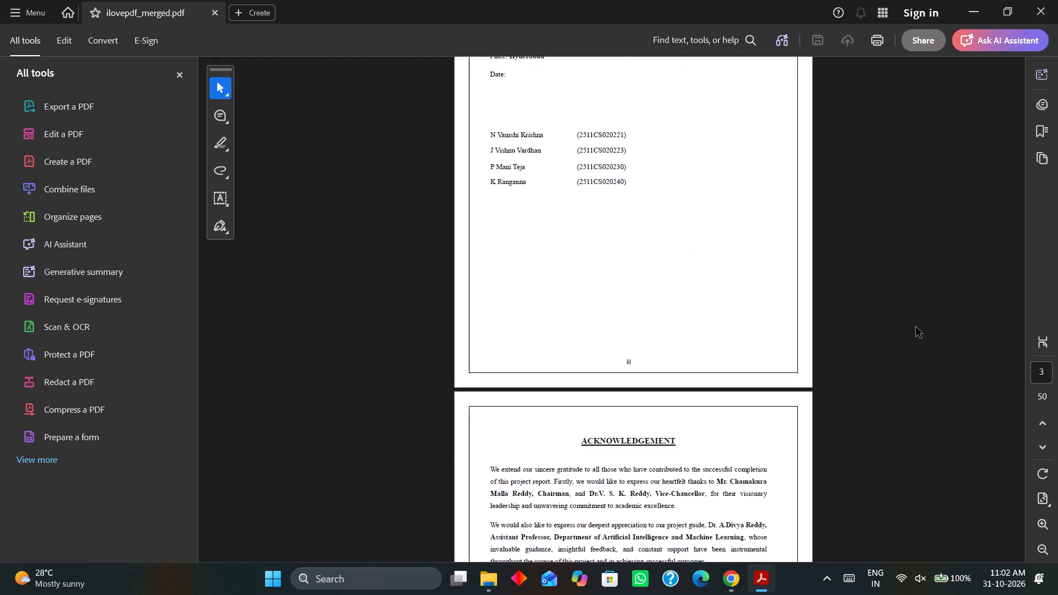
{"action": "scroll", "coordinate": [825, 313], "scroll_direction": "down", "scroll_amount": 5}
{"action": "scroll", "coordinate": [791, 347], "scroll_direction": "down", "scroll_amount": 10}
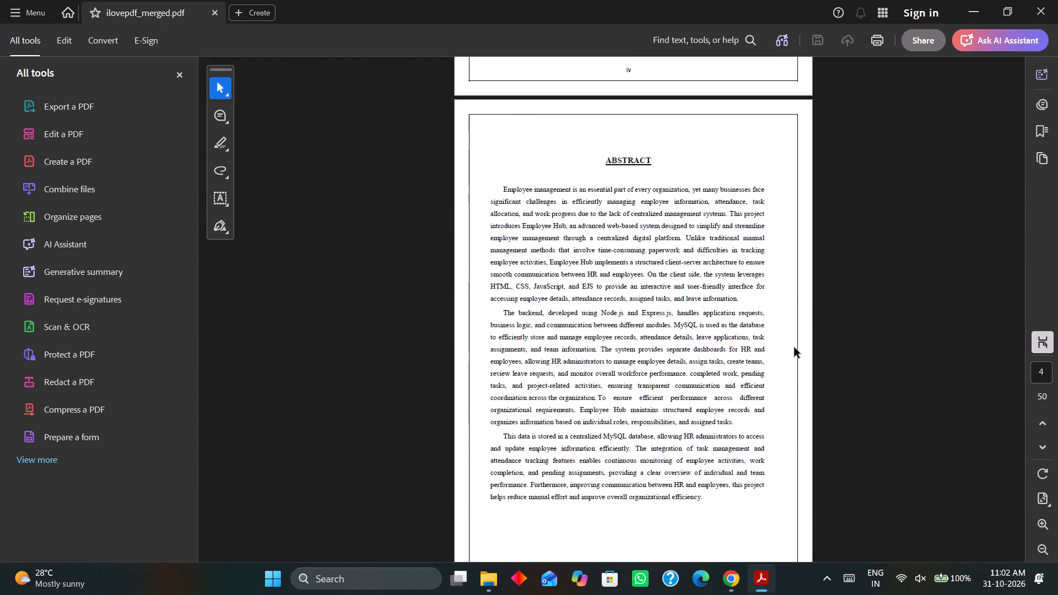
{"action": "scroll", "coordinate": [794, 348], "scroll_direction": "down", "scroll_amount": 15}
{"action": "scroll", "coordinate": [800, 351], "scroll_direction": "down", "scroll_amount": 6}
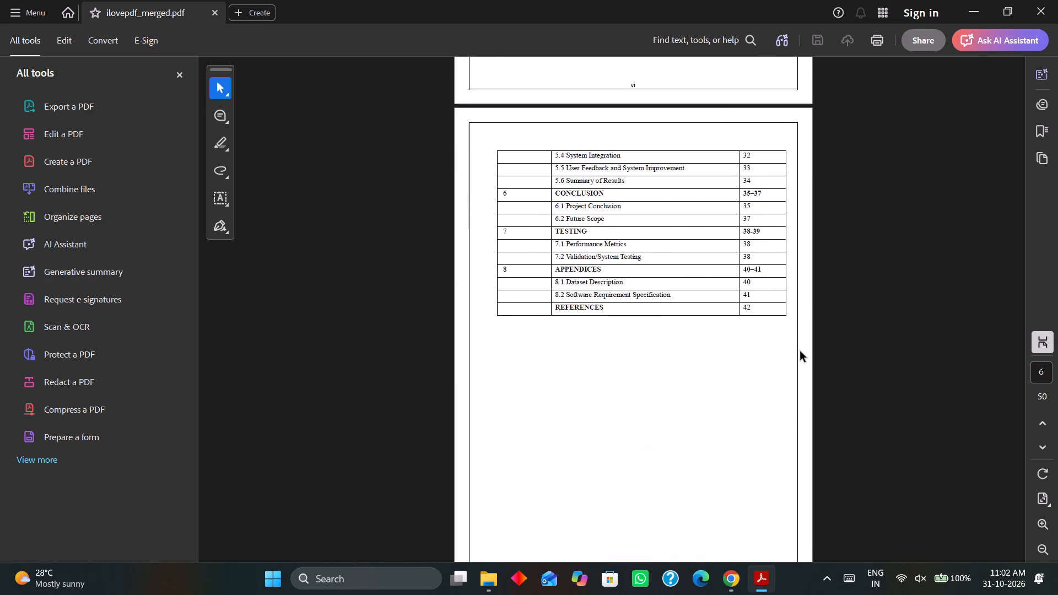
{"action": "scroll", "coordinate": [800, 351], "scroll_direction": "down", "scroll_amount": 19}
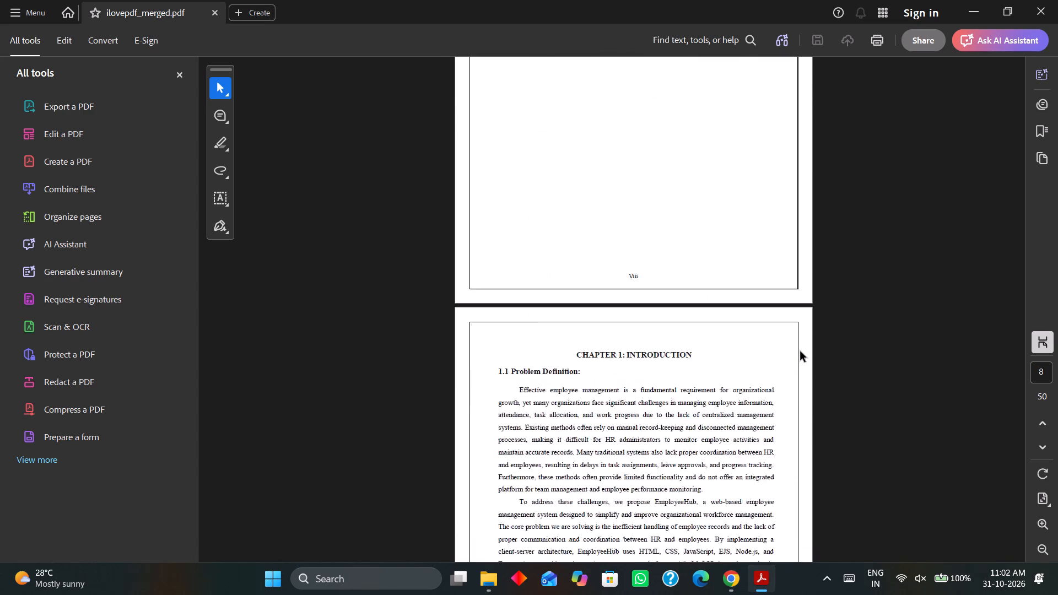
{"action": "scroll", "coordinate": [800, 351], "scroll_direction": "down", "scroll_amount": 16}
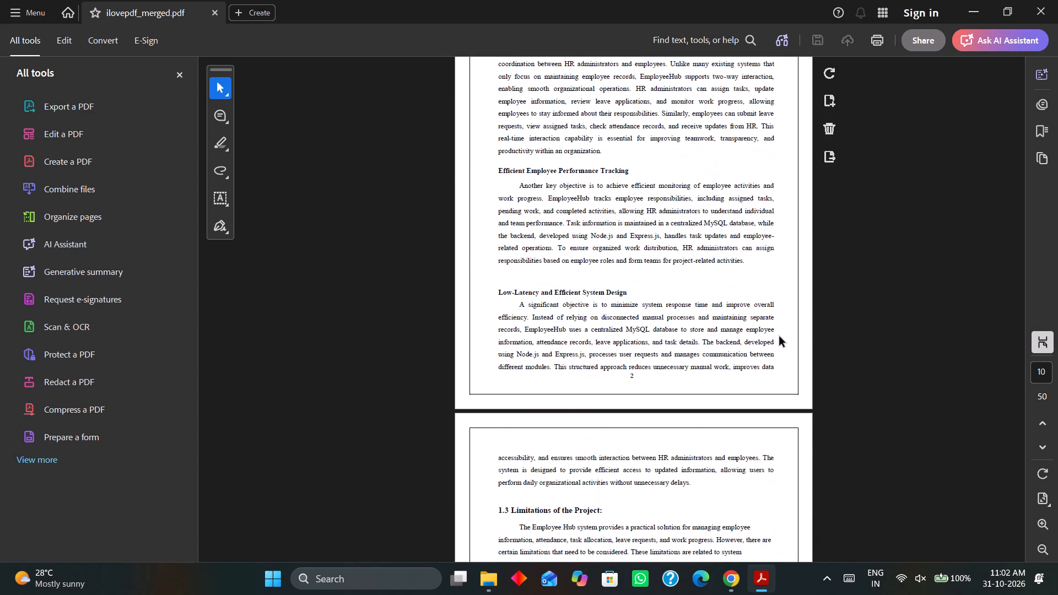
{"action": "left_click", "coordinate": [180, 76]}
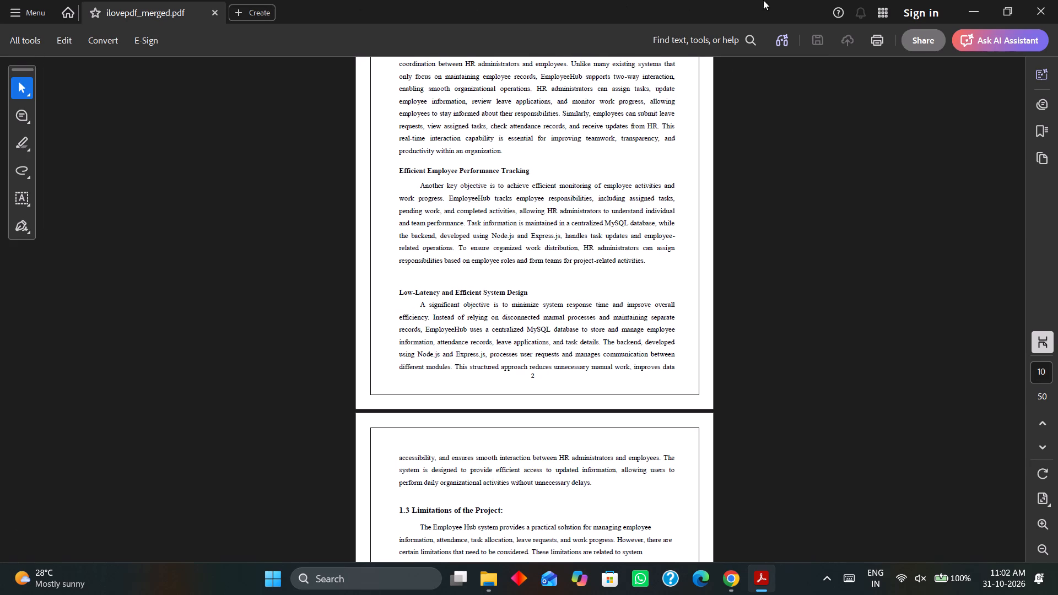
Close Adobe Acrobat, Chrome and the Downloads folder window to return to the desktop.
{"action": "left_click", "coordinate": [1057, 0]}
{"action": "left_click", "coordinate": [1036, 7]}
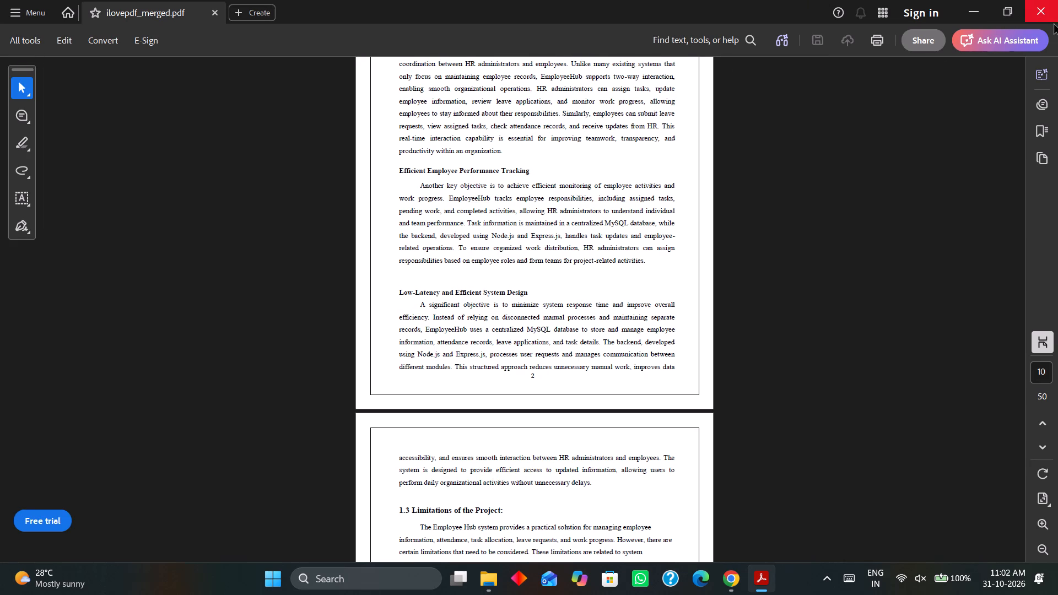
{"action": "left_click", "coordinate": [1054, 24]}
{"action": "left_click", "coordinate": [1054, 24]}
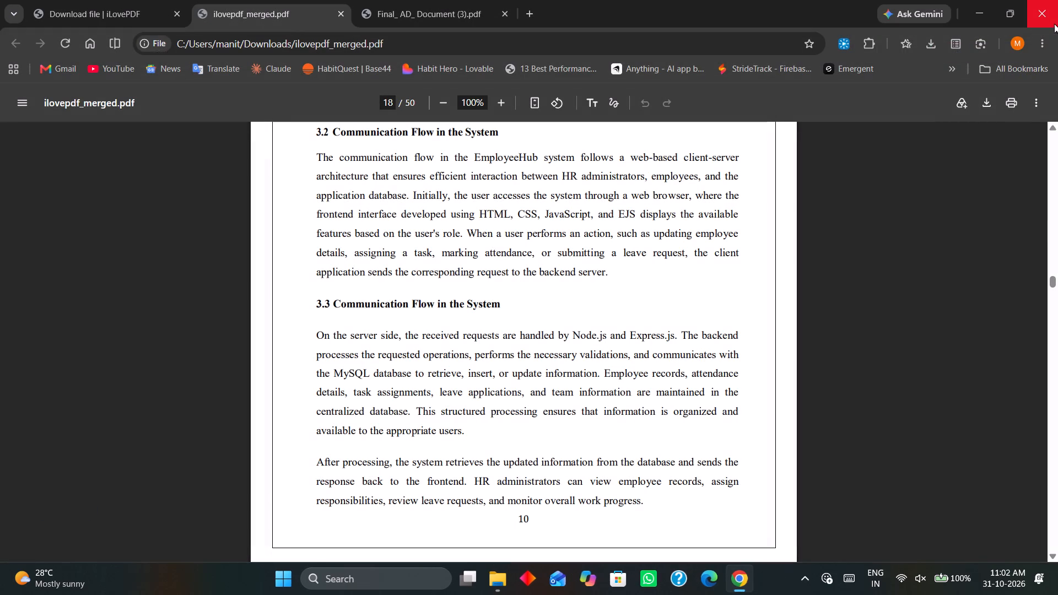
{"action": "left_click_drag", "start_coordinate": [531, 592], "coordinate": [532, 590]}
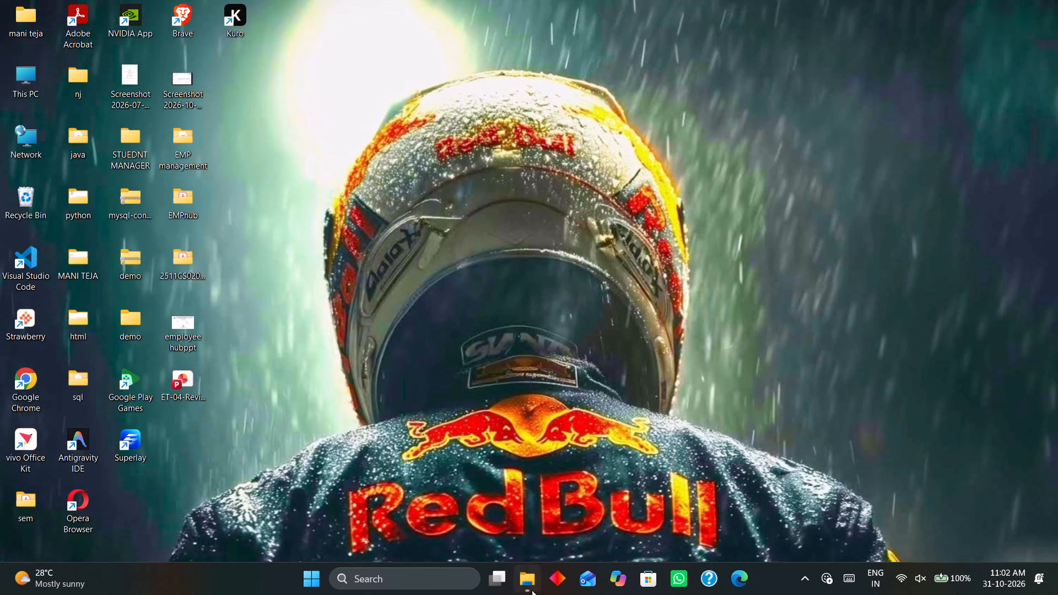
{"action": "left_click_drag", "start_coordinate": [532, 590], "coordinate": [532, 586]}
{"action": "left_click", "coordinate": [522, 582]}
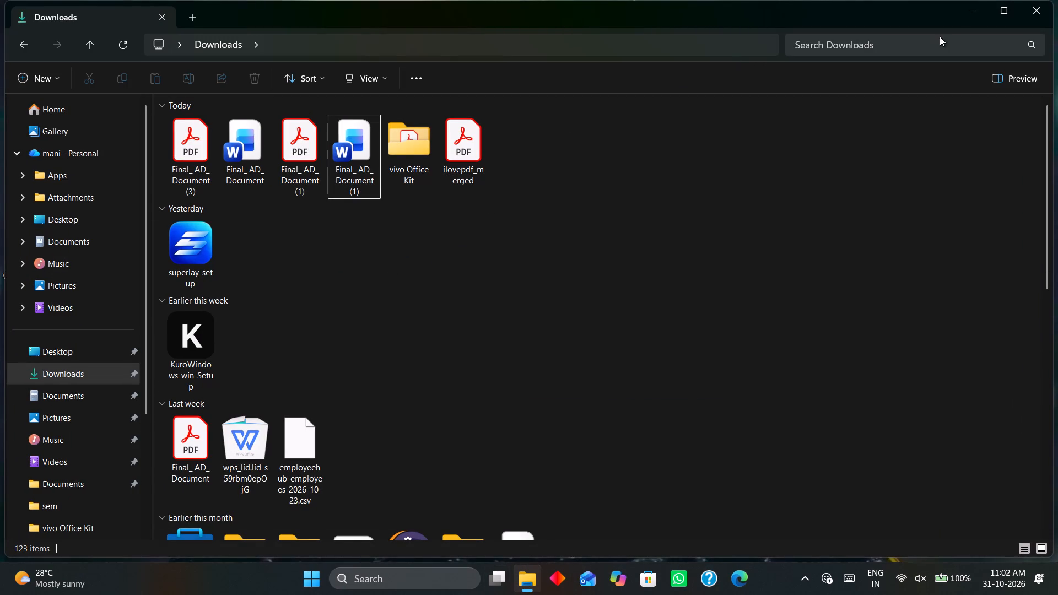
{"action": "left_click", "coordinate": [1043, 6]}
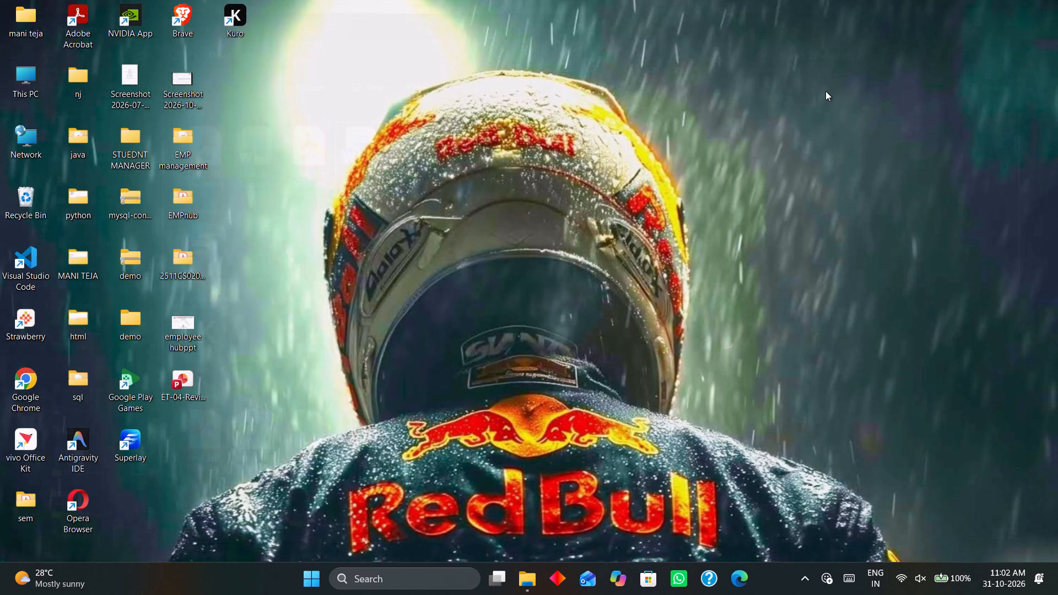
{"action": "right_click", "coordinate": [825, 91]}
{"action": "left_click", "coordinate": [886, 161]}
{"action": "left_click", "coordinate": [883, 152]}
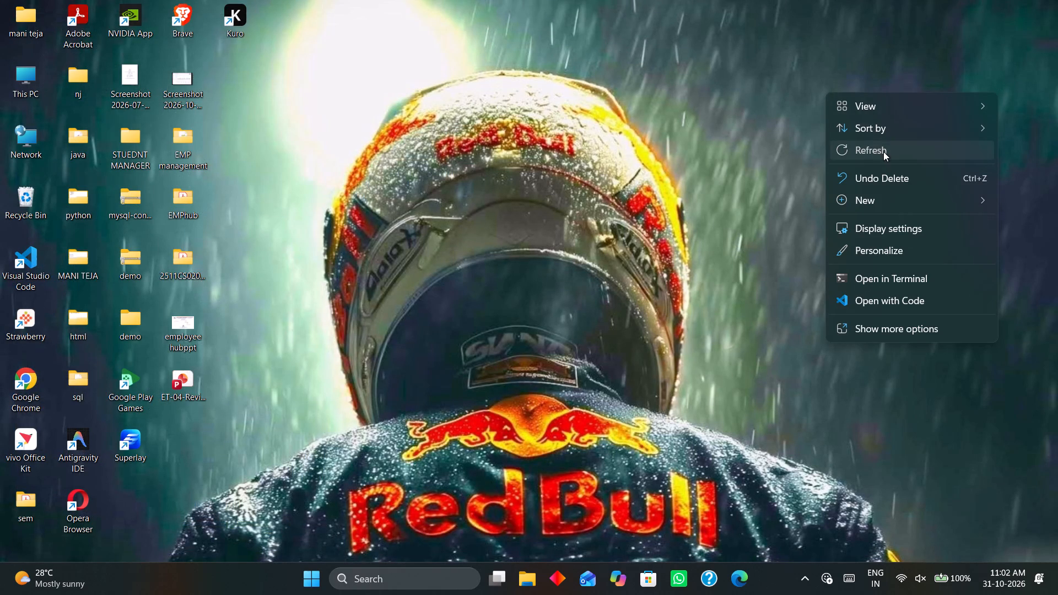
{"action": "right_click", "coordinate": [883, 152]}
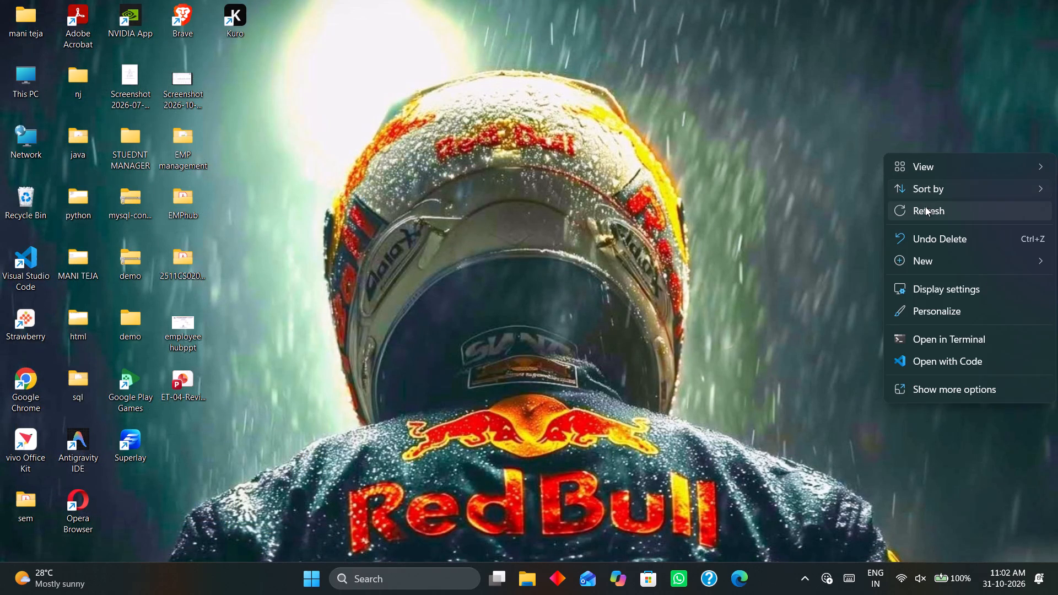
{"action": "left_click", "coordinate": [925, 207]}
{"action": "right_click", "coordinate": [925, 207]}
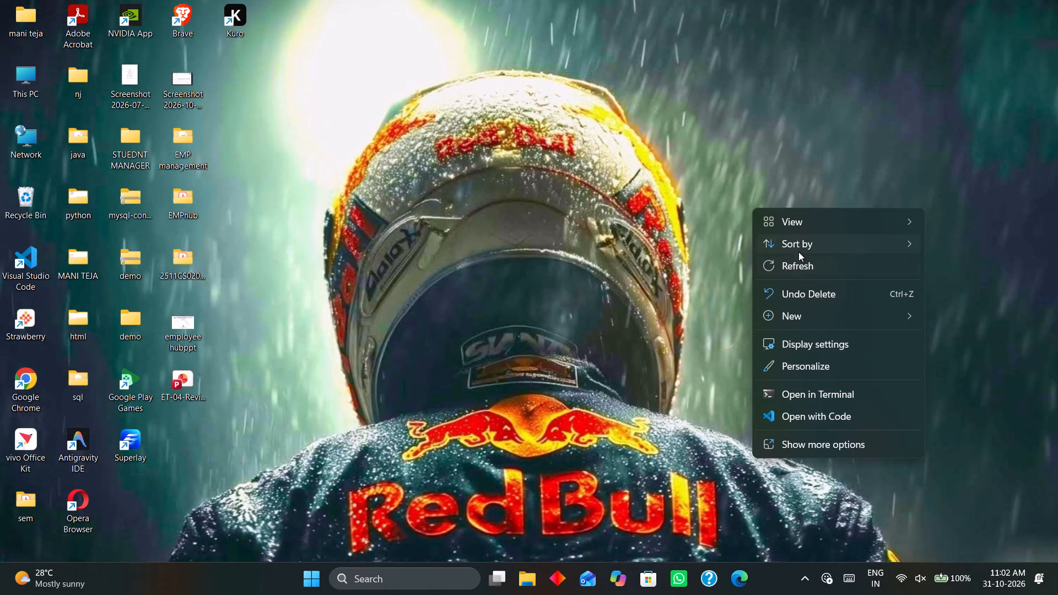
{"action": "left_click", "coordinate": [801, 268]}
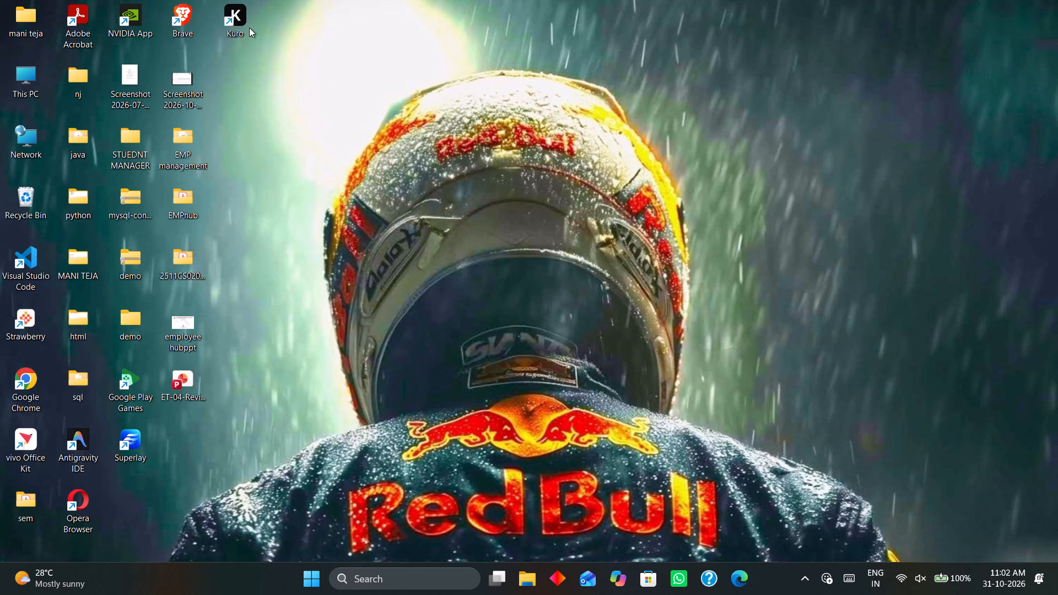
Launch Kuro from the desktop.
{"action": "double_click", "coordinate": [243, 25]}
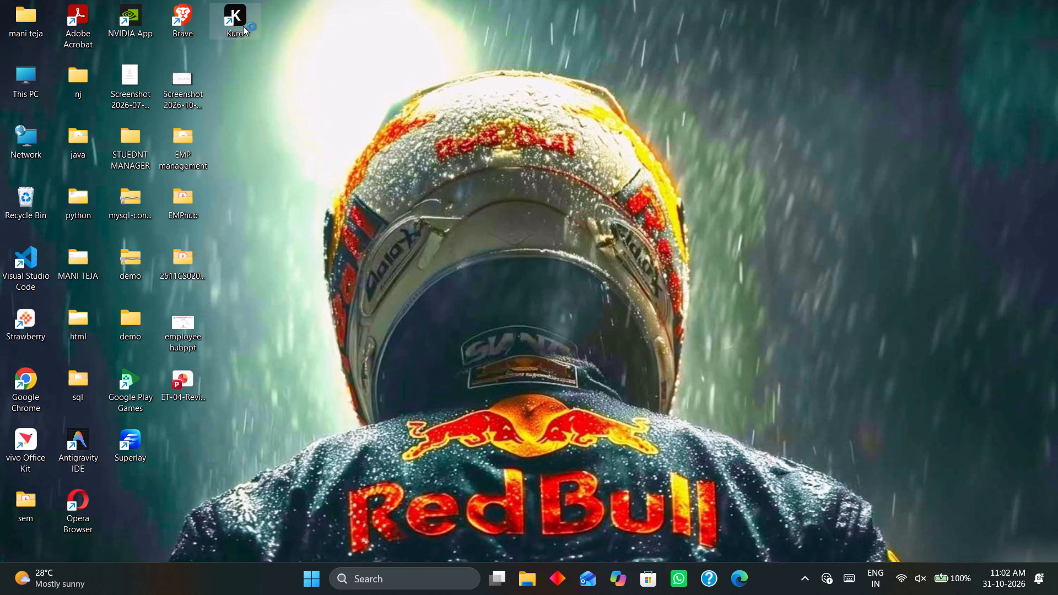